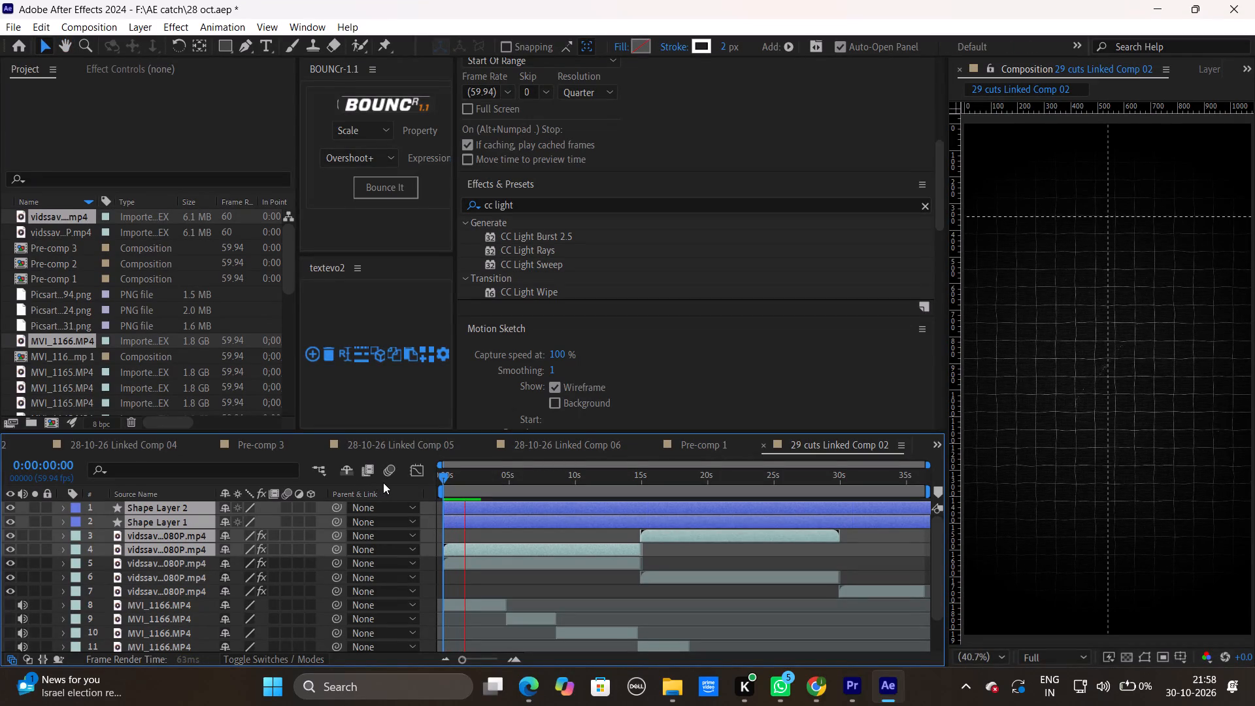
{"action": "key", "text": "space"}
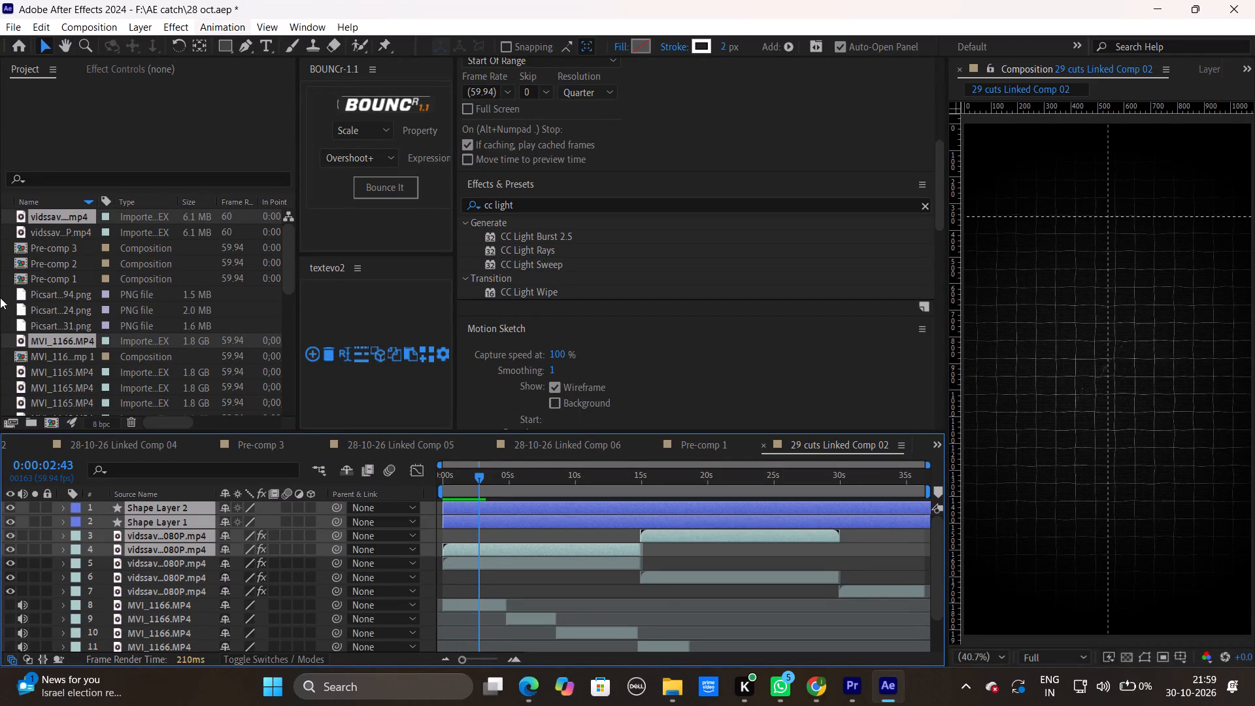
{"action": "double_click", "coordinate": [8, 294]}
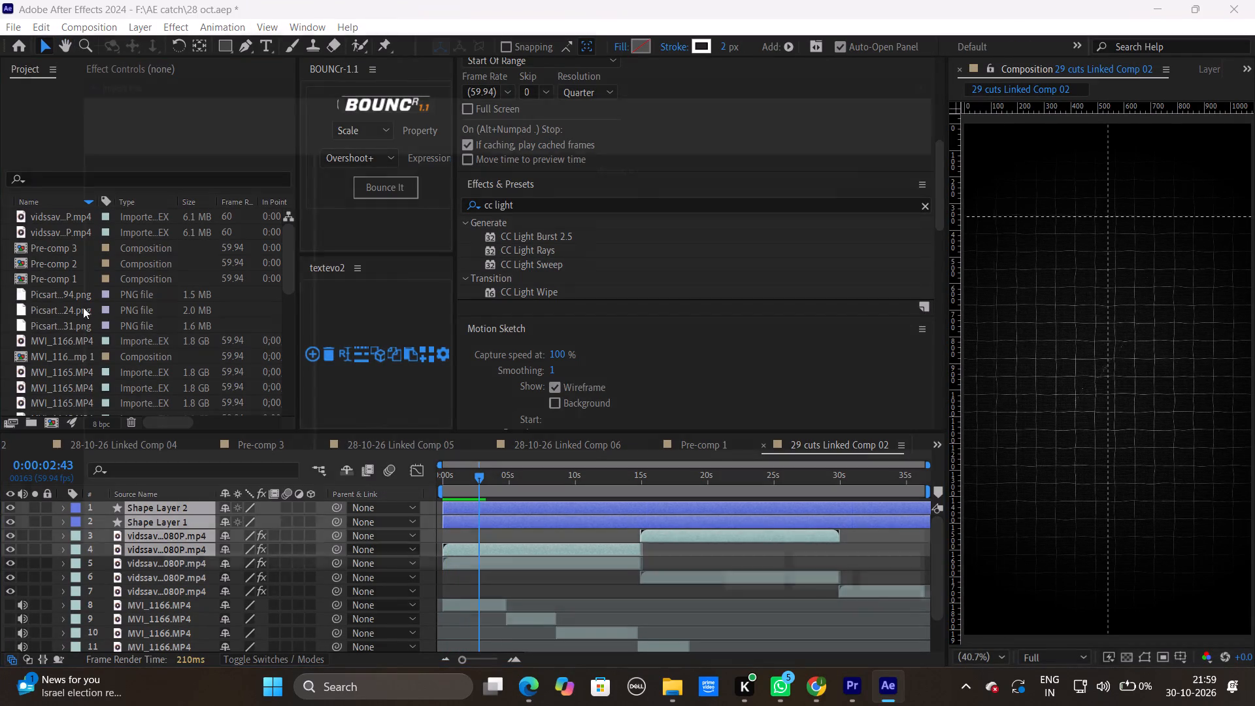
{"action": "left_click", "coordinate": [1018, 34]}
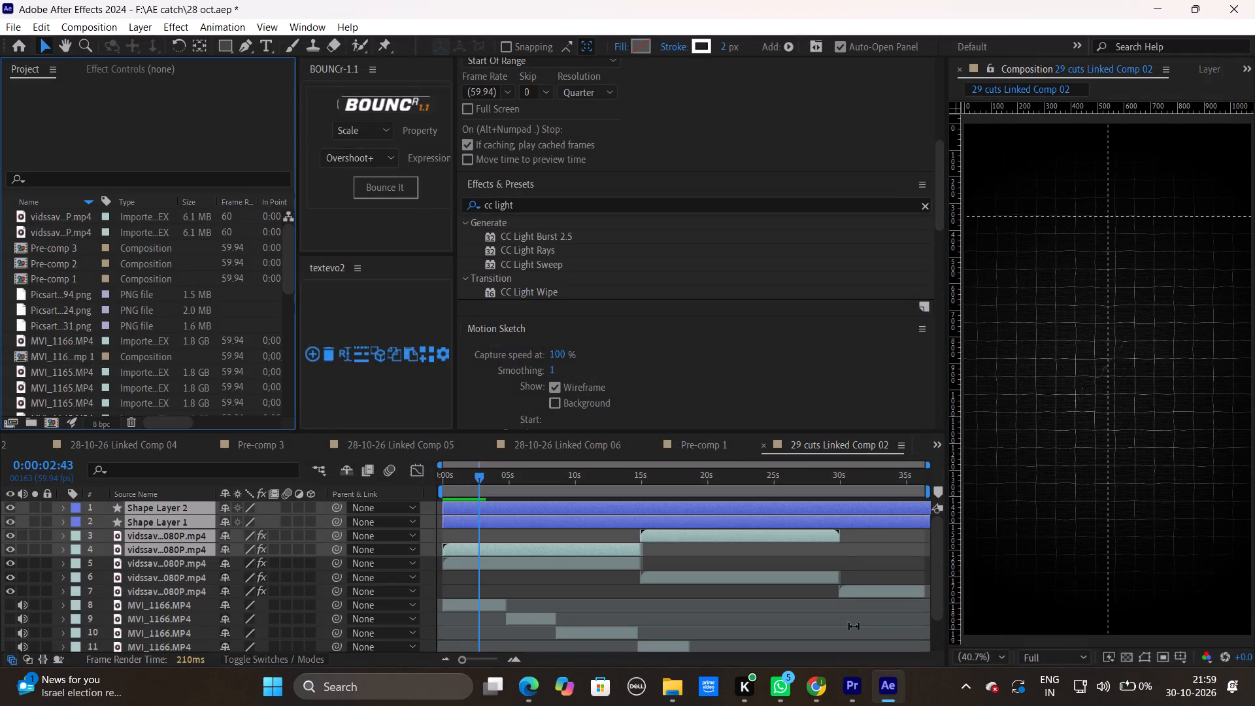
Switch to Microsoft Edge and bring the downloaded Picsart_26-10-29_15-12-33-548.png into the After Effects composition as the top layer.
{"action": "left_click", "coordinate": [544, 694]}
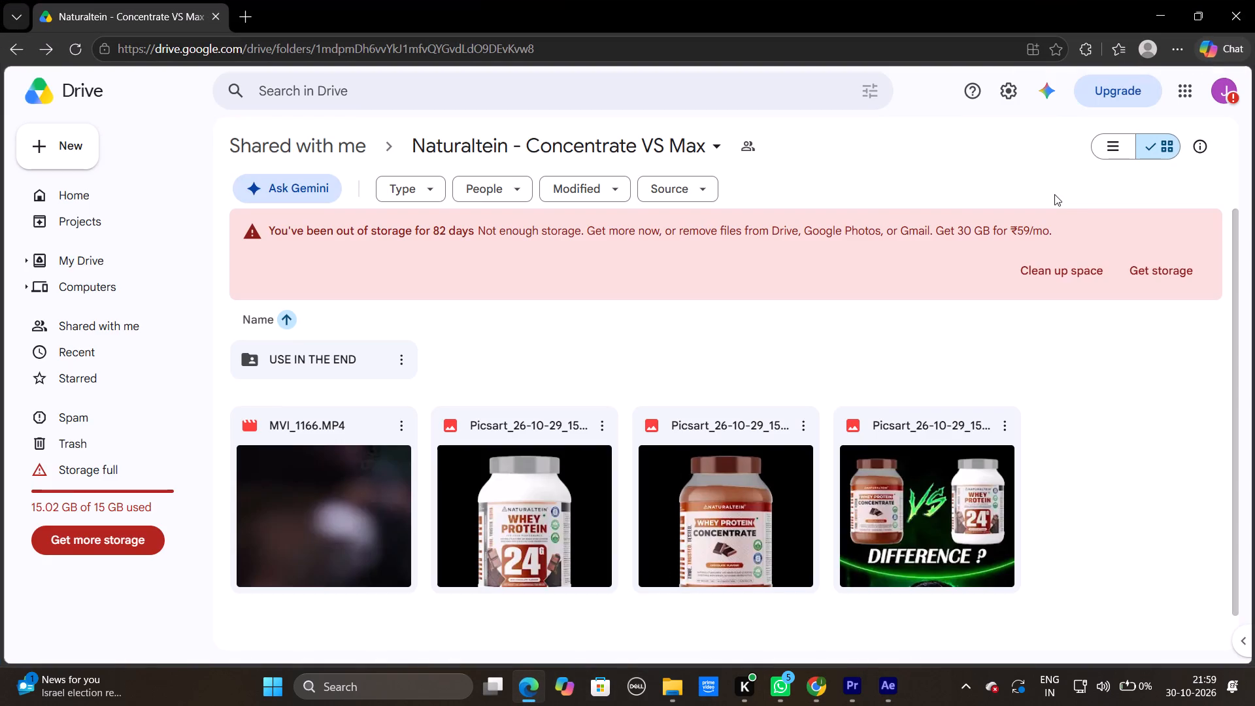
{"action": "left_click", "coordinate": [1177, 48]}
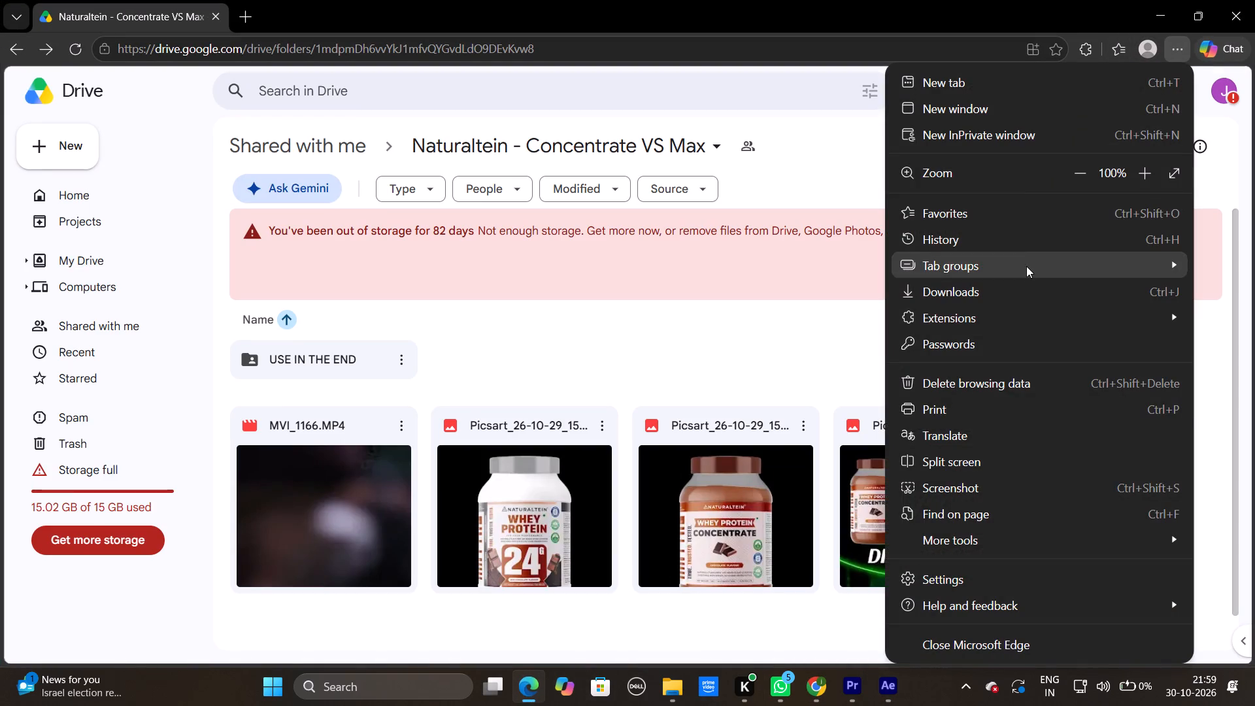
{"action": "left_click", "coordinate": [1022, 296]}
{"action": "left_click_drag", "start_coordinate": [992, 139], "coordinate": [925, 674]}
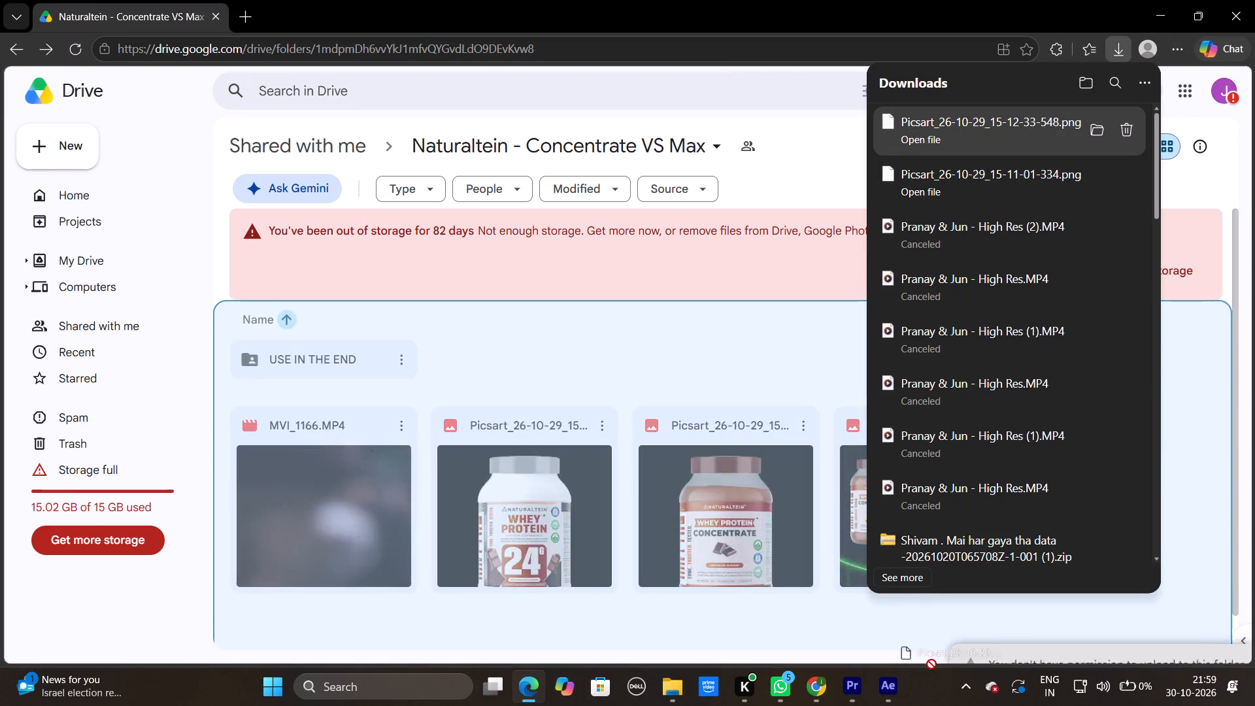
{"action": "left_click_drag", "start_coordinate": [925, 674], "coordinate": [539, 532]}
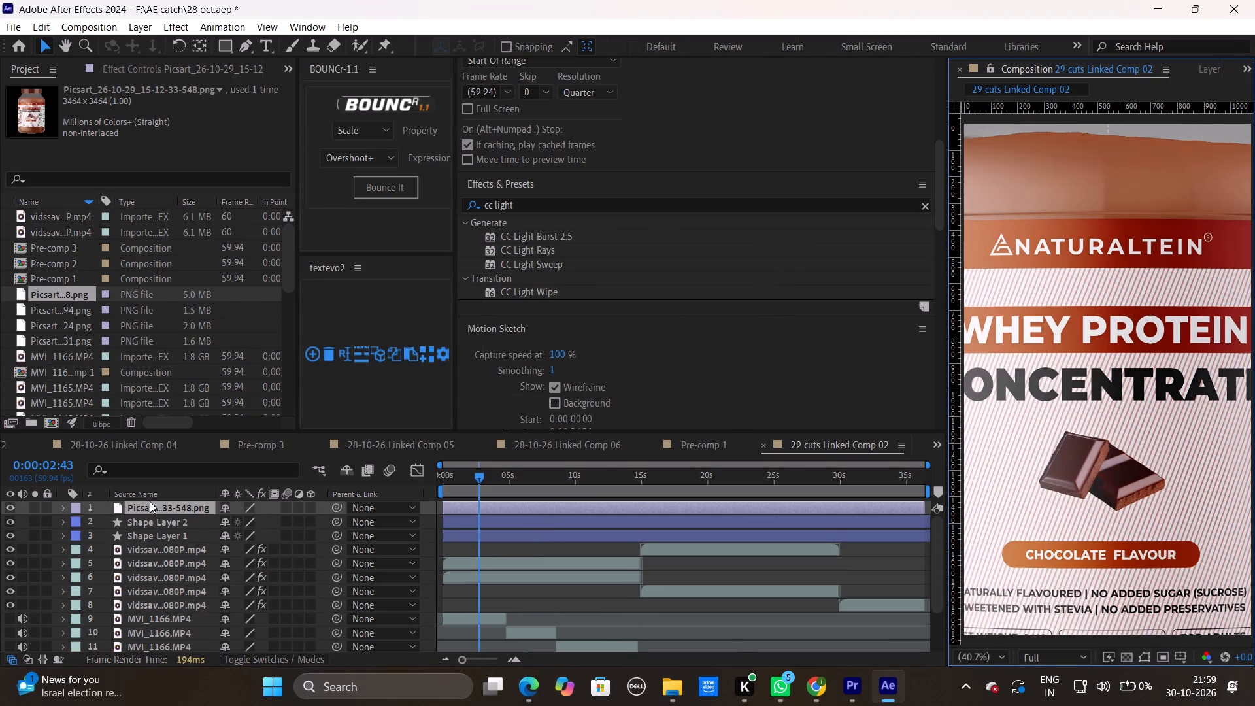
Scale the brown Whey Protein Concentrate jar to 9% and place it in the frame's upper left, above the horizontal guide.
{"action": "left_click", "coordinate": [150, 510]}
{"action": "key", "text": "s"}
{"action": "left_click_drag", "start_coordinate": [239, 522], "coordinate": [227, 526]}
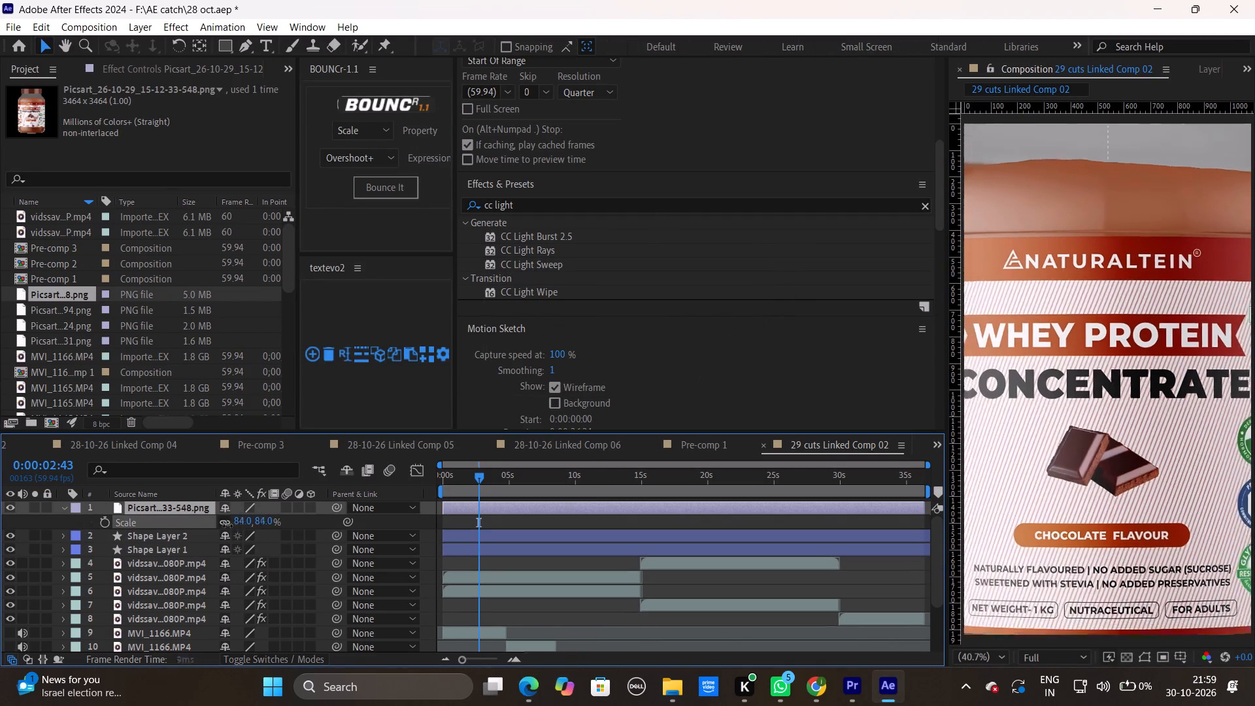
{"action": "left_click_drag", "start_coordinate": [227, 526], "coordinate": [188, 547]}
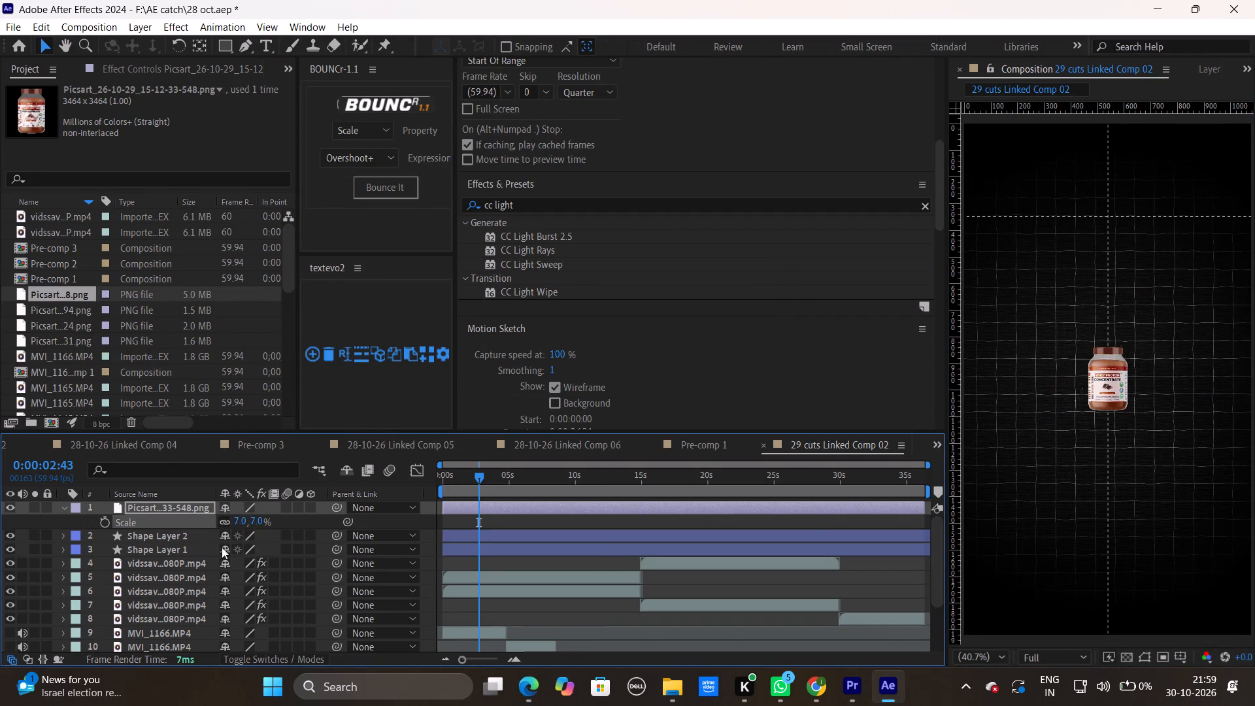
{"action": "left_click_drag", "start_coordinate": [1107, 388], "coordinate": [1030, 176]}
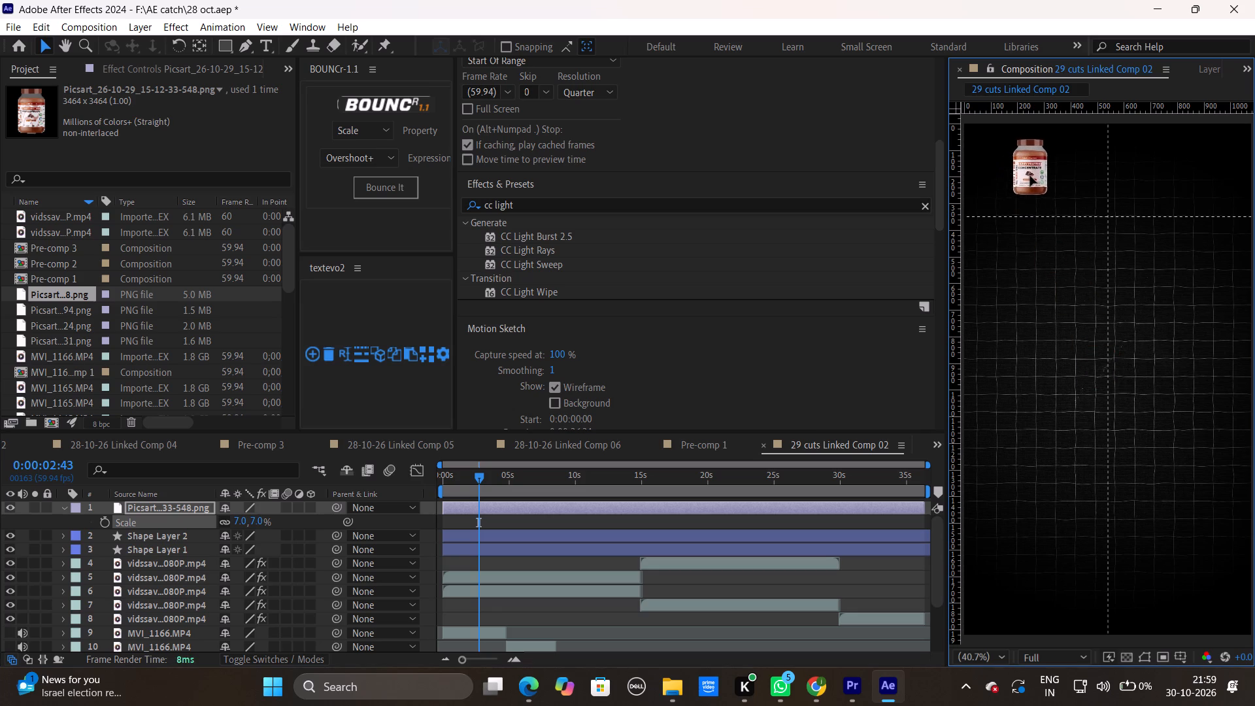
{"action": "left_click_drag", "start_coordinate": [1030, 176], "coordinate": [1031, 184]}
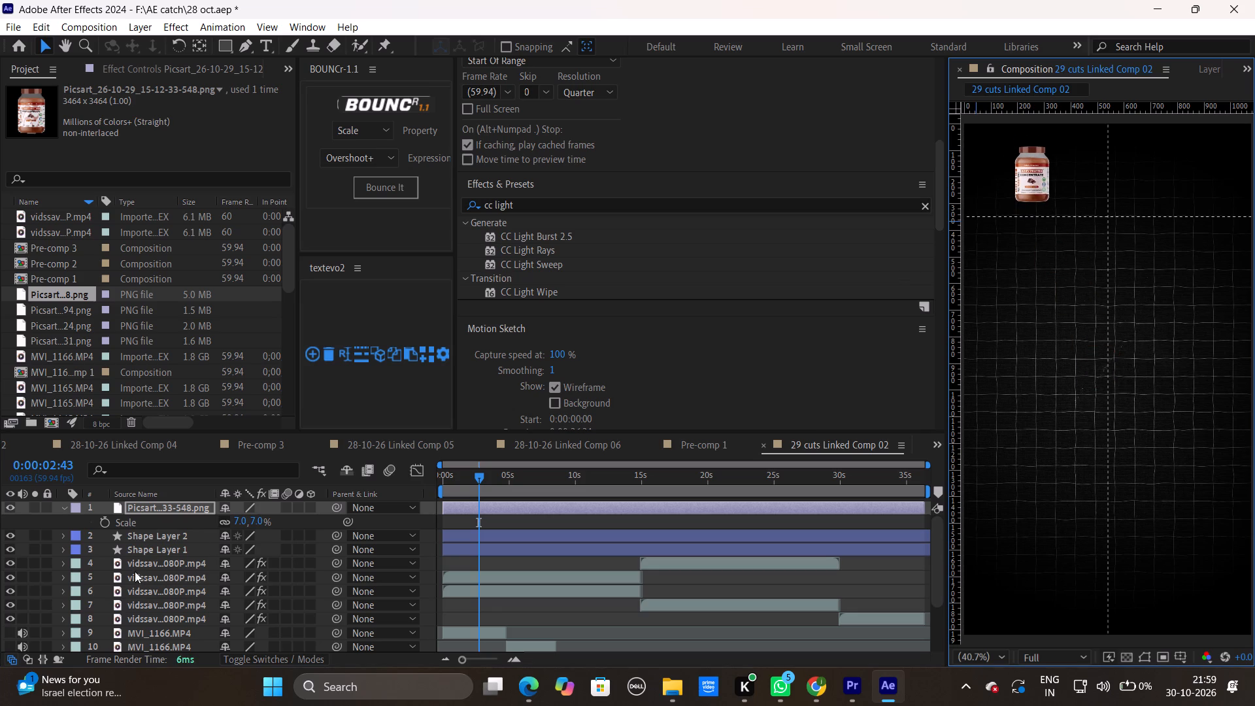
{"action": "left_click", "coordinate": [241, 524]}
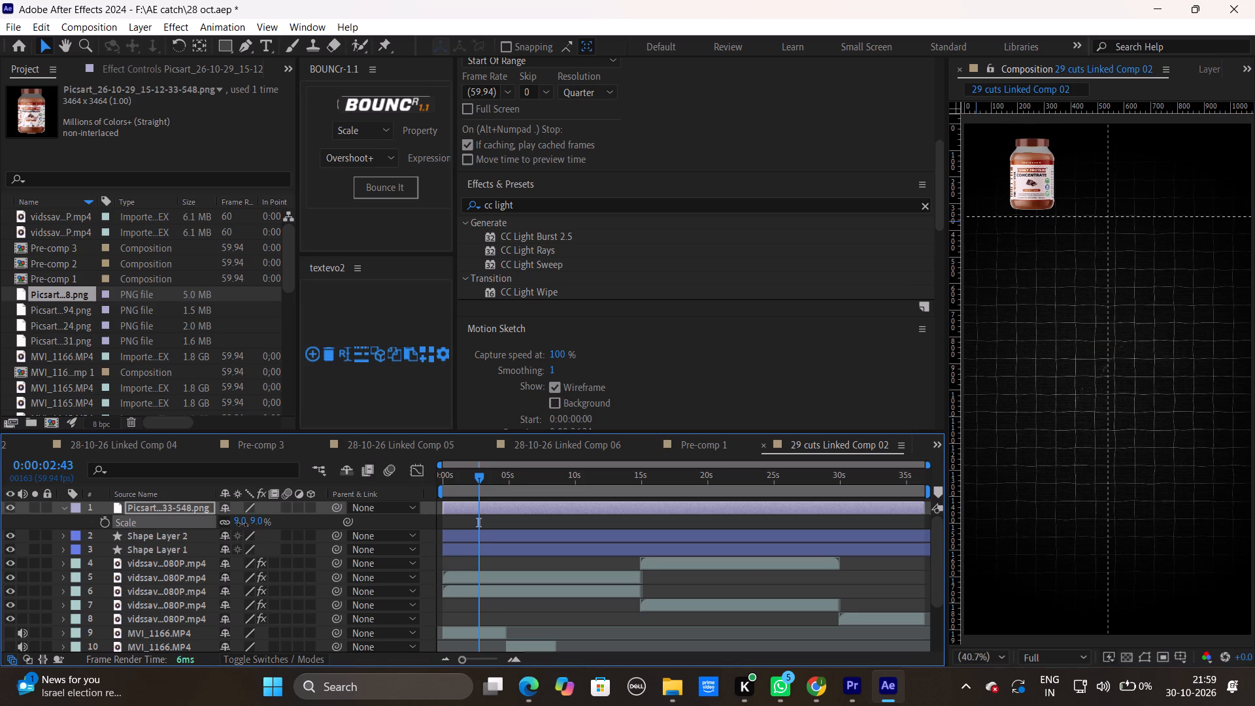
{"action": "left_click_drag", "start_coordinate": [1044, 188], "coordinate": [1047, 183]}
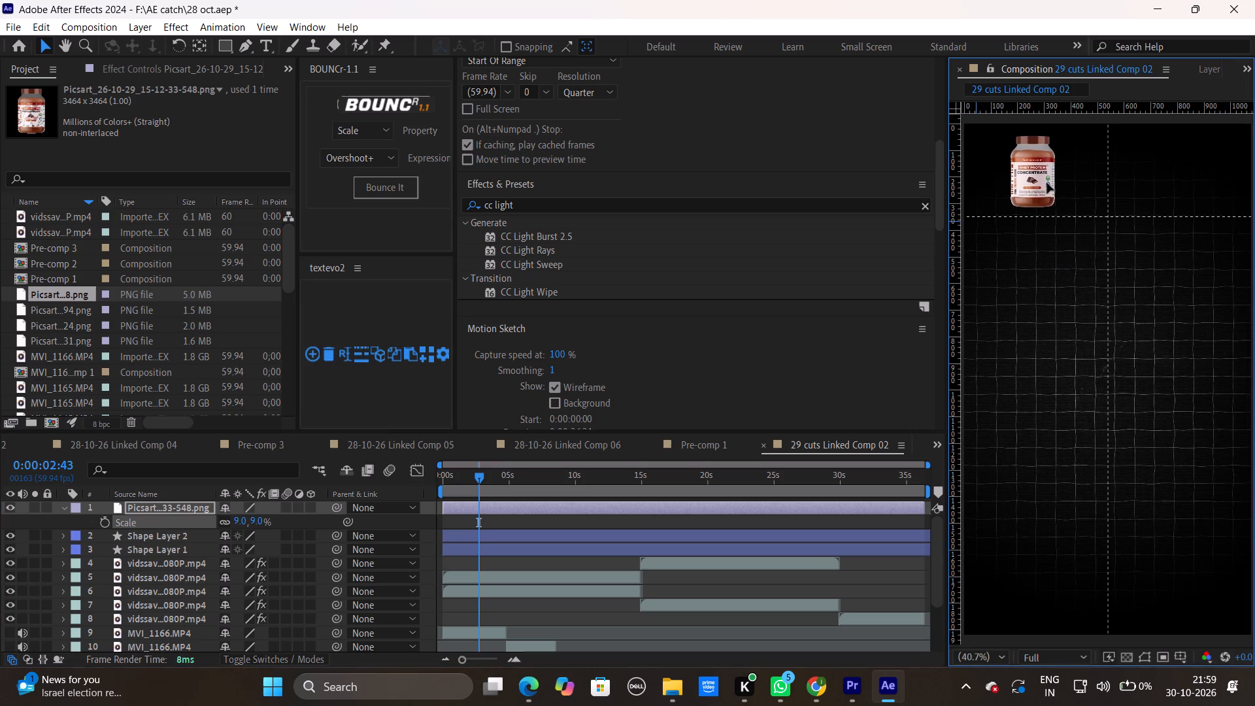
{"action": "left_click_drag", "start_coordinate": [1047, 183], "coordinate": [1050, 182]}
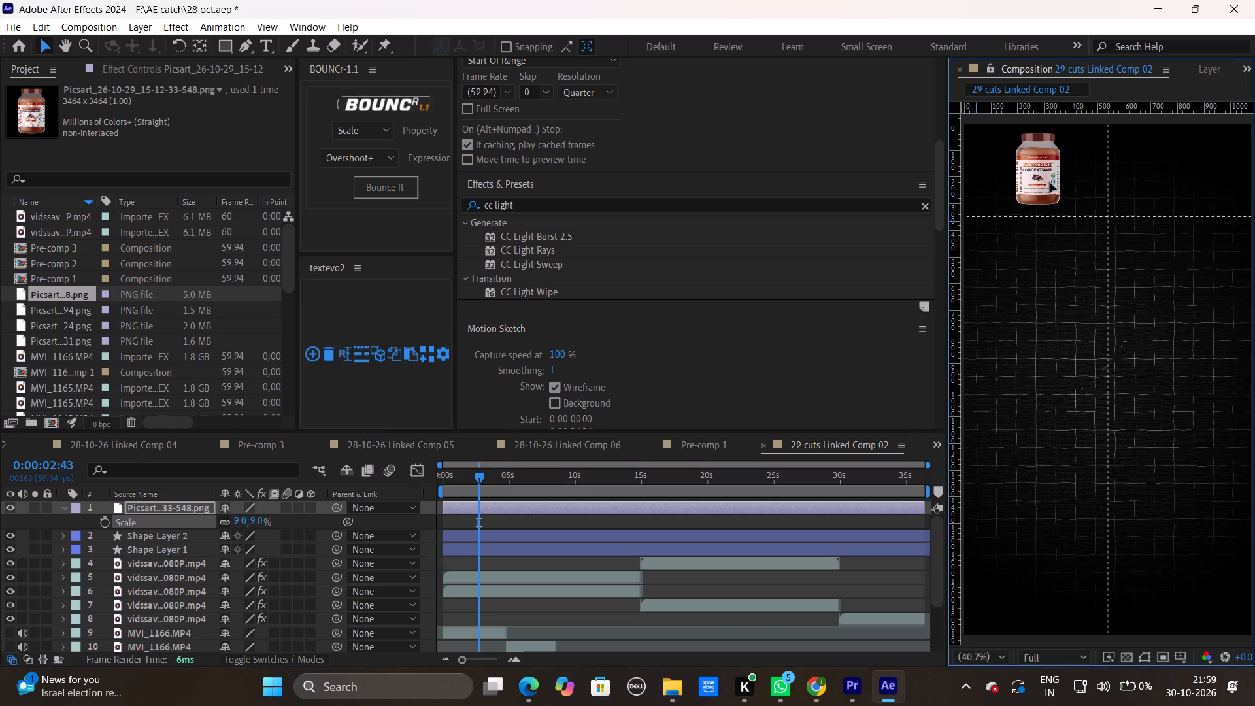
{"action": "left_click_drag", "start_coordinate": [1050, 182], "coordinate": [1052, 182]}
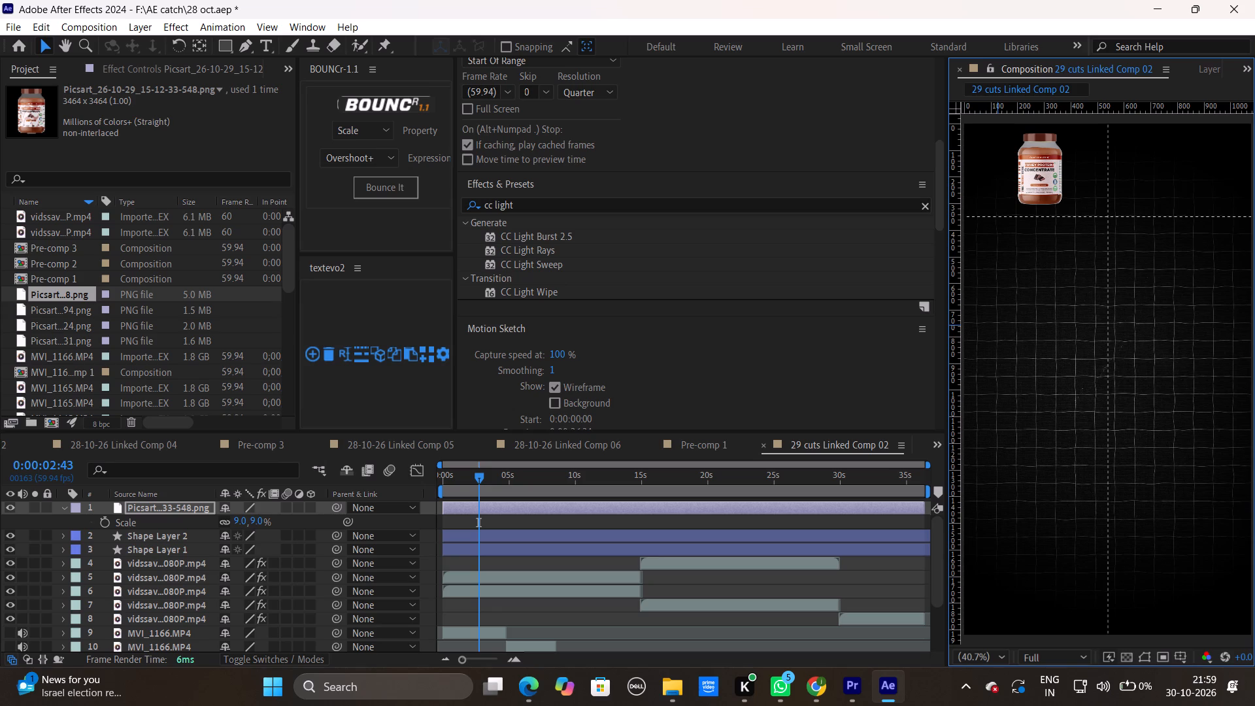
Bring the downloaded Picsart_26-10-29_15-11-01-334.png from Microsoft Edge into the After Effects composition as the top layer.
{"action": "left_click", "coordinate": [531, 688]}
{"action": "left_click_drag", "start_coordinate": [969, 184], "coordinate": [1172, 182]}
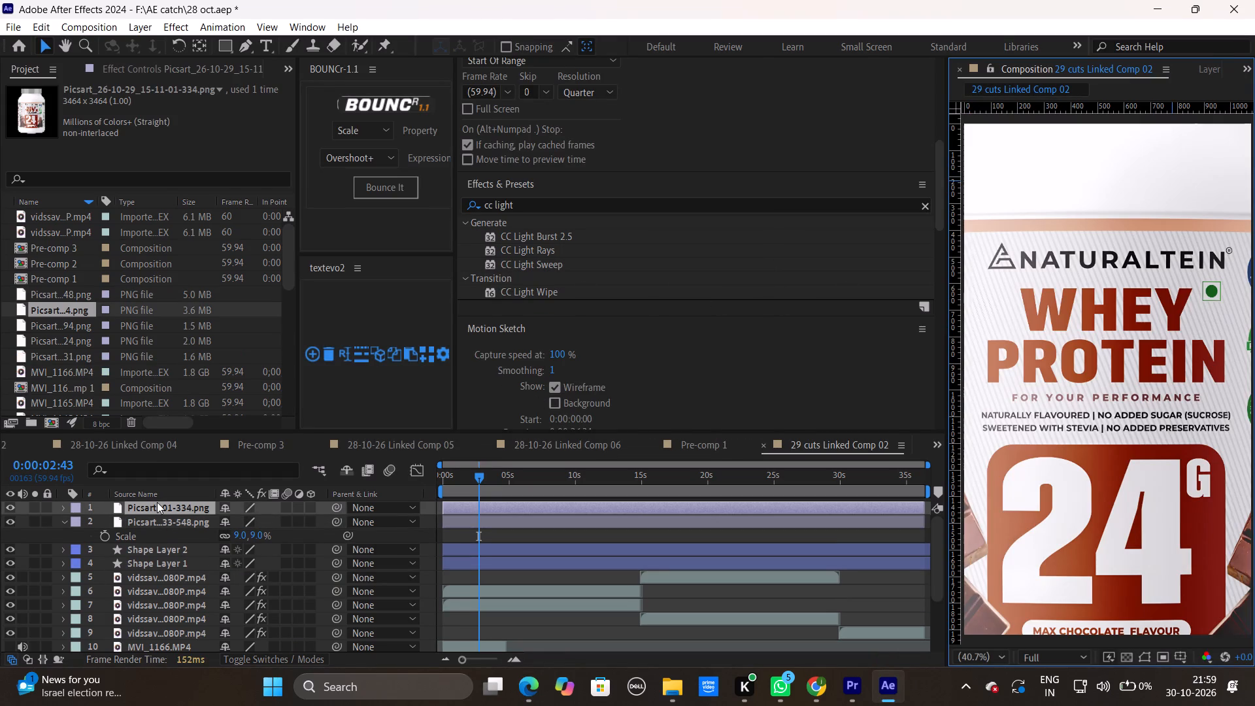
Place the white Whey Protein 24 jar in the frame's upper right and set its scale to 9%.
{"action": "left_click", "coordinate": [157, 502]}
{"action": "key", "text": "s"}
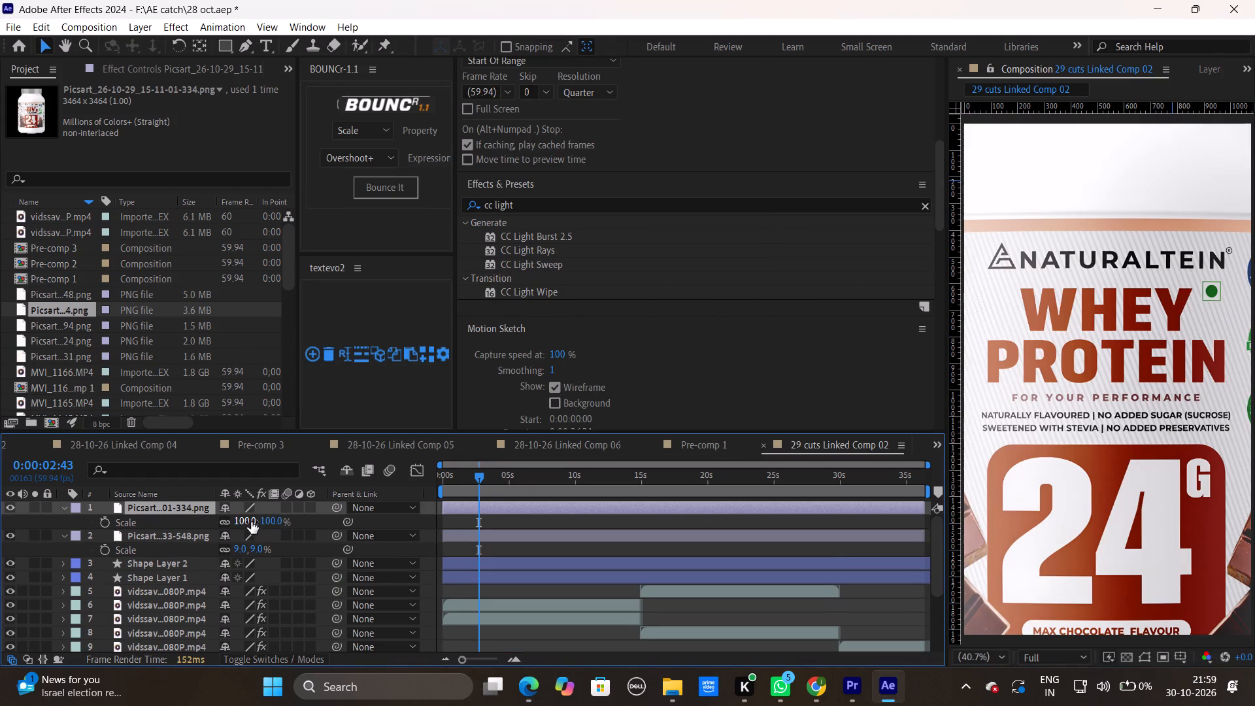
{"action": "left_click_drag", "start_coordinate": [249, 522], "coordinate": [184, 528]}
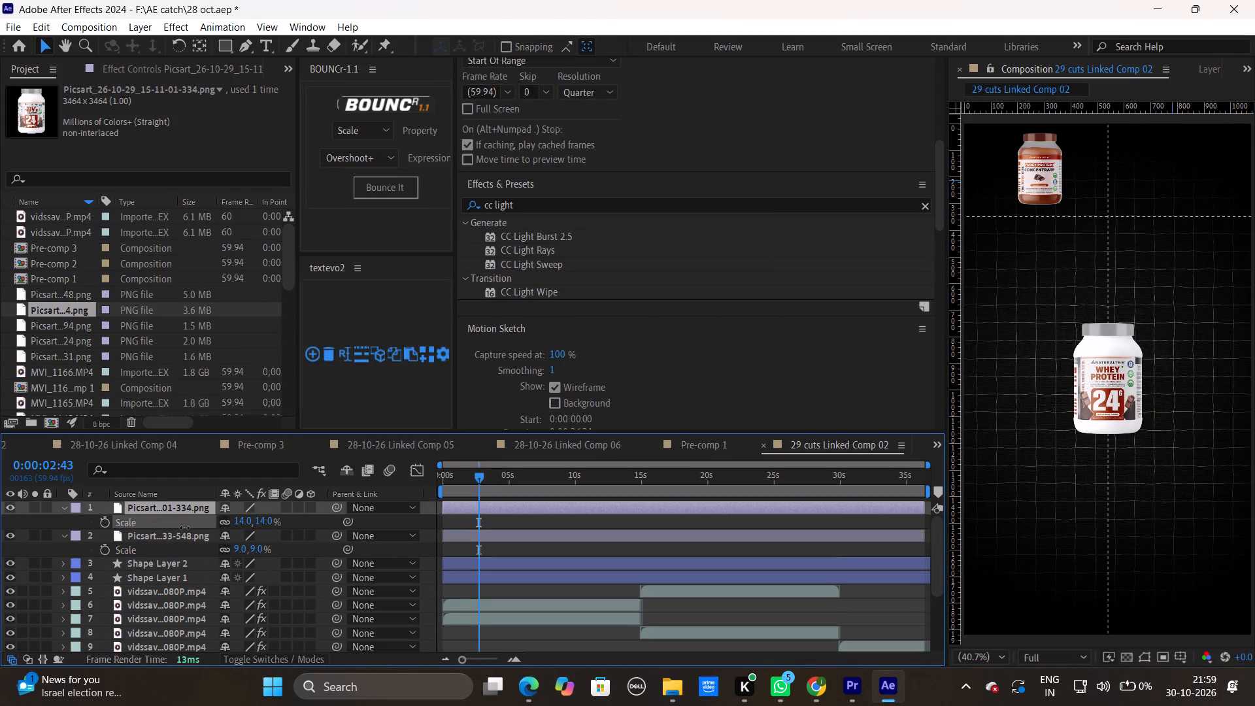
{"action": "left_click_drag", "start_coordinate": [184, 528], "coordinate": [182, 528]}
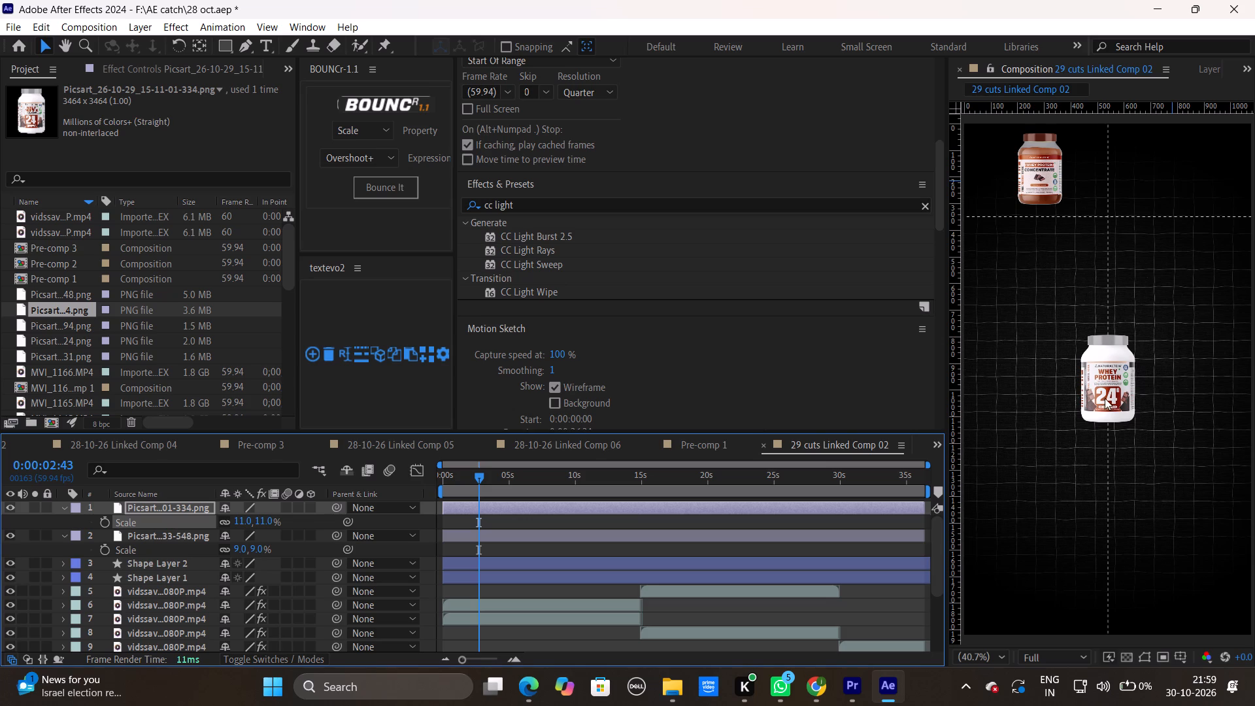
{"action": "left_click_drag", "start_coordinate": [1105, 398], "coordinate": [1167, 222]}
{"action": "left_click", "coordinate": [1171, 197]}
{"action": "left_click_drag", "start_coordinate": [1171, 193], "coordinate": [1180, 167]}
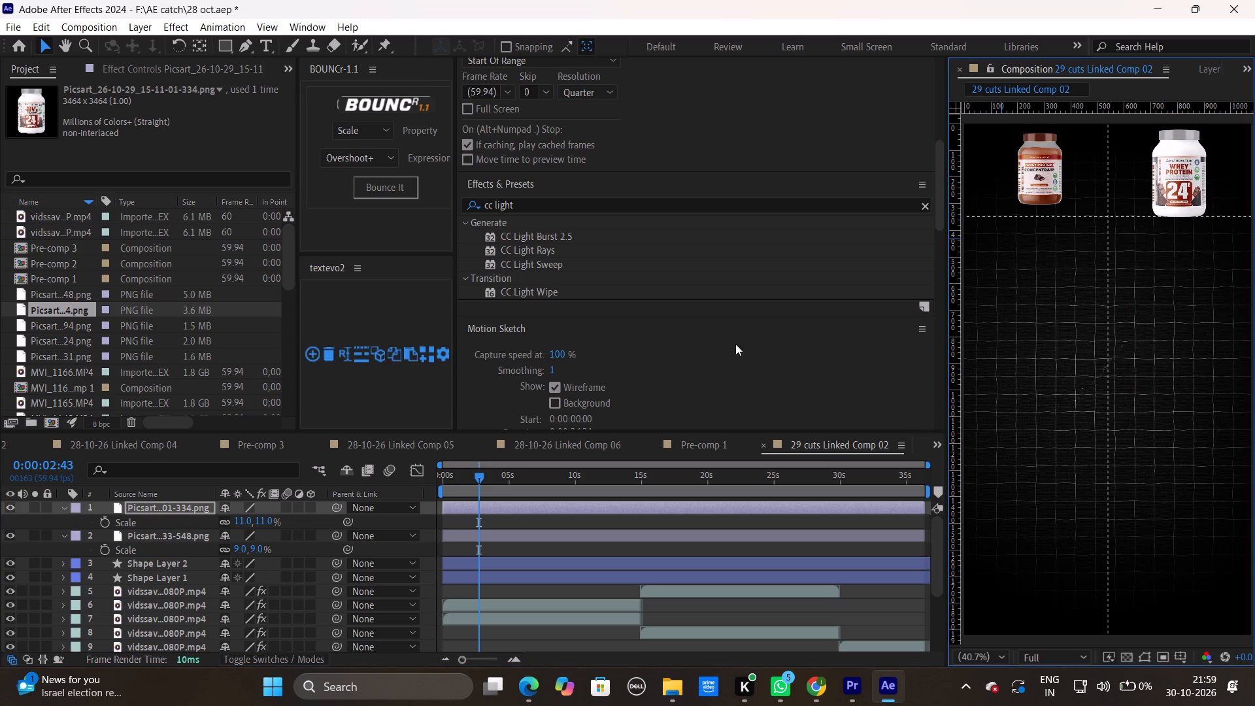
{"action": "left_click", "coordinate": [237, 524]}
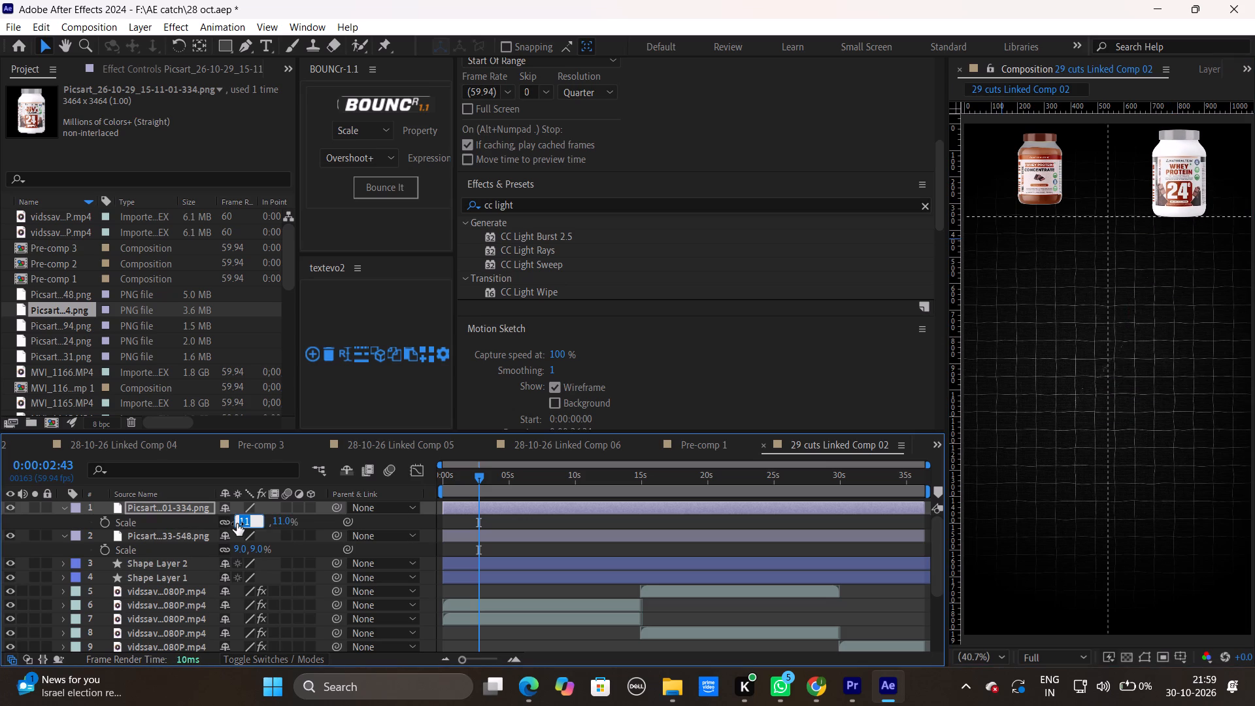
{"action": "type", "text": "98"}
{"action": "key", "text": "BackSpace"}
{"action": "key", "text": "Return"}
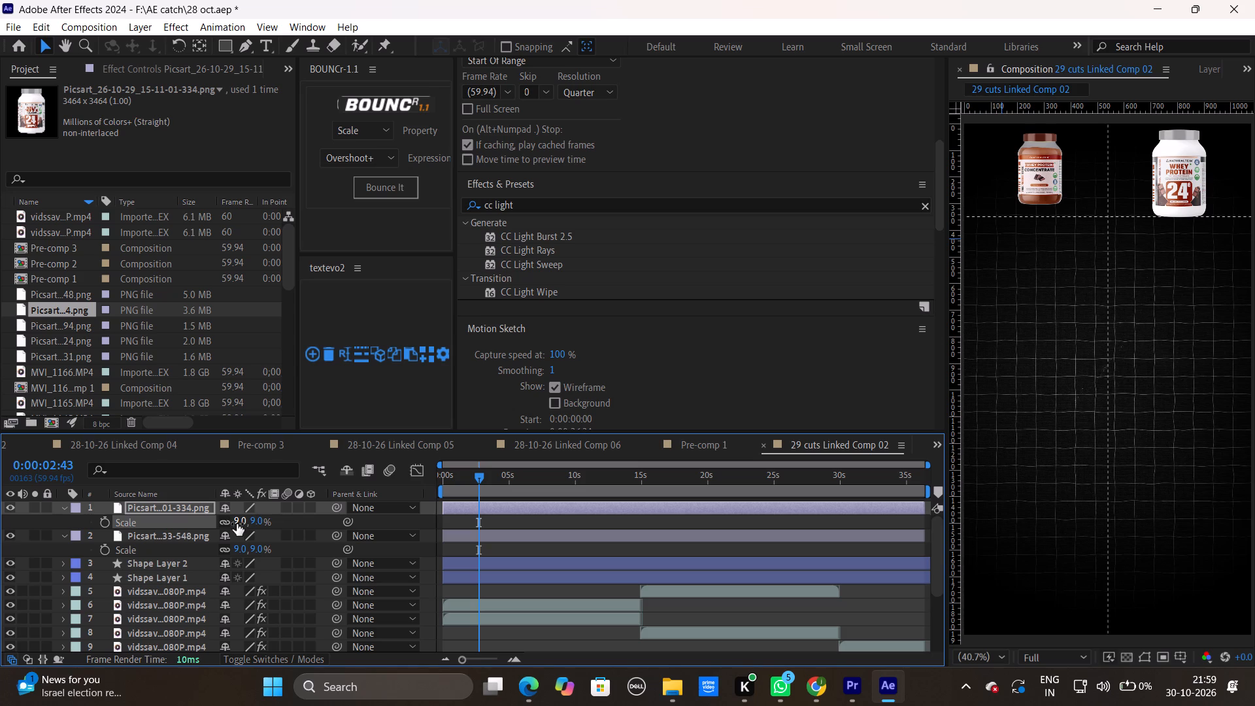
Fine-tune the positions of both jars so they sit level on either side of the vertical guide.
{"action": "left_click", "coordinate": [1185, 181]}
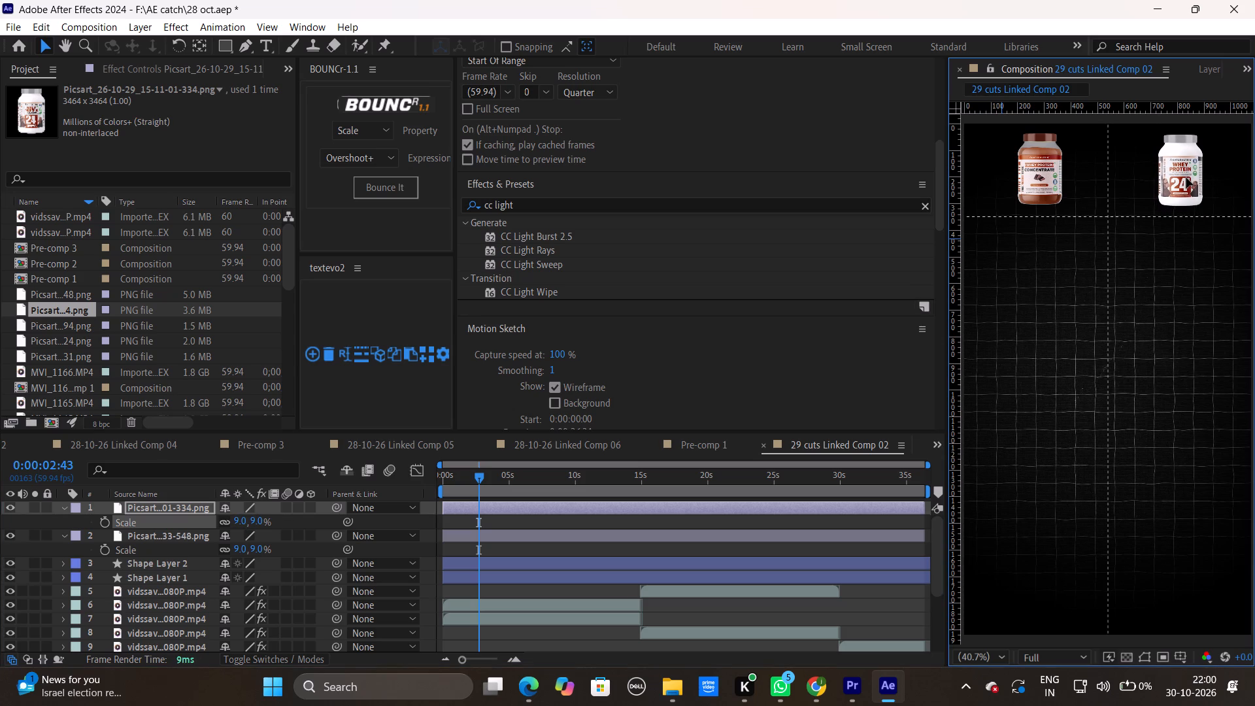
{"action": "left_click", "coordinate": [1040, 173]}
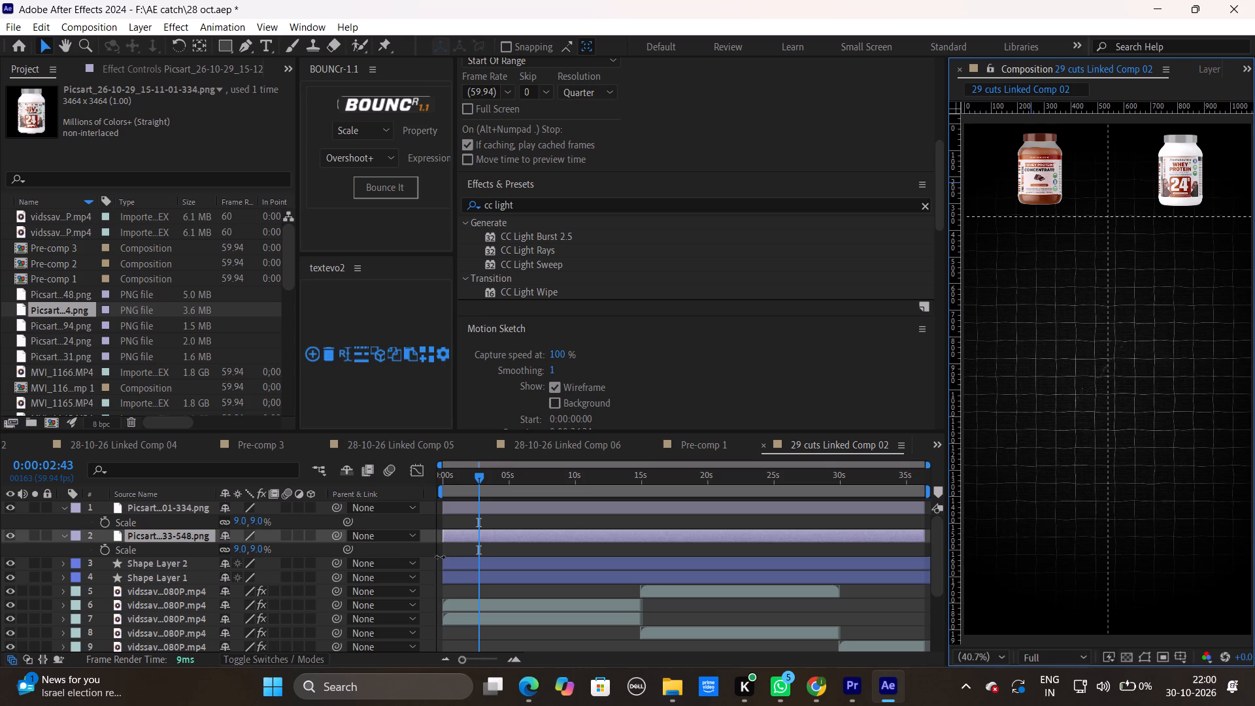
{"action": "left_click", "coordinate": [1044, 175]}
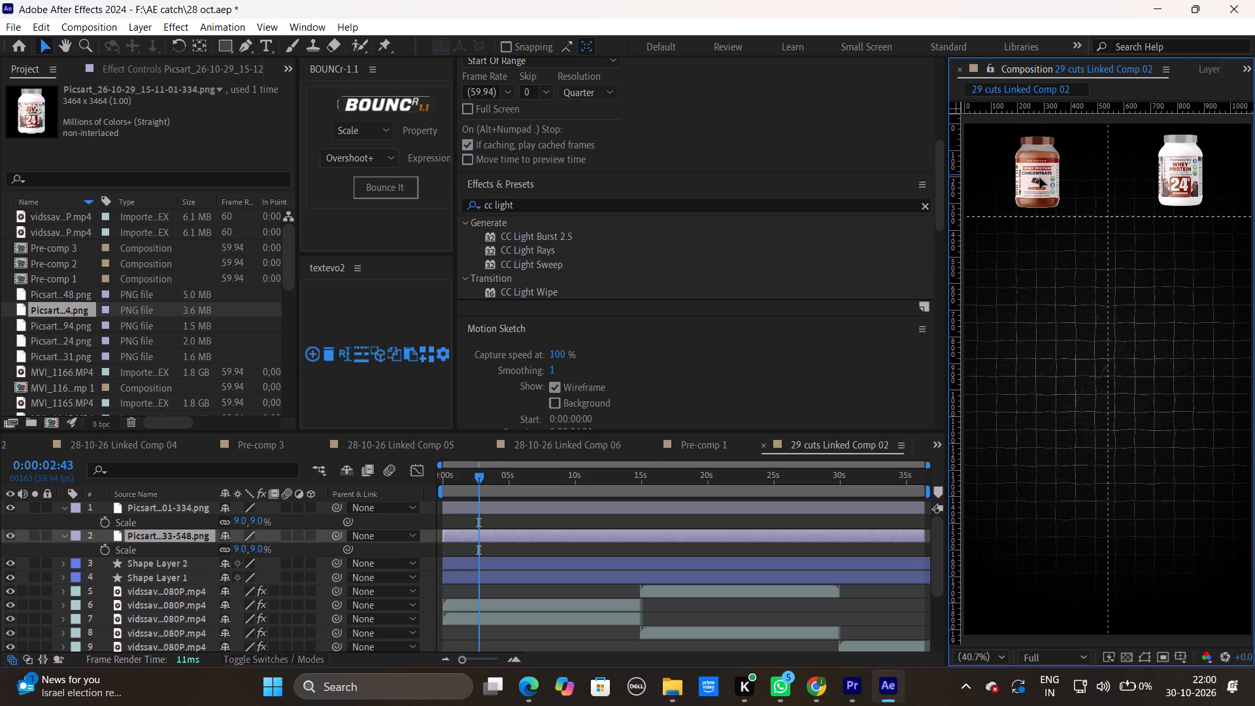
{"action": "left_click", "coordinate": [1188, 176]}
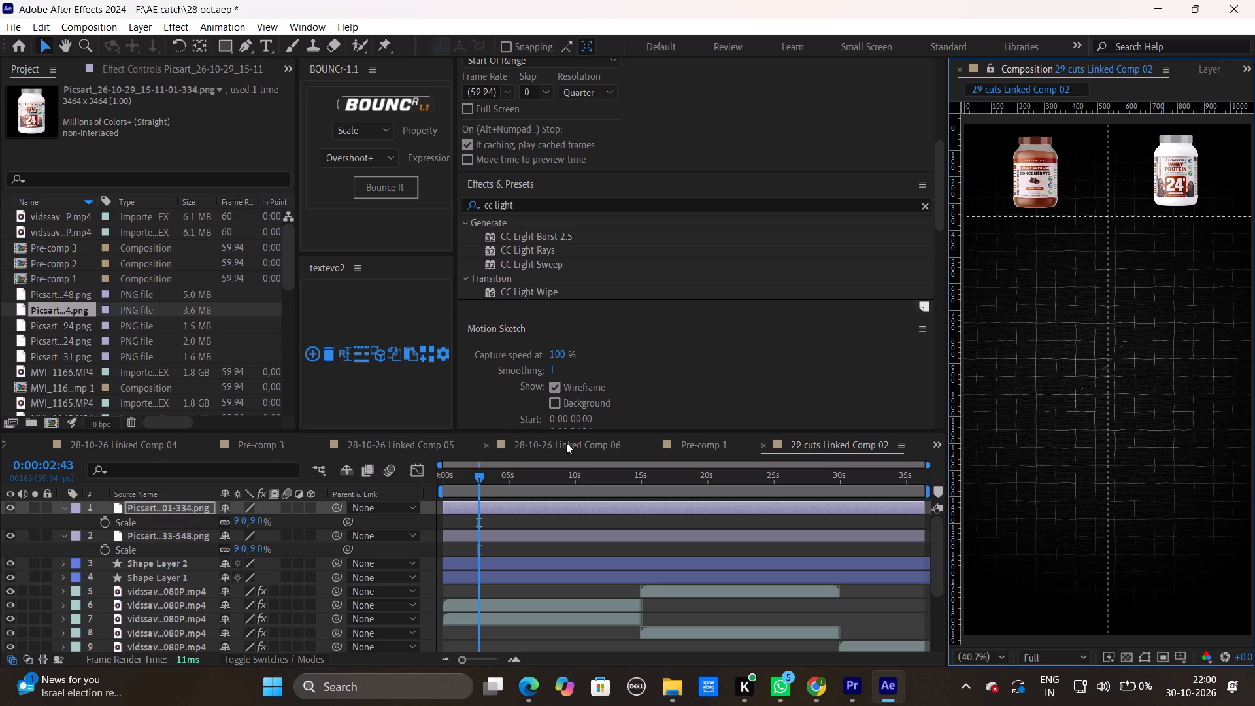
Add Scale keyframes to both jar layers at 0:00:00:44.
{"action": "left_click_drag", "start_coordinate": [481, 481], "coordinate": [443, 482]}
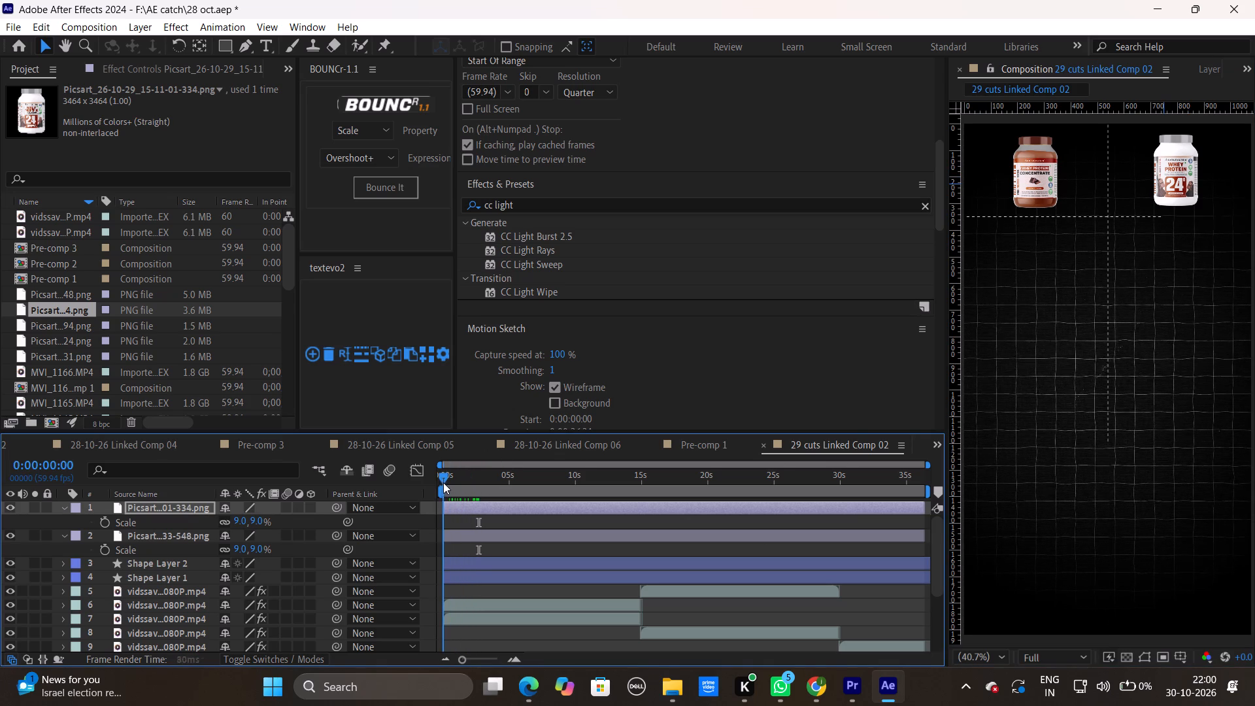
{"action": "left_click_drag", "start_coordinate": [443, 482], "coordinate": [453, 484]}
{"action": "left_click", "coordinate": [452, 482]}
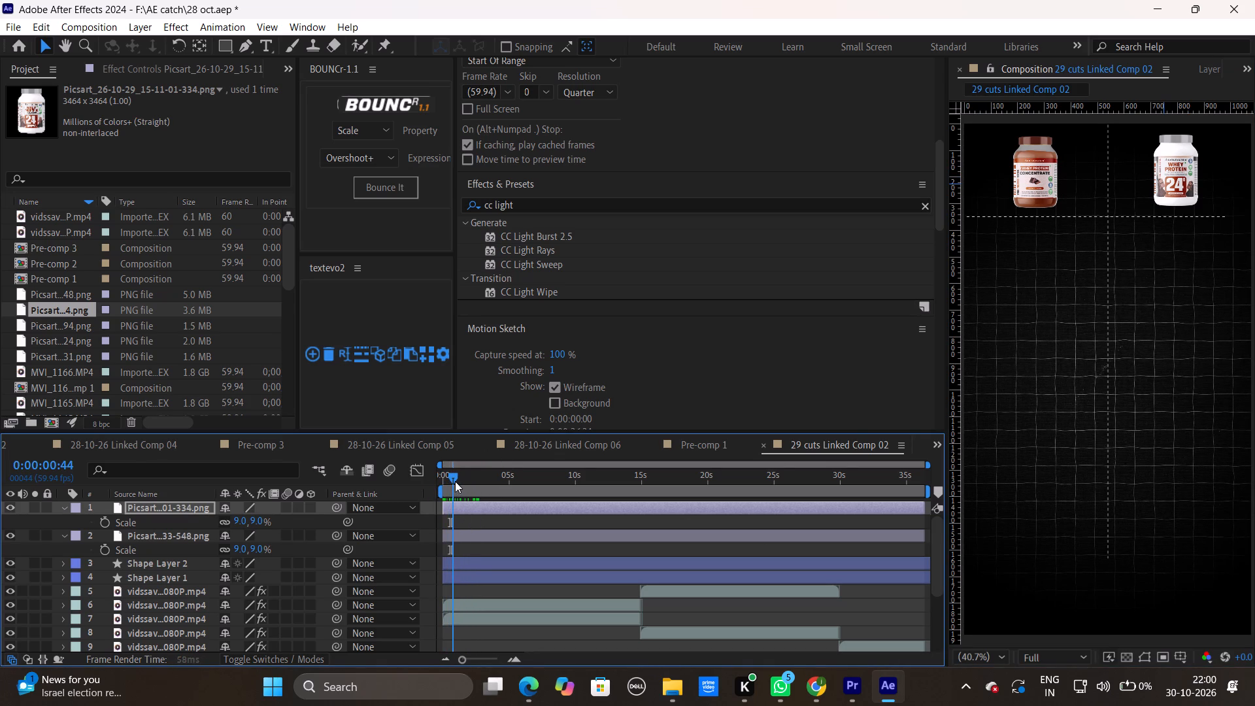
{"action": "left_click", "coordinate": [465, 533], "text": "ctrl"}
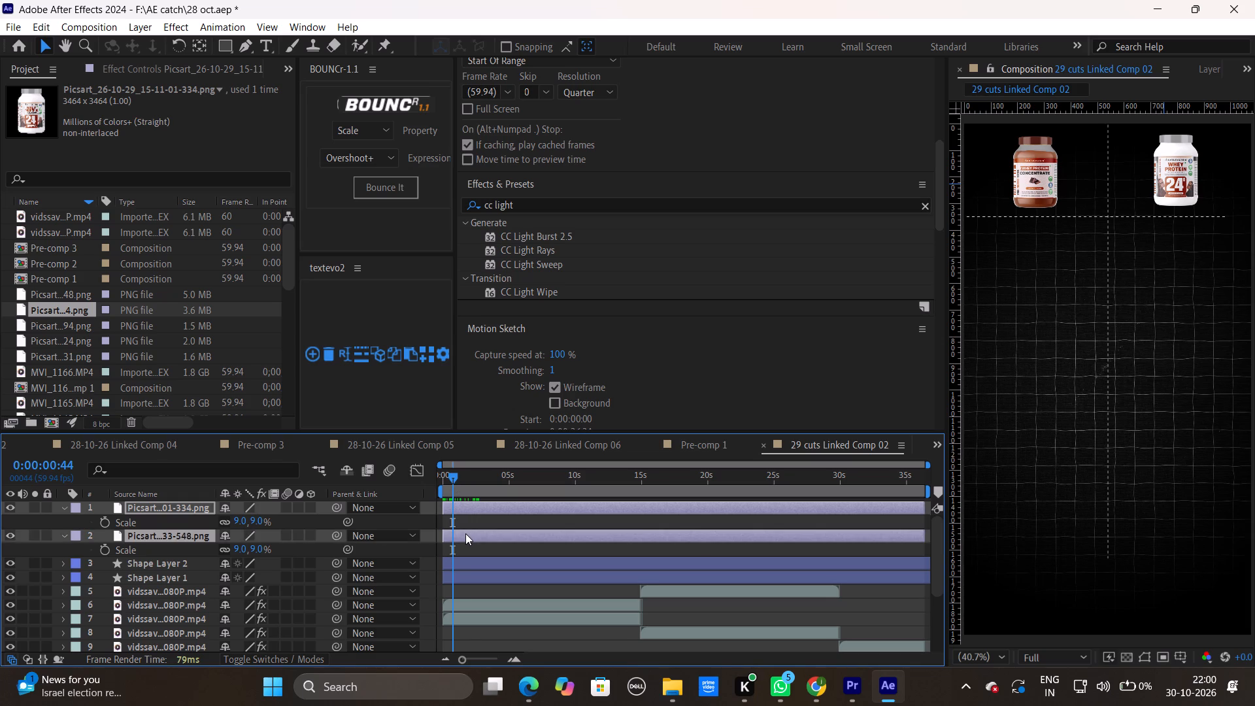
{"action": "key", "text": "s"}
{"action": "key", "text": "s"}
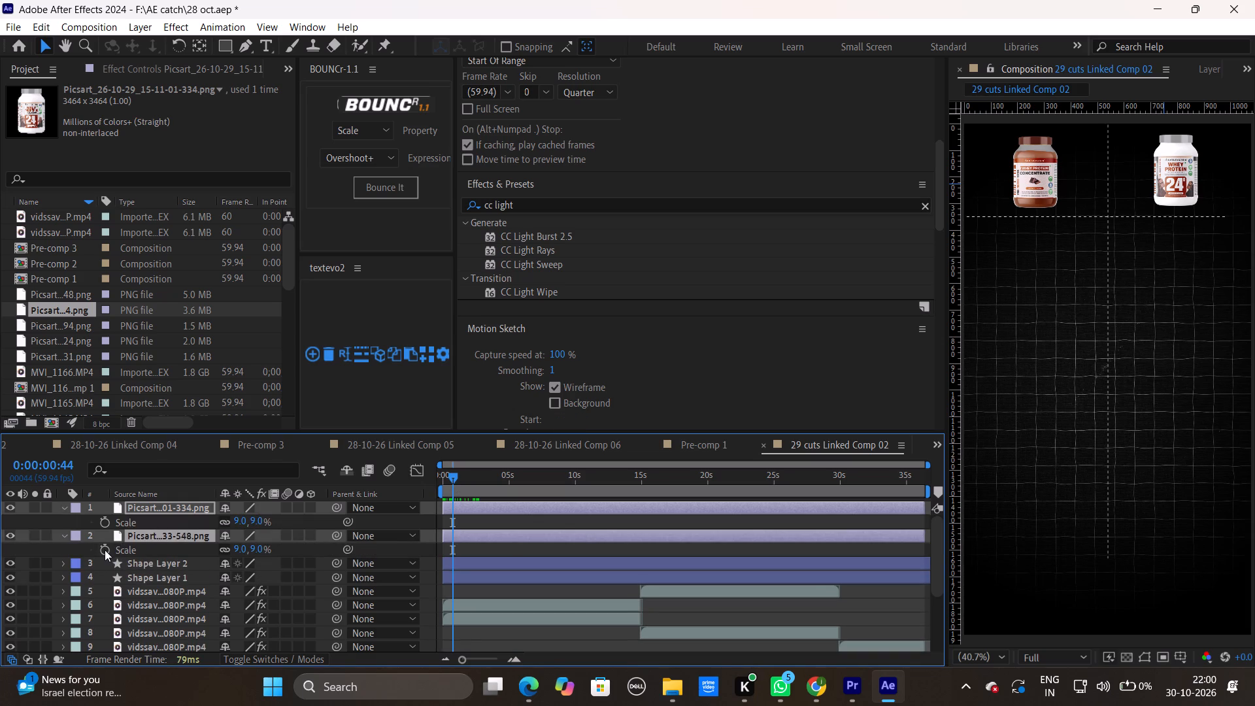
{"action": "left_click", "coordinate": [103, 549]}
Set the Scale of both jar layers to 0% at 0:00:00:00.
{"action": "left_click_drag", "start_coordinate": [455, 479], "coordinate": [409, 479]}
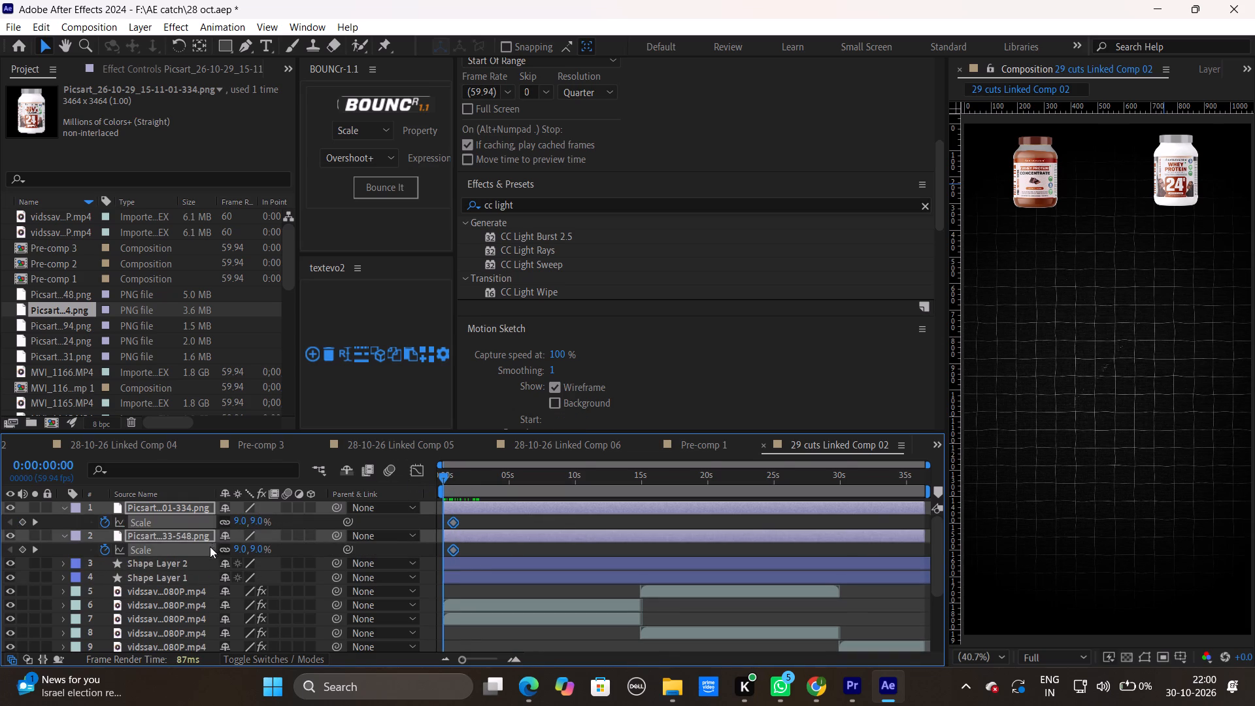
{"action": "left_click", "coordinate": [239, 550]}
{"action": "key", "text": "0"}
{"action": "key", "text": "Return"}
Preview the scale-in animation of the two jars.
{"action": "key", "text": "space"}
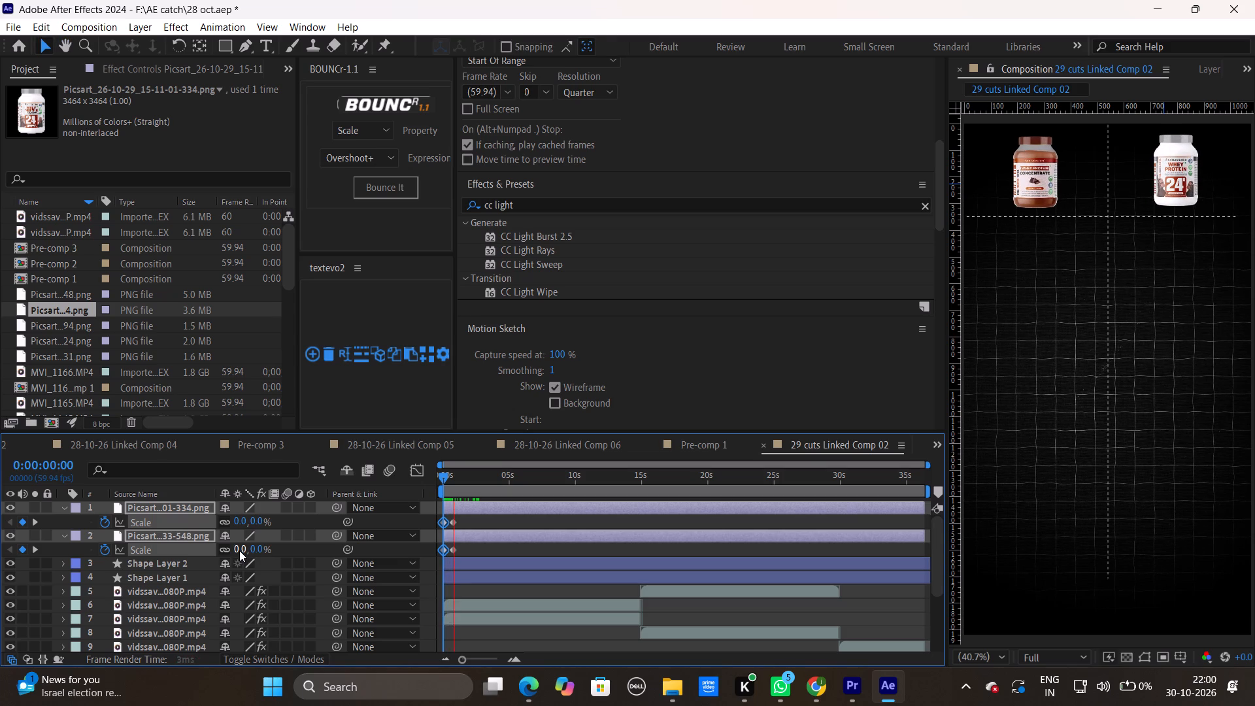
{"action": "key", "text": "space"}
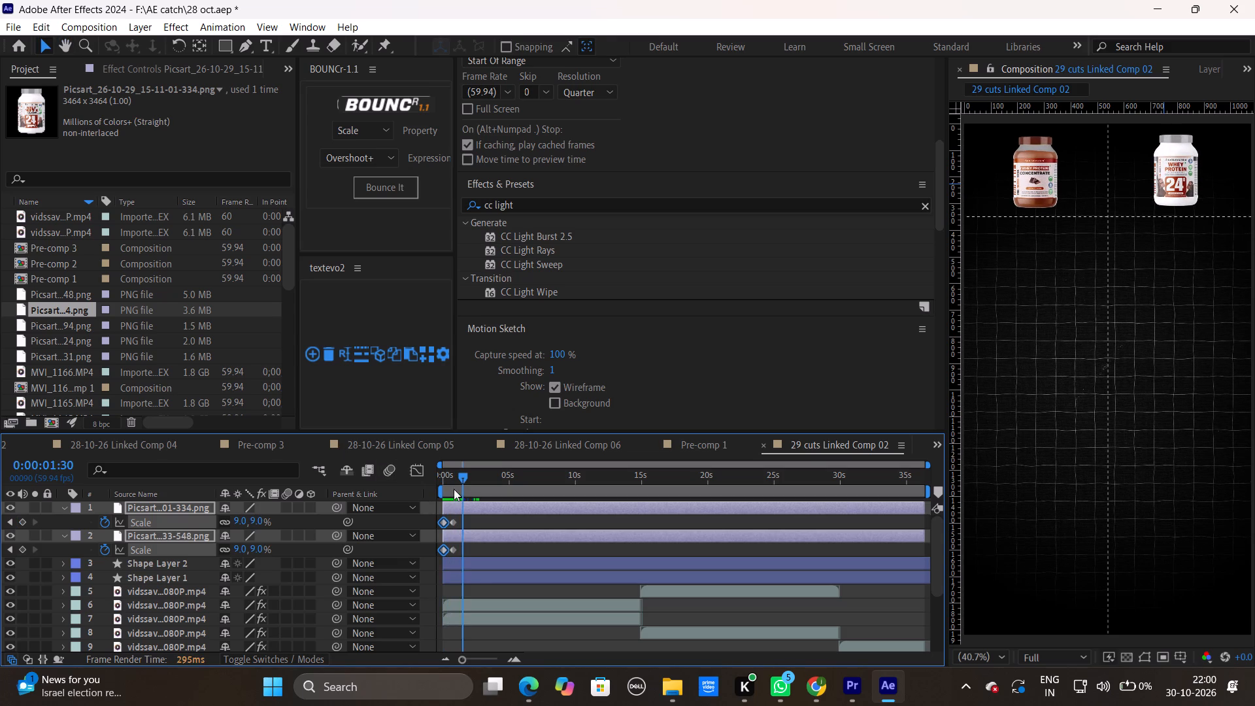
Move the ending Scale keyframes of both jar layers earlier to about 0.4 s and preview the faster scale-in.
{"action": "left_click_drag", "start_coordinate": [456, 485], "coordinate": [380, 493]}
{"action": "key", "text": "space"}
{"action": "key", "text": "space"}
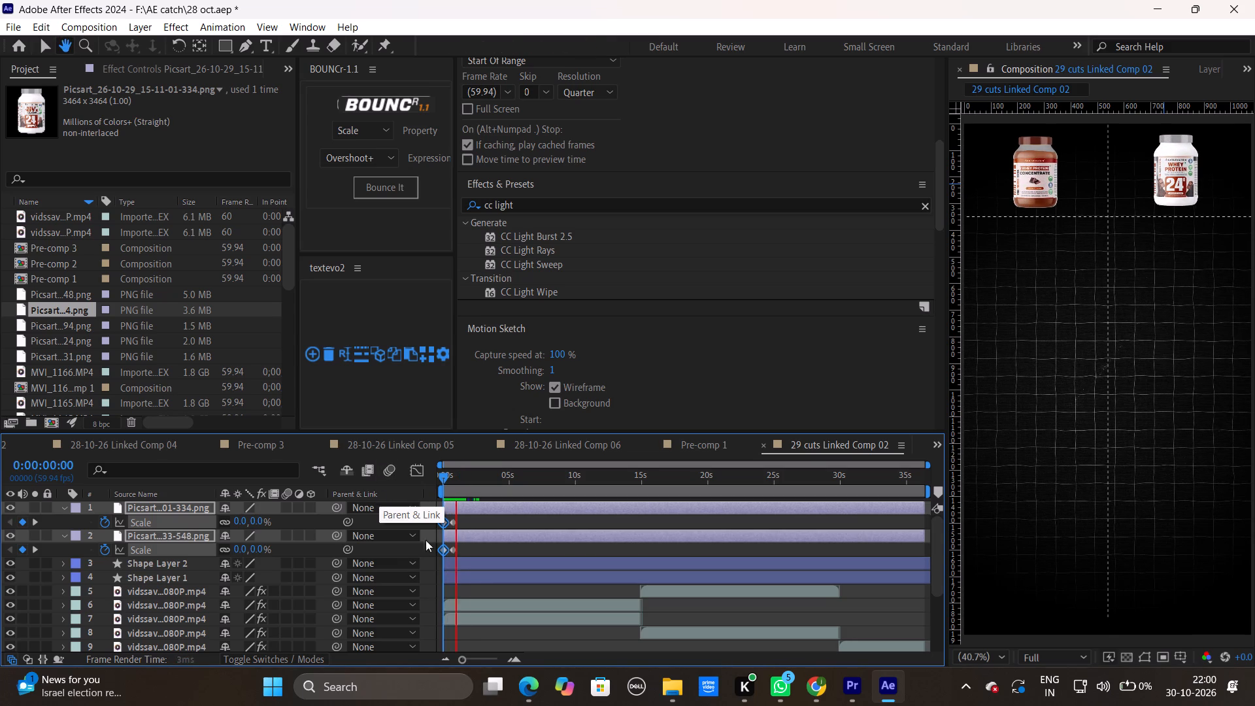
{"action": "left_click_drag", "start_coordinate": [463, 661], "coordinate": [479, 662]}
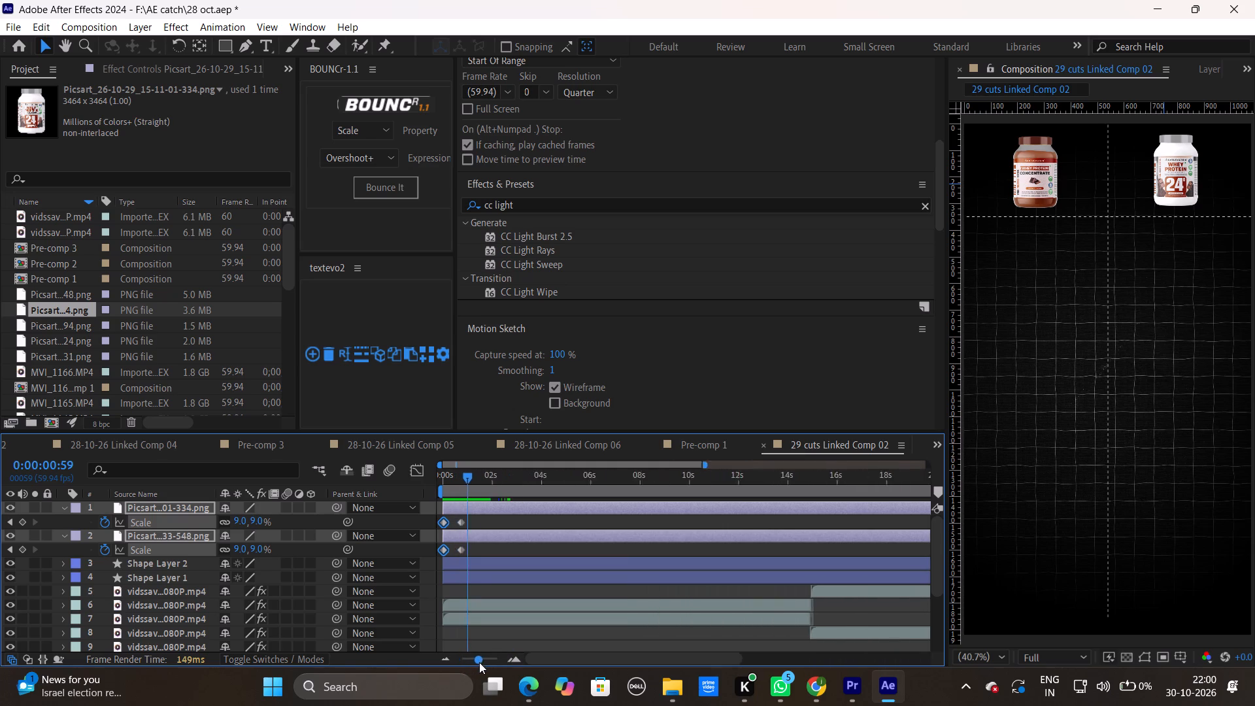
{"action": "left_click_drag", "start_coordinate": [479, 662], "coordinate": [490, 662]}
{"action": "left_click_drag", "start_coordinate": [507, 520], "coordinate": [478, 558]}
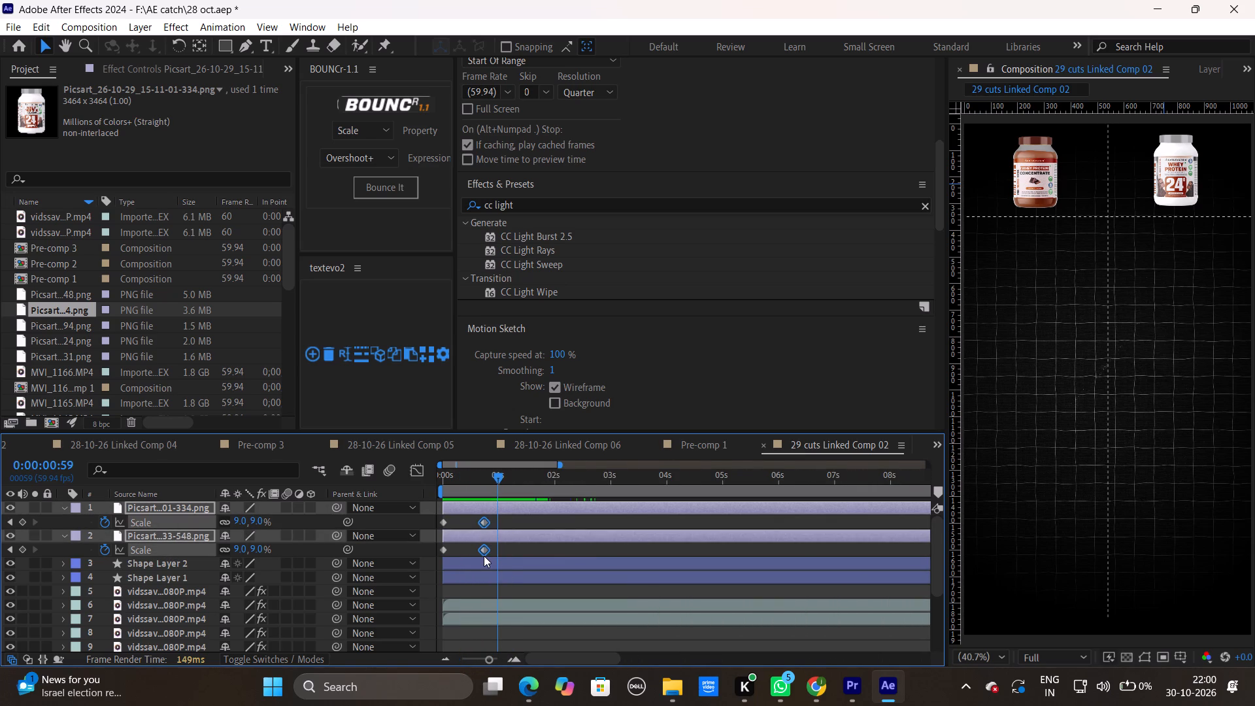
{"action": "left_click_drag", "start_coordinate": [484, 553], "coordinate": [464, 552]}
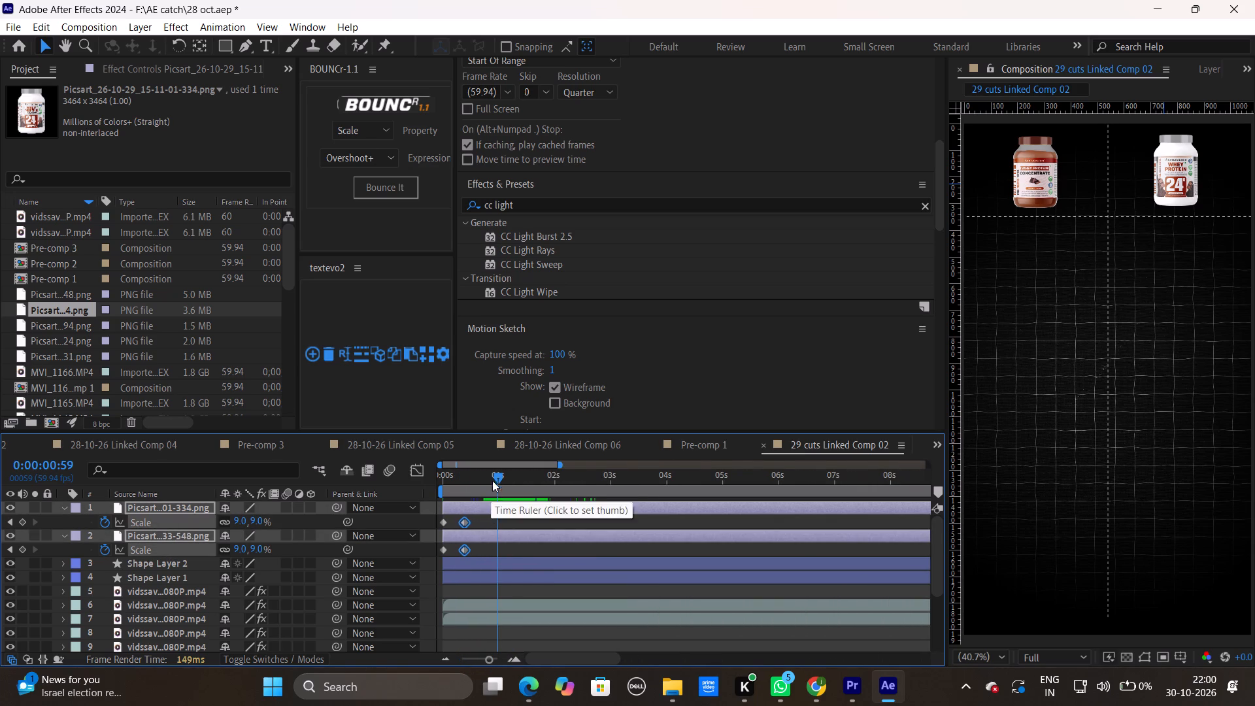
{"action": "left_click_drag", "start_coordinate": [491, 475], "coordinate": [395, 488]}
{"action": "key", "text": "space"}
{"action": "key", "text": "space"}
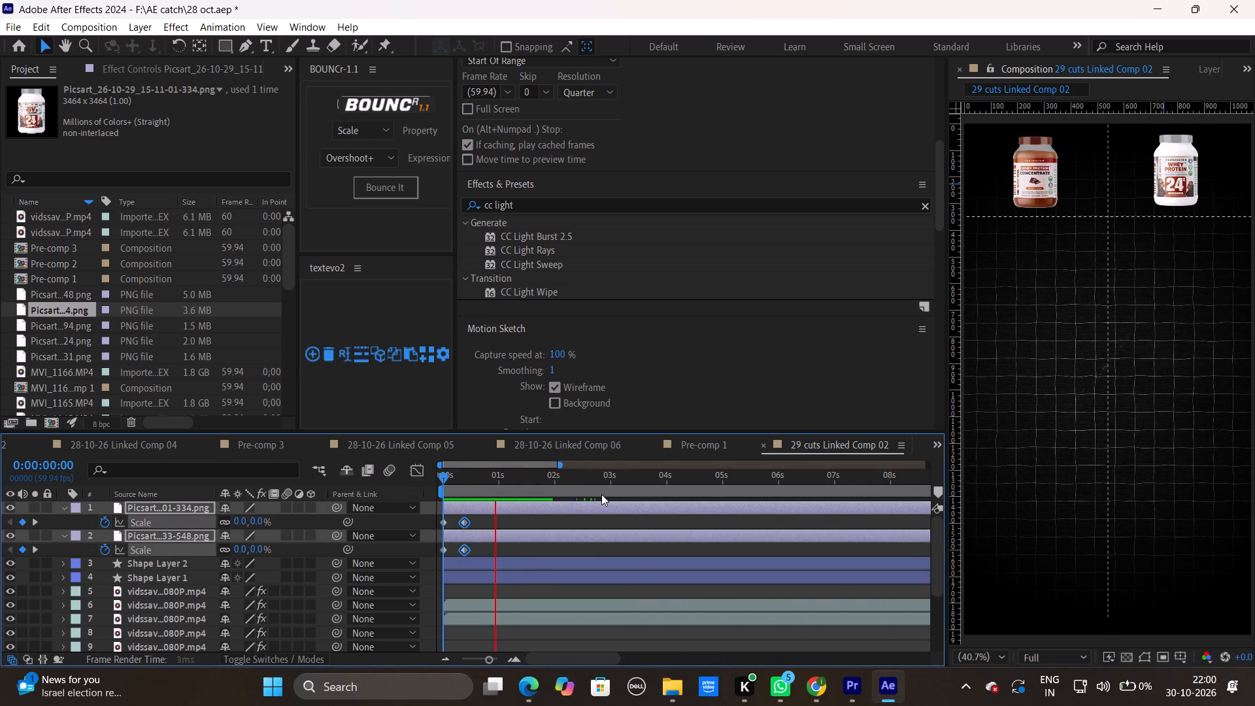
Apply the BOUNCr Overshoot+ expression for Scale to all Scale keyframes of both jar layers.
{"action": "left_click_drag", "start_coordinate": [482, 524], "coordinate": [443, 544]}
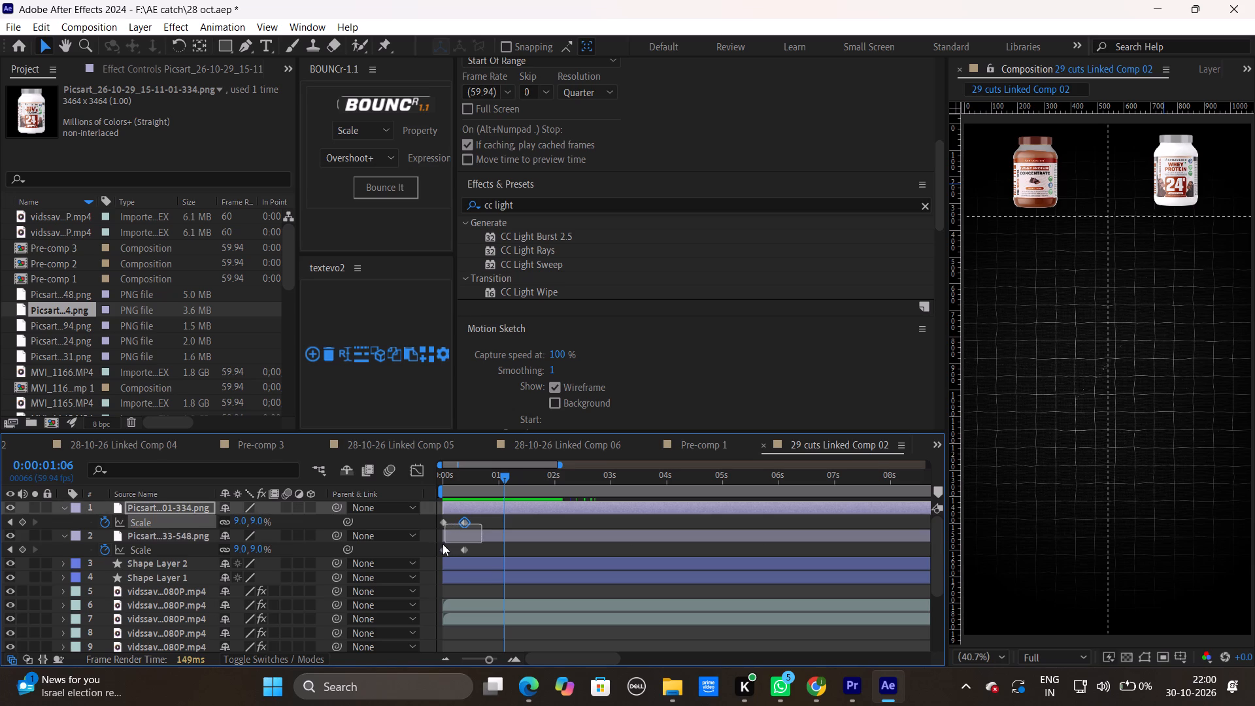
{"action": "left_click_drag", "start_coordinate": [443, 544], "coordinate": [433, 550]}
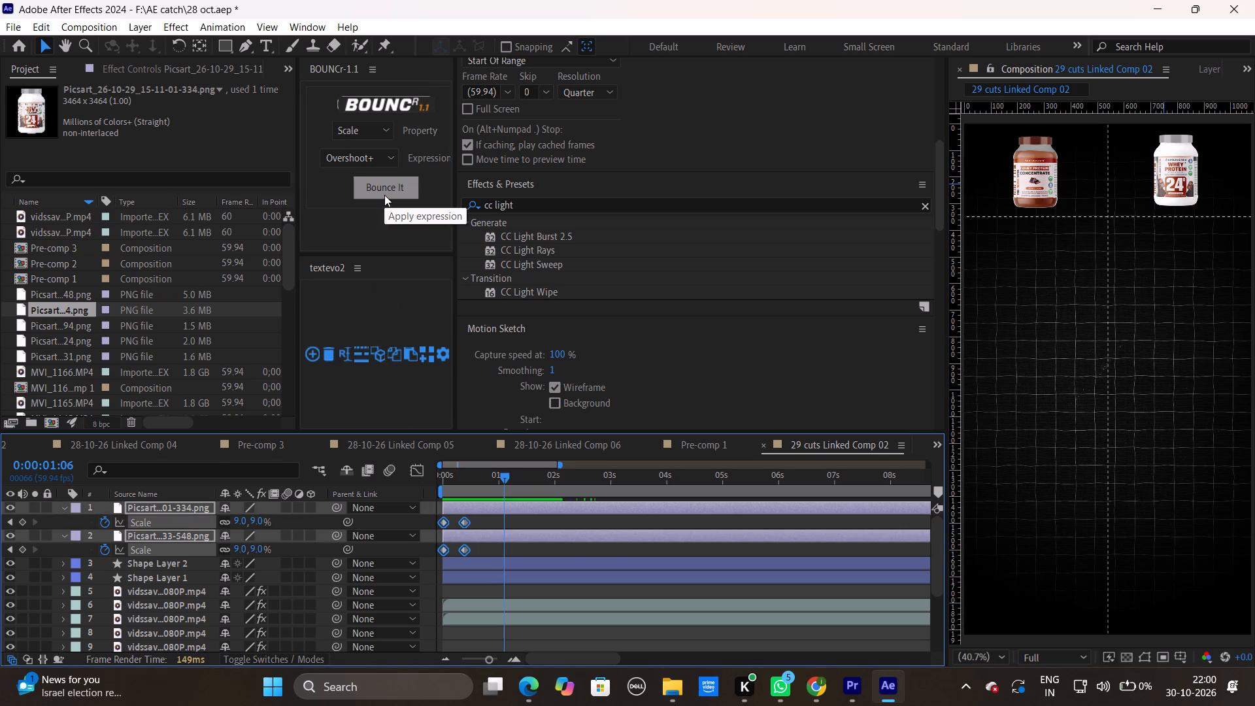
{"action": "left_click", "coordinate": [384, 195]}
Preview the overshooting scale-in of both jars several times from the start of the composition.
{"action": "left_click_drag", "start_coordinate": [490, 481], "coordinate": [490, 481]}
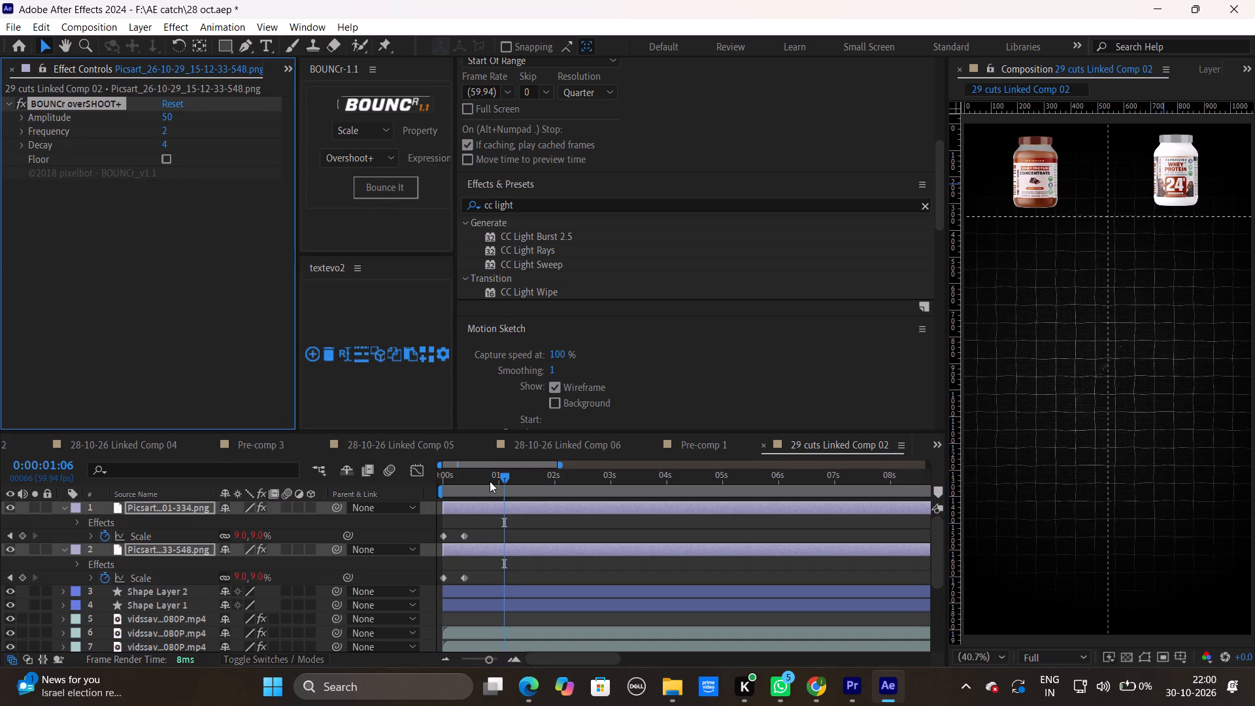
{"action": "left_click_drag", "start_coordinate": [490, 481], "coordinate": [384, 490]}
{"action": "key", "text": "space"}
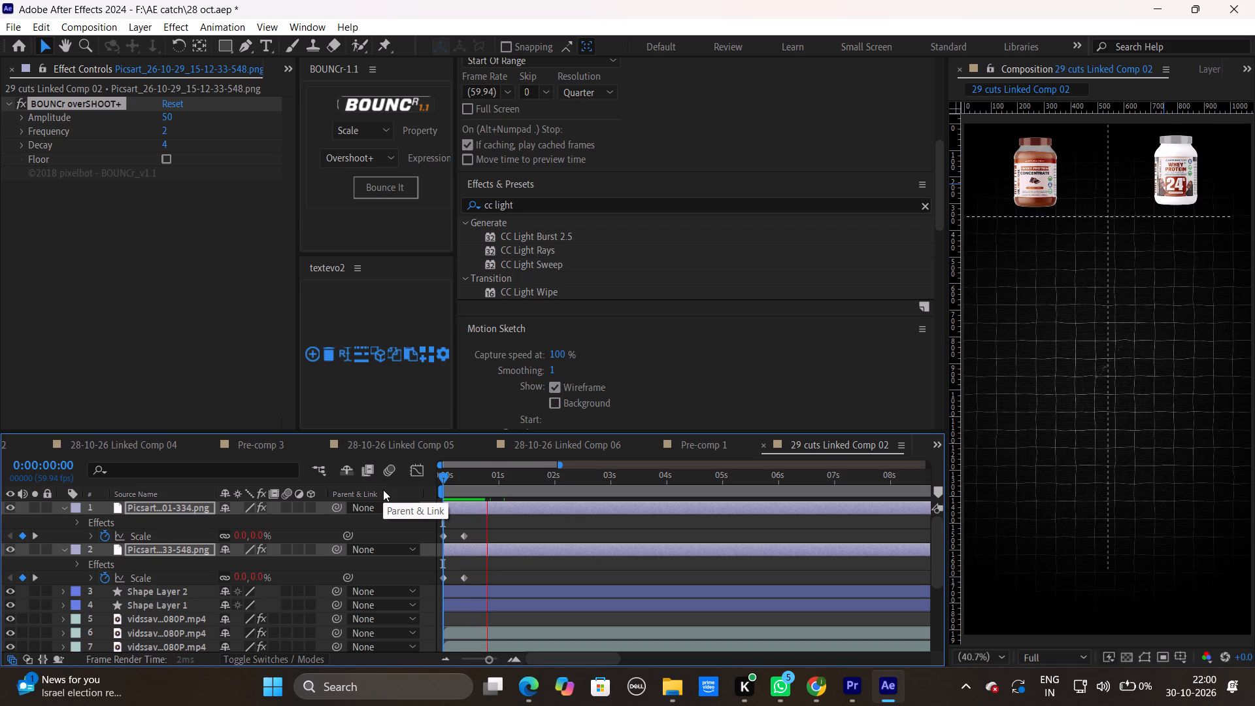
{"action": "key", "text": "space"}
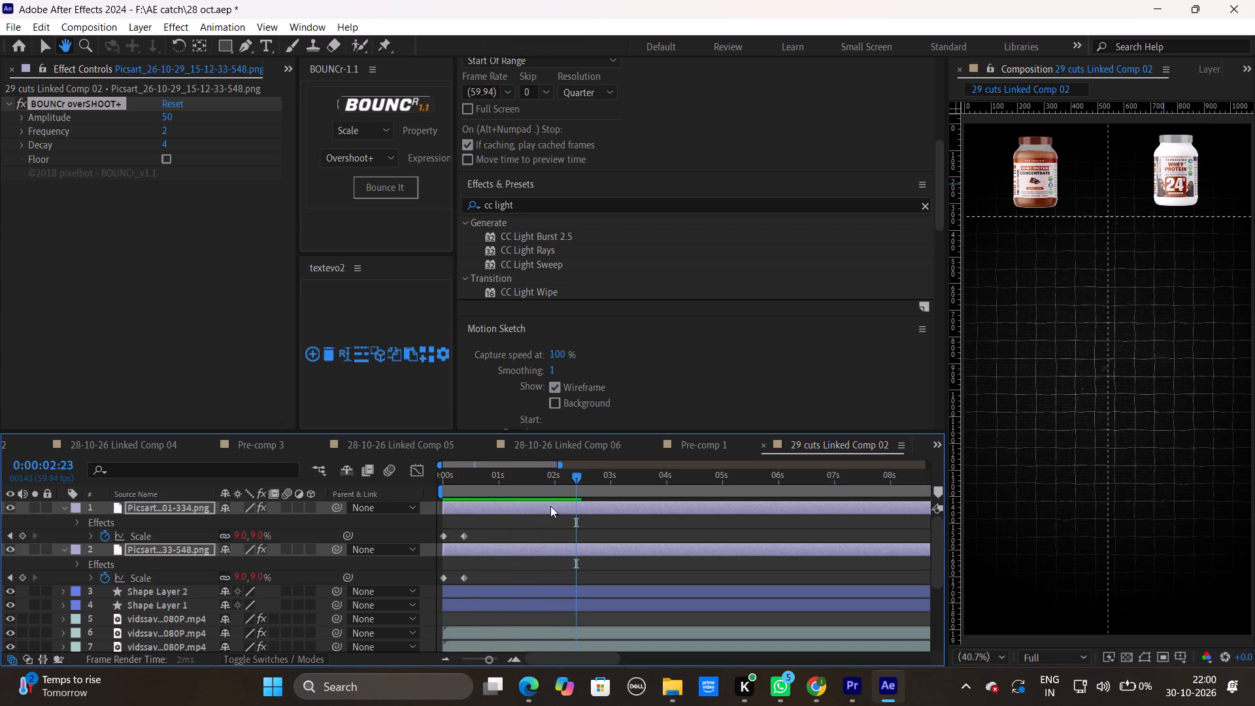
{"action": "left_click_drag", "start_coordinate": [578, 479], "coordinate": [356, 506]}
{"action": "key", "text": "space"}
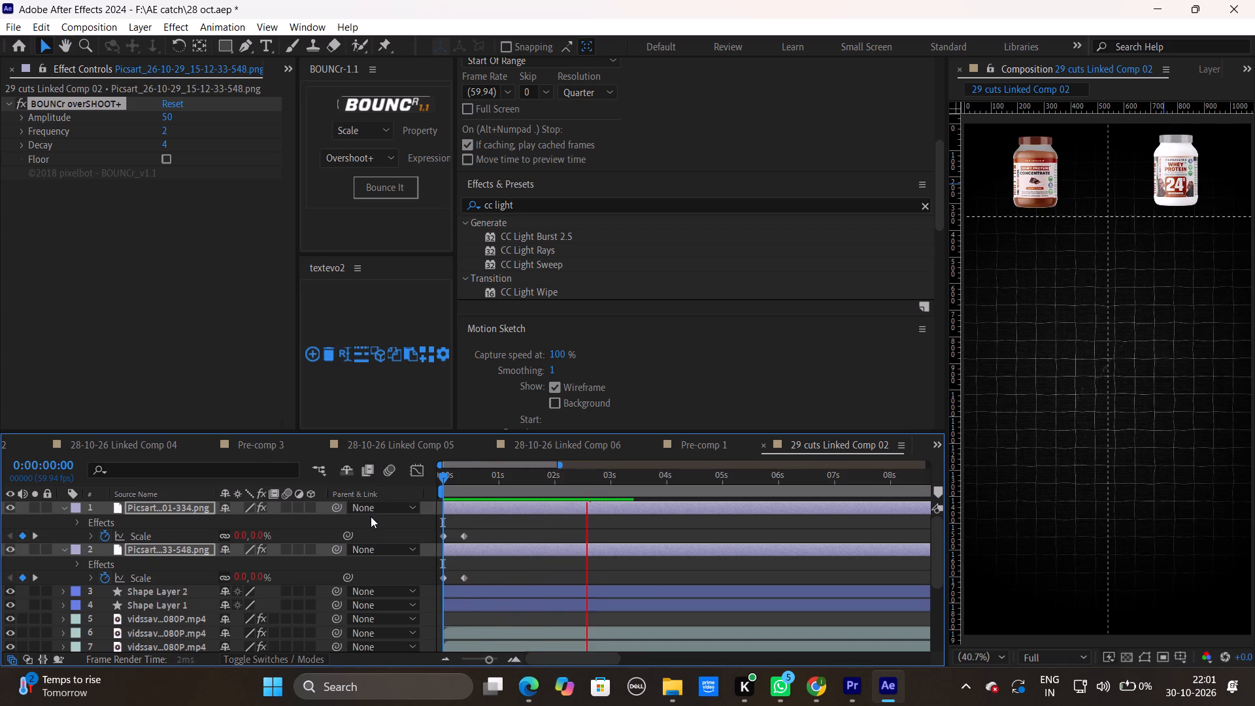
{"action": "key", "text": "space"}
{"action": "left_click_drag", "start_coordinate": [601, 479], "coordinate": [227, 523]}
{"action": "key", "text": "space"}
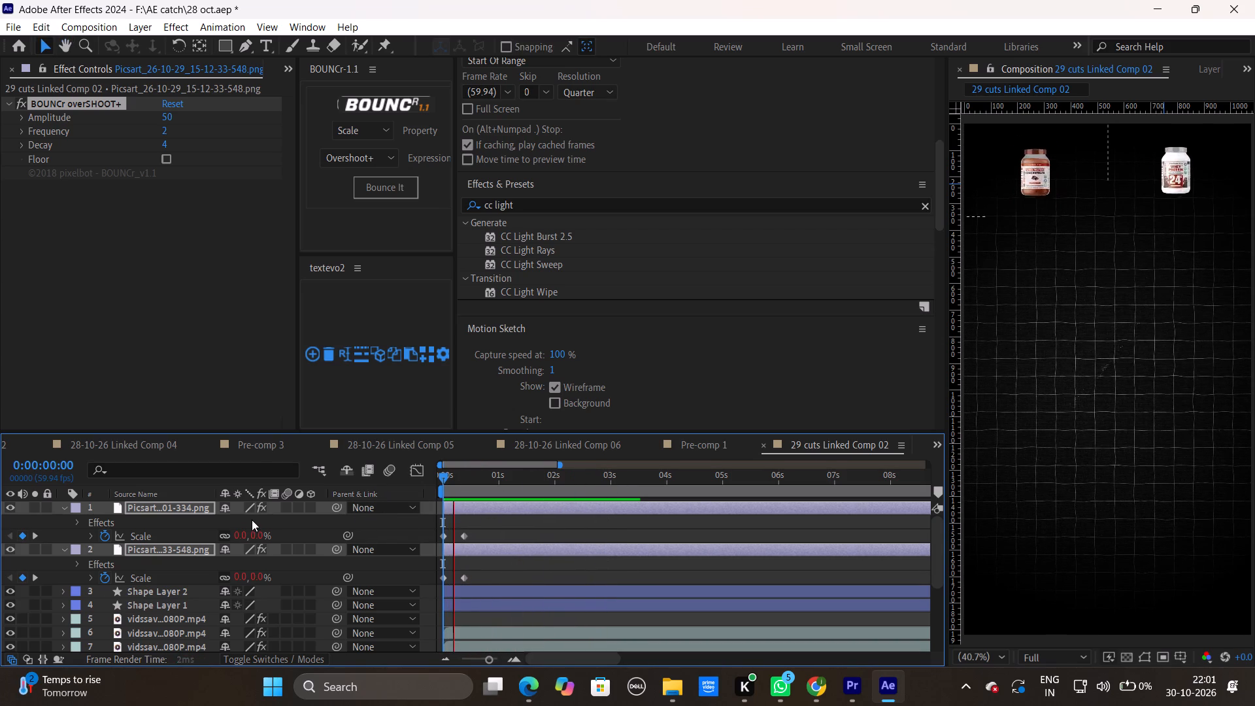
{"action": "key", "text": "space"}
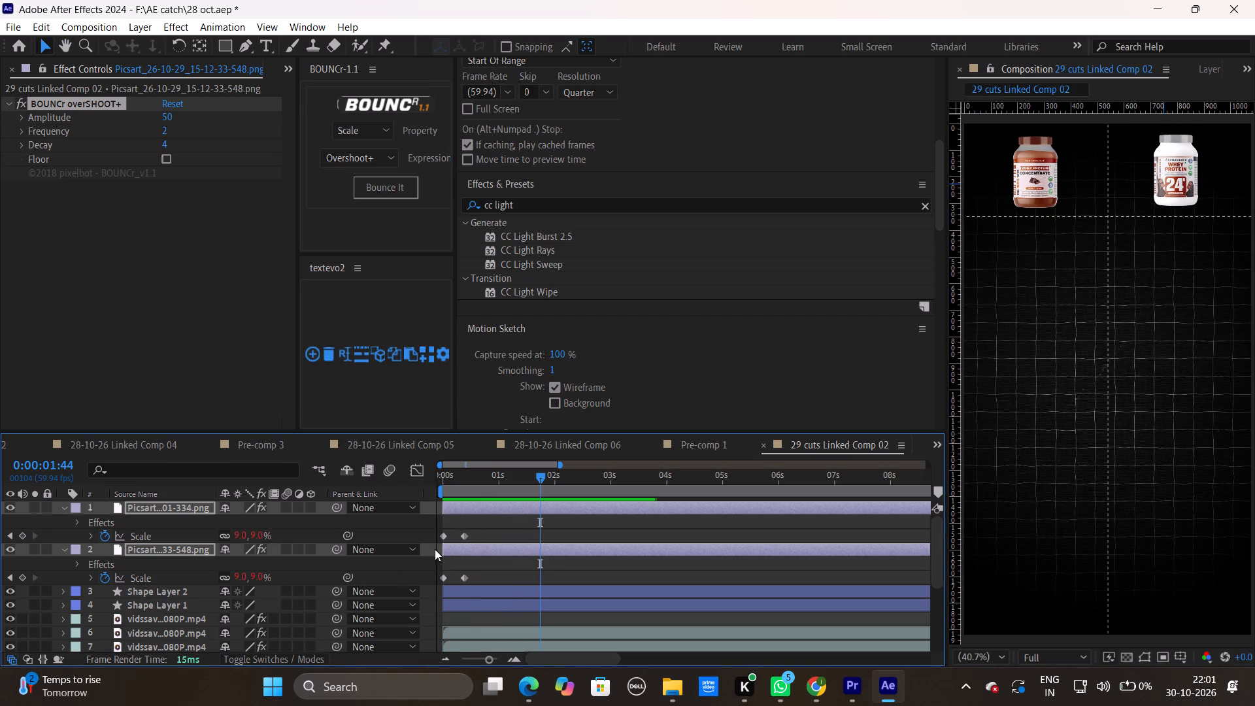
Collapse the properties of both jar layers and duplicate the two layers.
{"action": "left_click", "coordinate": [65, 509]}
{"action": "left_click", "coordinate": [502, 568]}
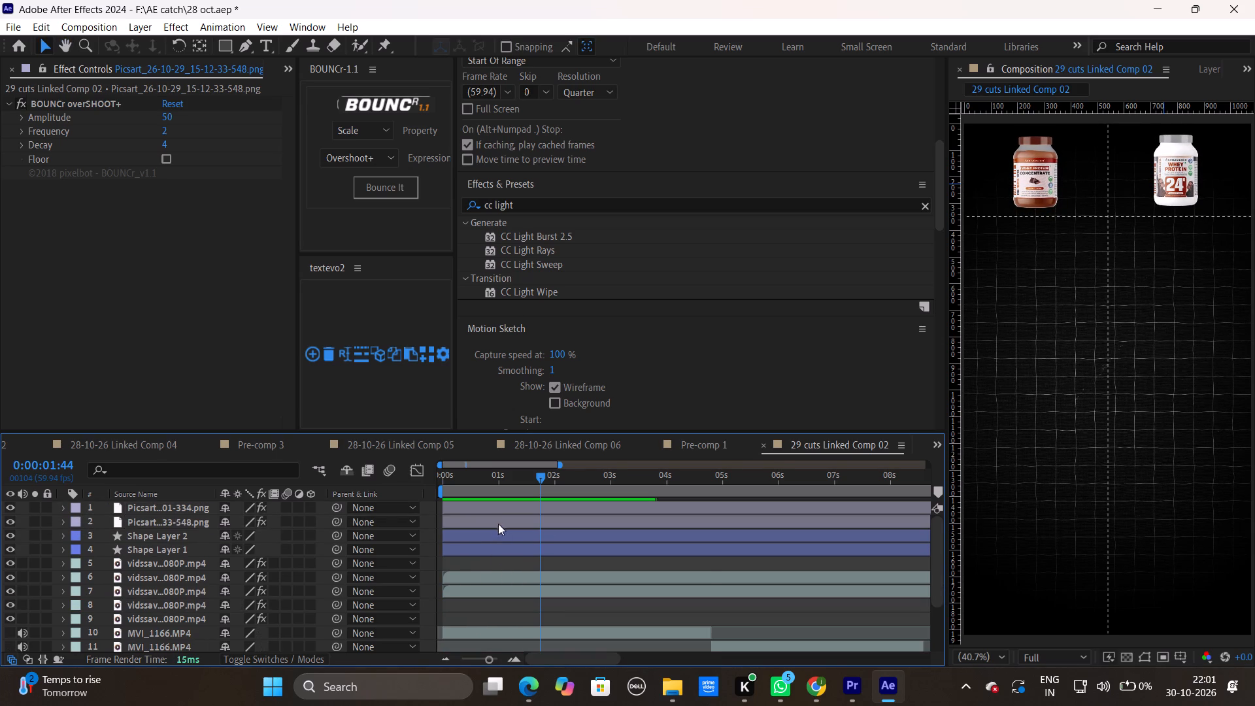
{"action": "left_click", "coordinate": [493, 509]}
{"action": "left_click", "coordinate": [494, 524], "text": "ctrl"}
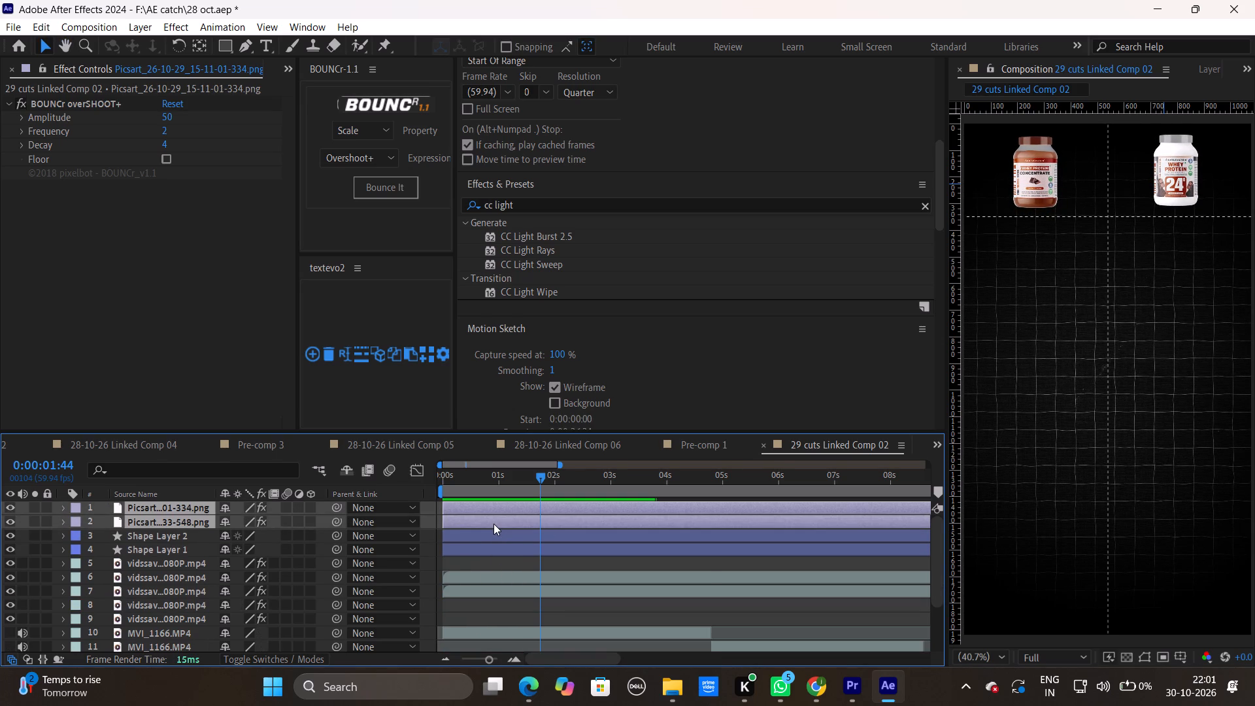
{"action": "key", "text": "ctrl+d"}
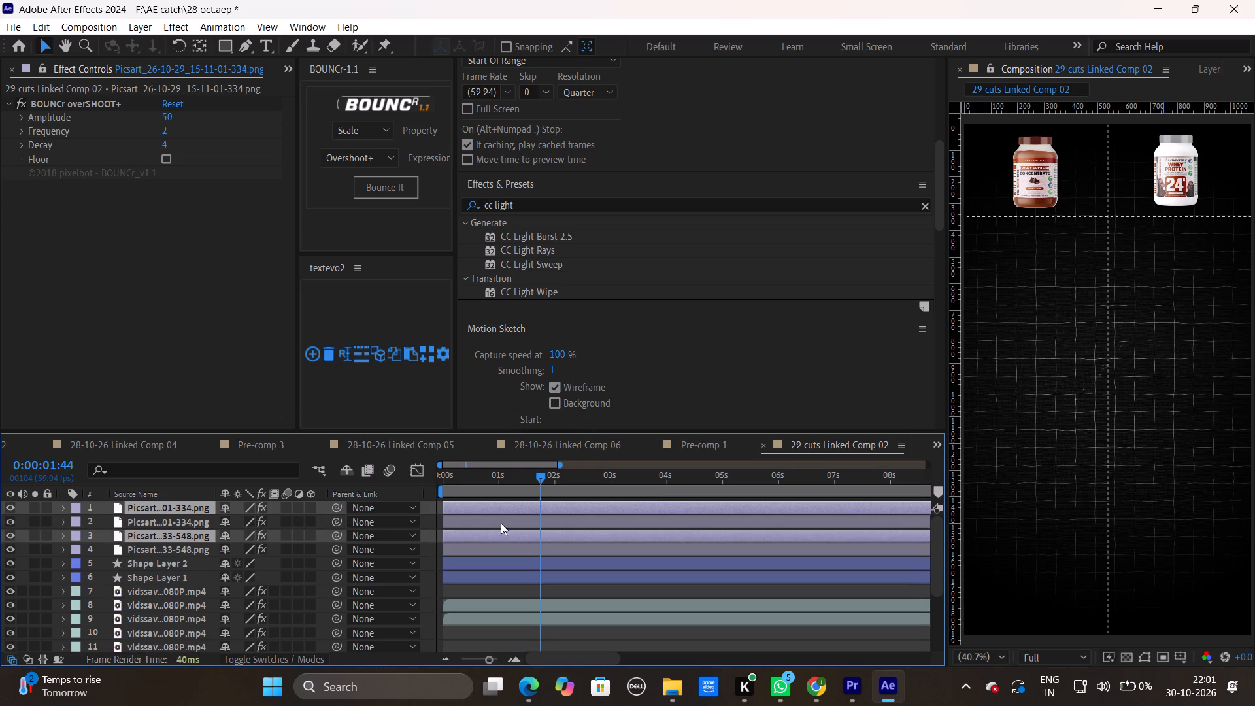
Find the Deep Glow 2 effect and apply it to the lower copy of each jar layer.
{"action": "left_click", "coordinate": [427, 523]}
{"action": "left_click", "coordinate": [457, 516]}
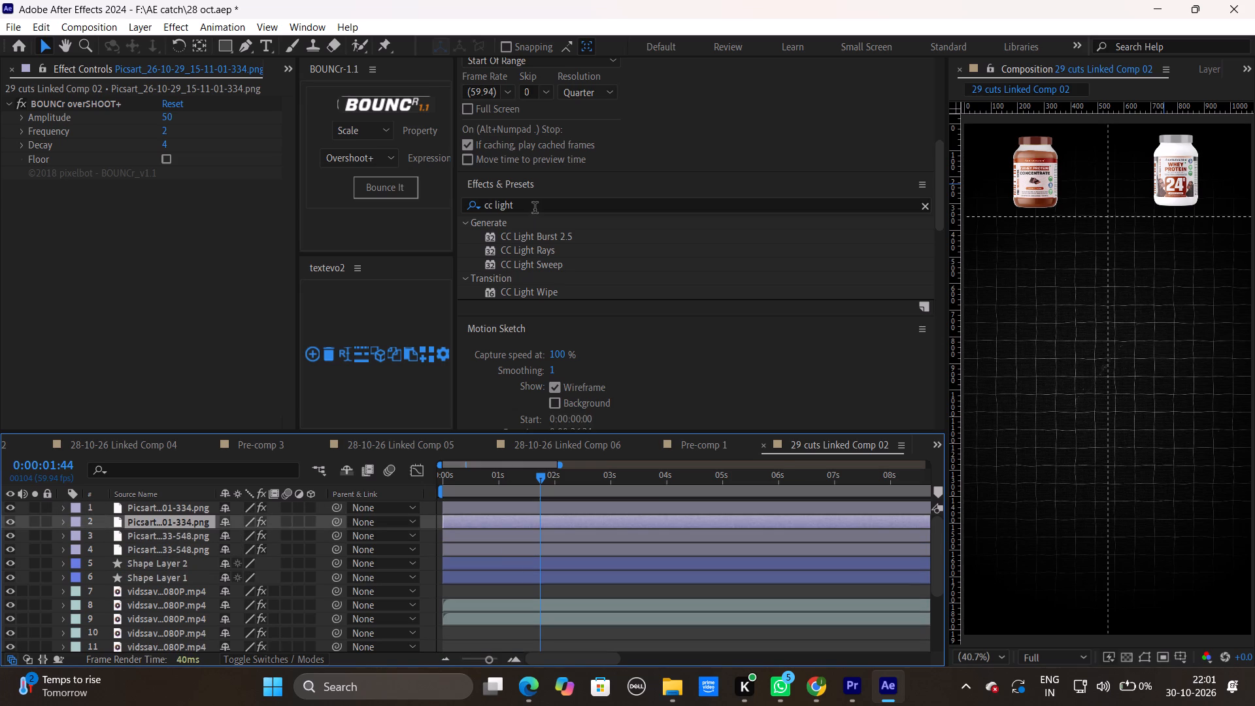
{"action": "left_click_drag", "start_coordinate": [535, 209], "coordinate": [301, 191]}
{"action": "key", "text": "BackSpace"}
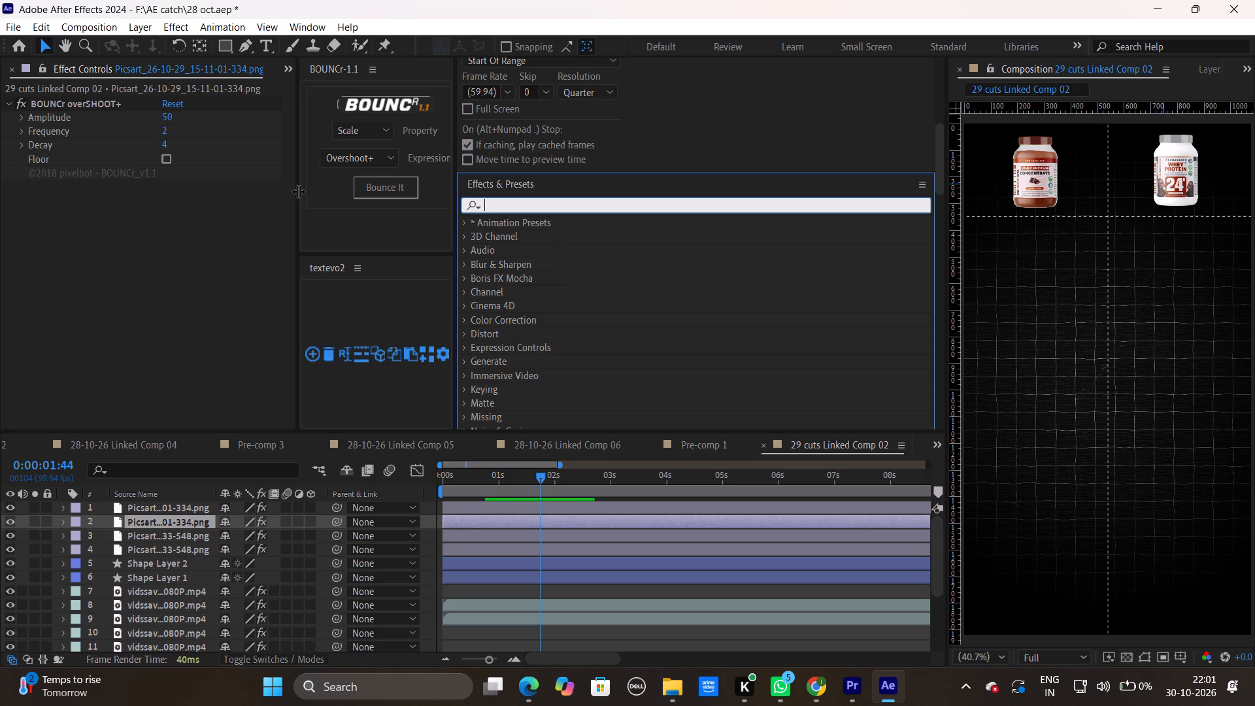
{"action": "key", "text": "u"}
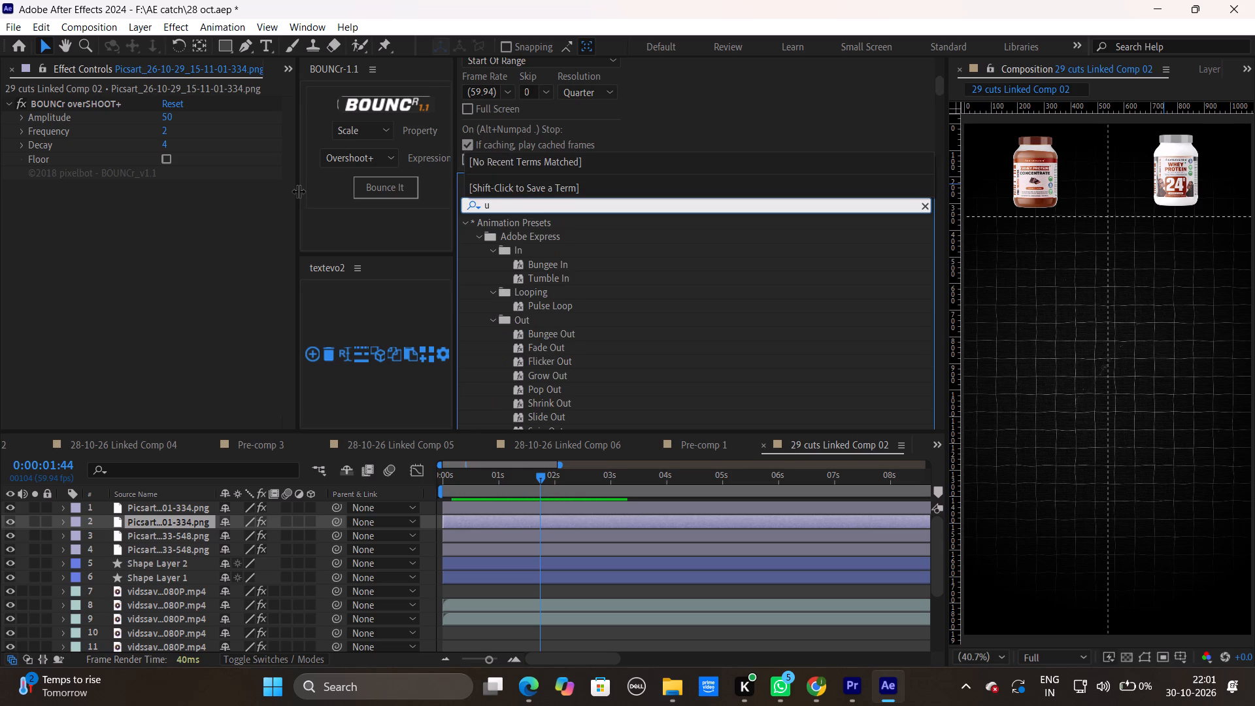
{"action": "key", "text": "BackSpace"}
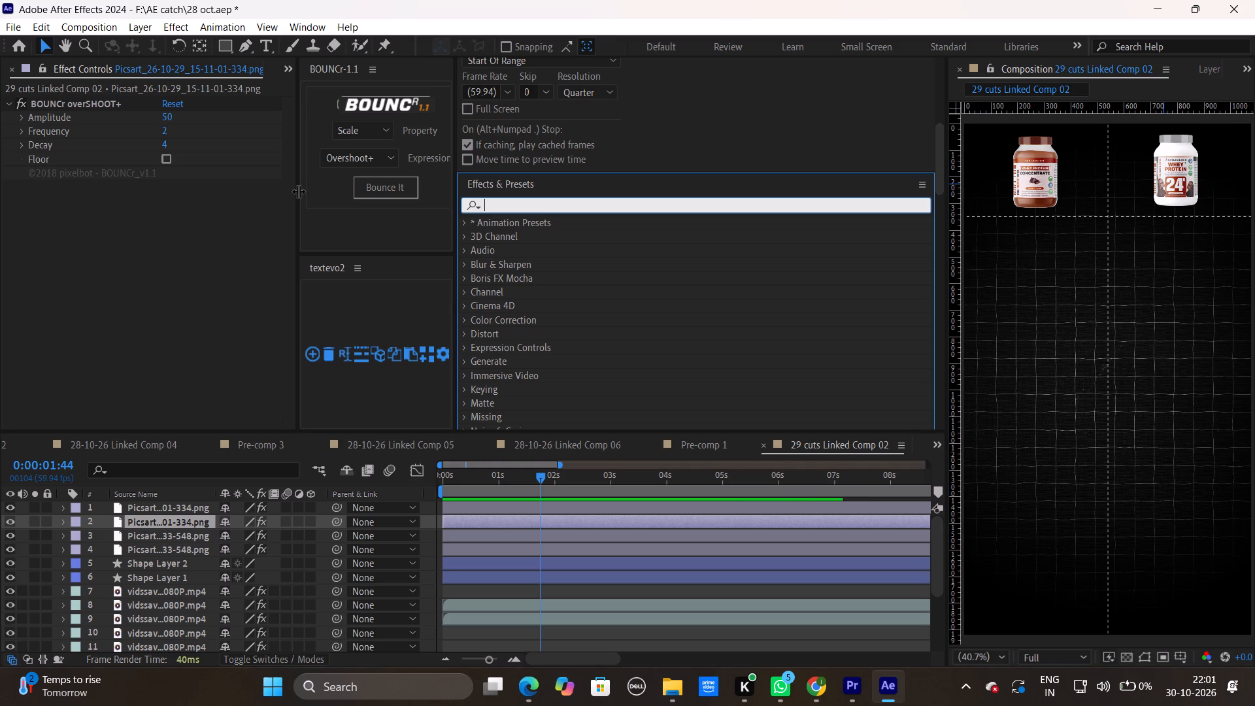
{"action": "type", "text": "deep"}
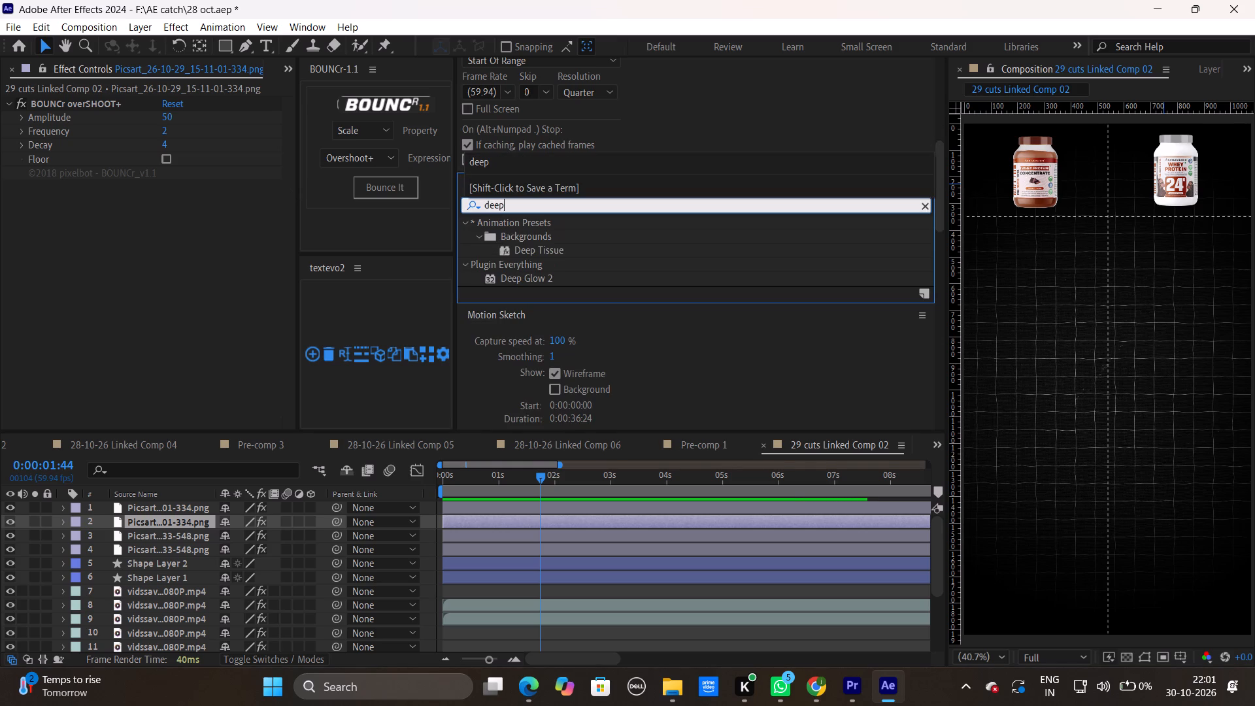
{"action": "left_click_drag", "start_coordinate": [500, 279], "coordinate": [518, 428]}
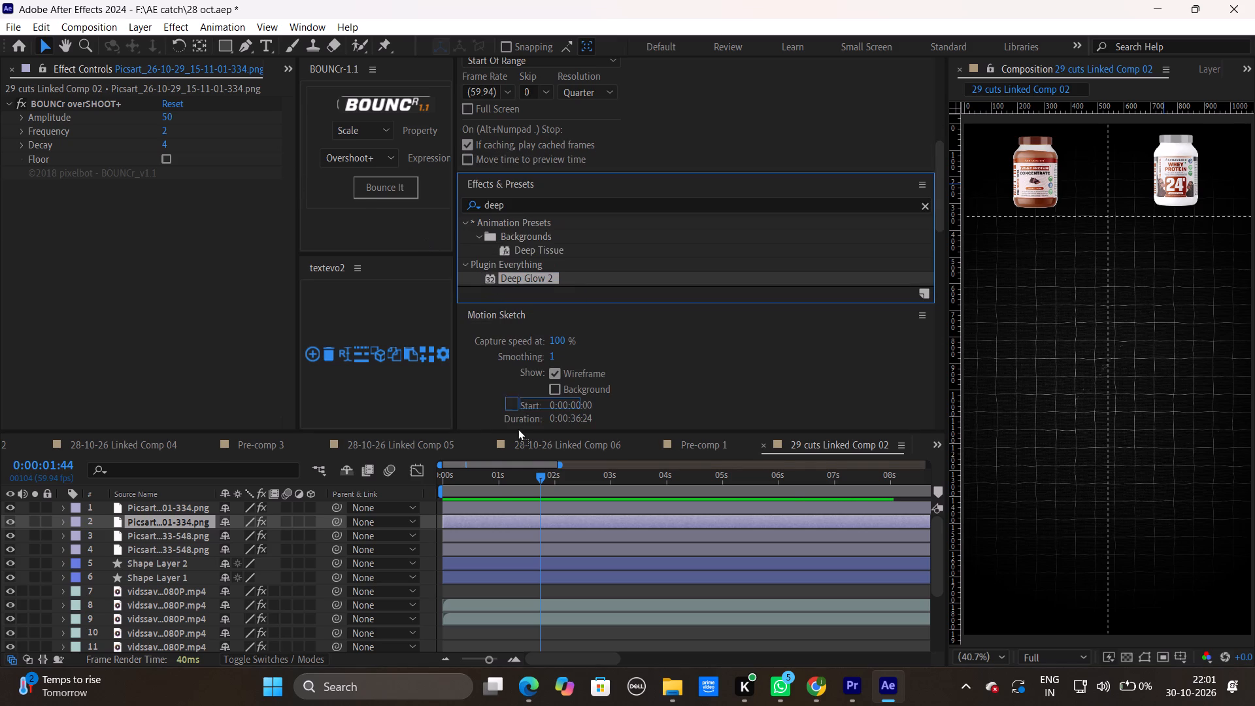
{"action": "left_click_drag", "start_coordinate": [518, 428], "coordinate": [484, 517]}
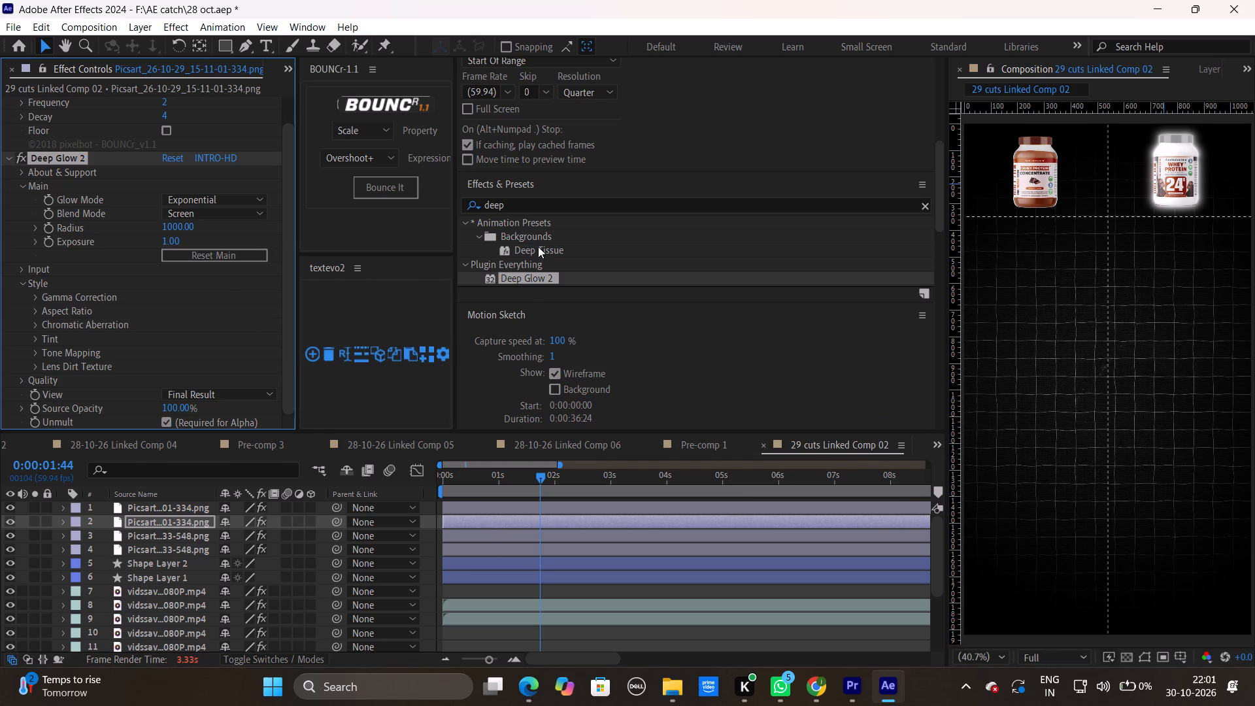
{"action": "left_click_drag", "start_coordinate": [533, 277], "coordinate": [494, 544]}
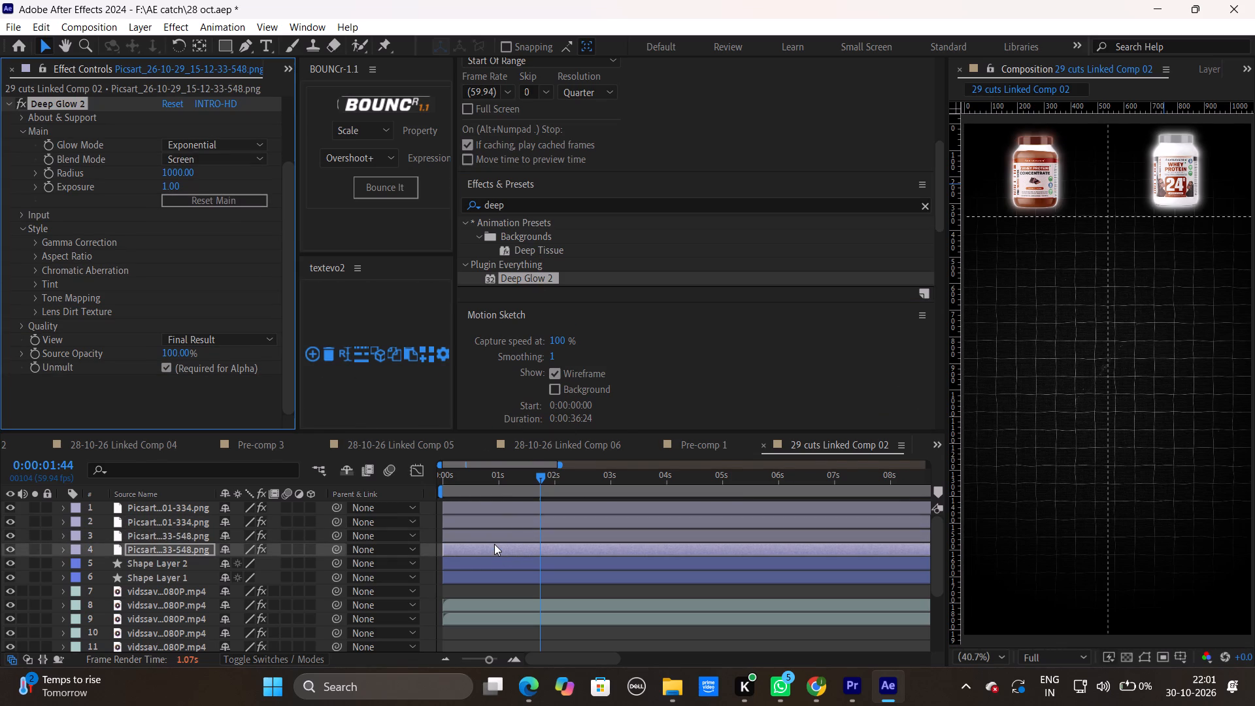
Pre-compose all four jar layers together into a single pre-comp.
{"action": "left_click_drag", "start_coordinate": [433, 551], "coordinate": [433, 507]}
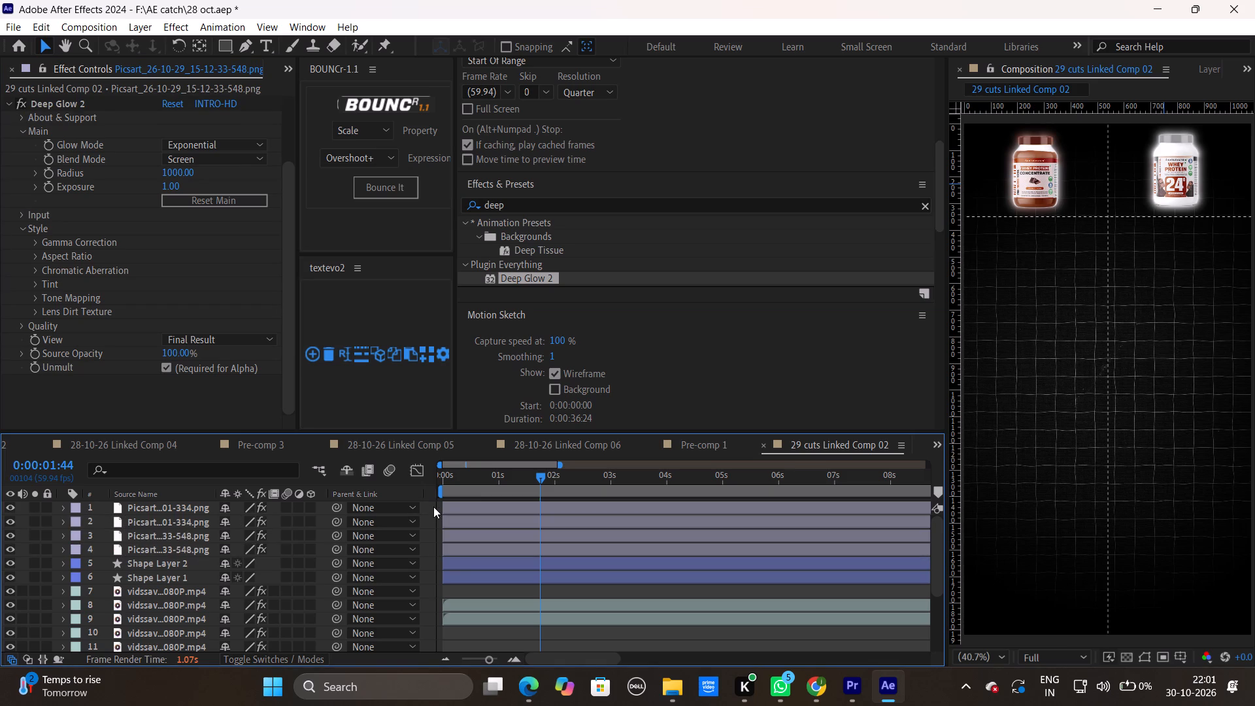
{"action": "left_click_drag", "start_coordinate": [433, 507], "coordinate": [431, 514]}
{"action": "right_click", "coordinate": [173, 507]}
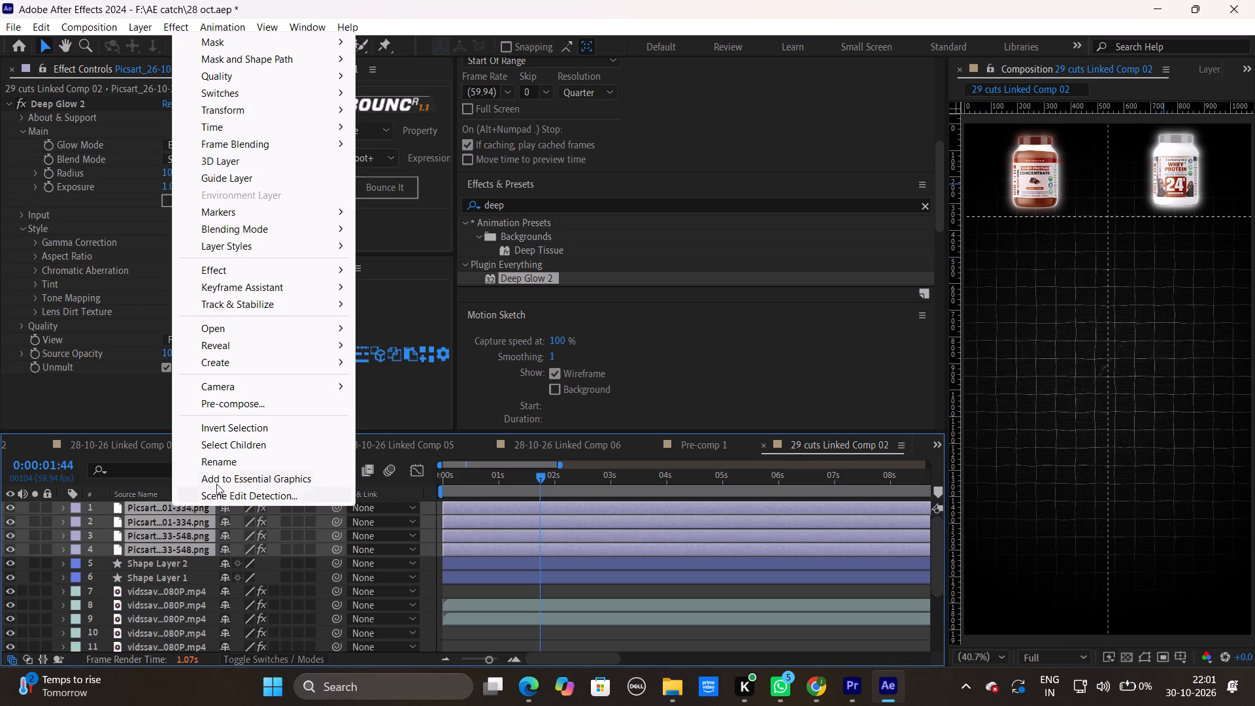
{"action": "left_click", "coordinate": [242, 405]}
{"action": "left_click", "coordinate": [671, 450]}
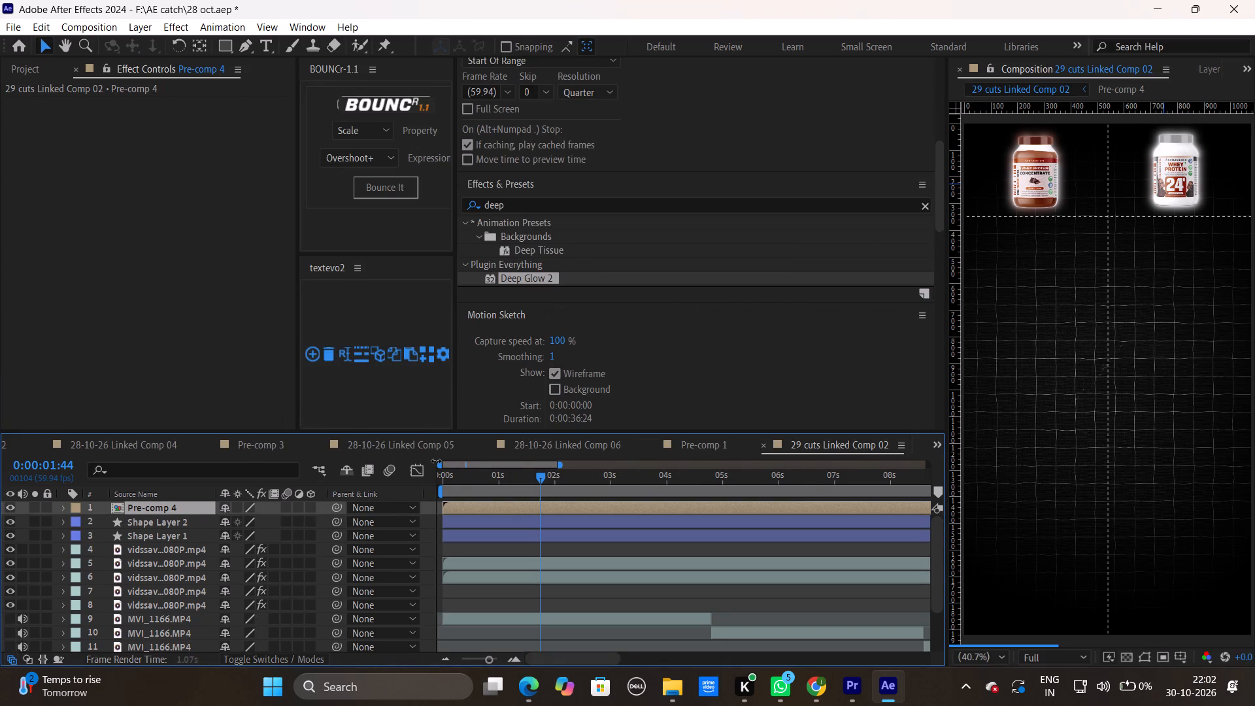
Add the expression wiggle(0.29,30) to the Position of the new jar pre-comp layer.
{"action": "key", "text": "p"}
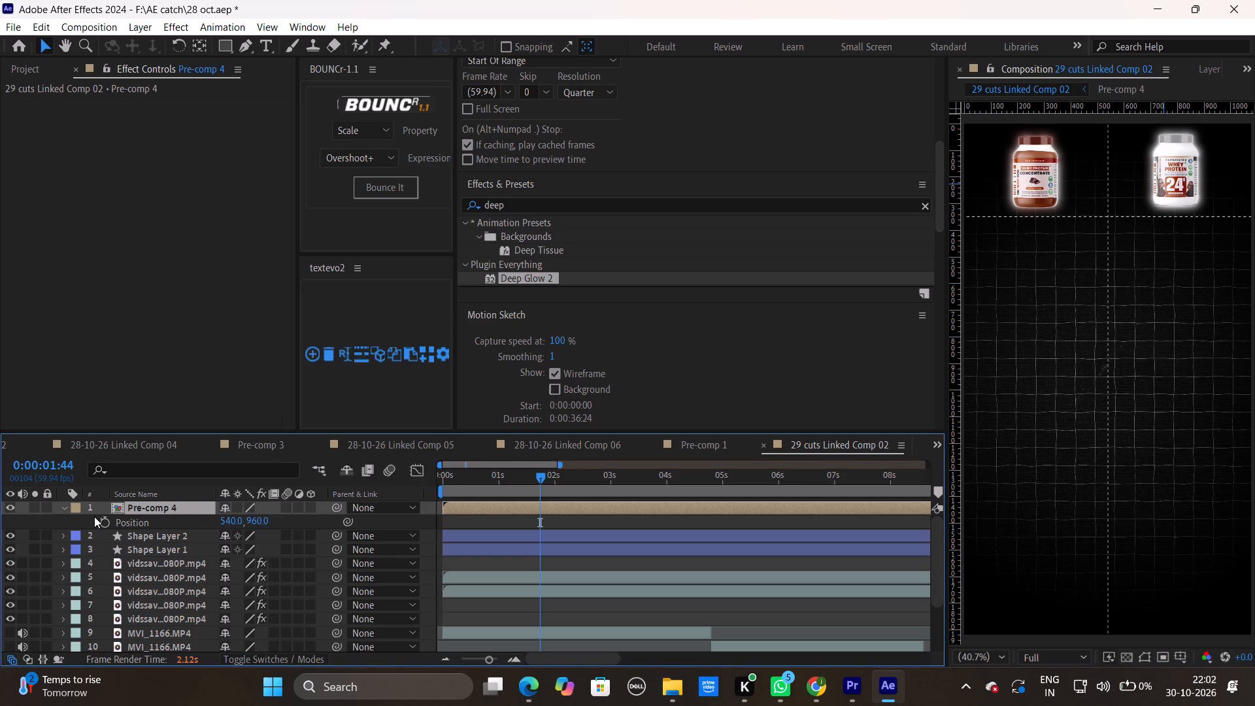
{"action": "left_click", "coordinate": [107, 522], "text": "alt"}
{"action": "key", "text": "w"}
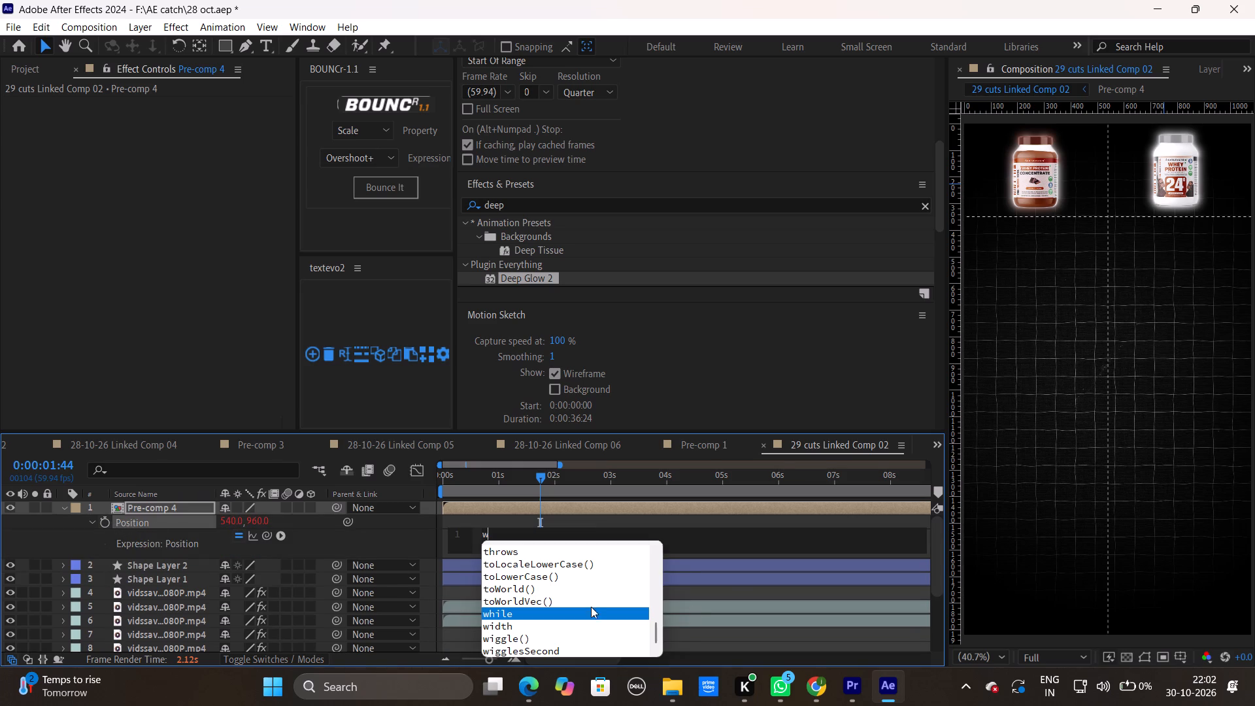
{"action": "left_click", "coordinate": [582, 633]}
{"action": "key", "text": "Return"}
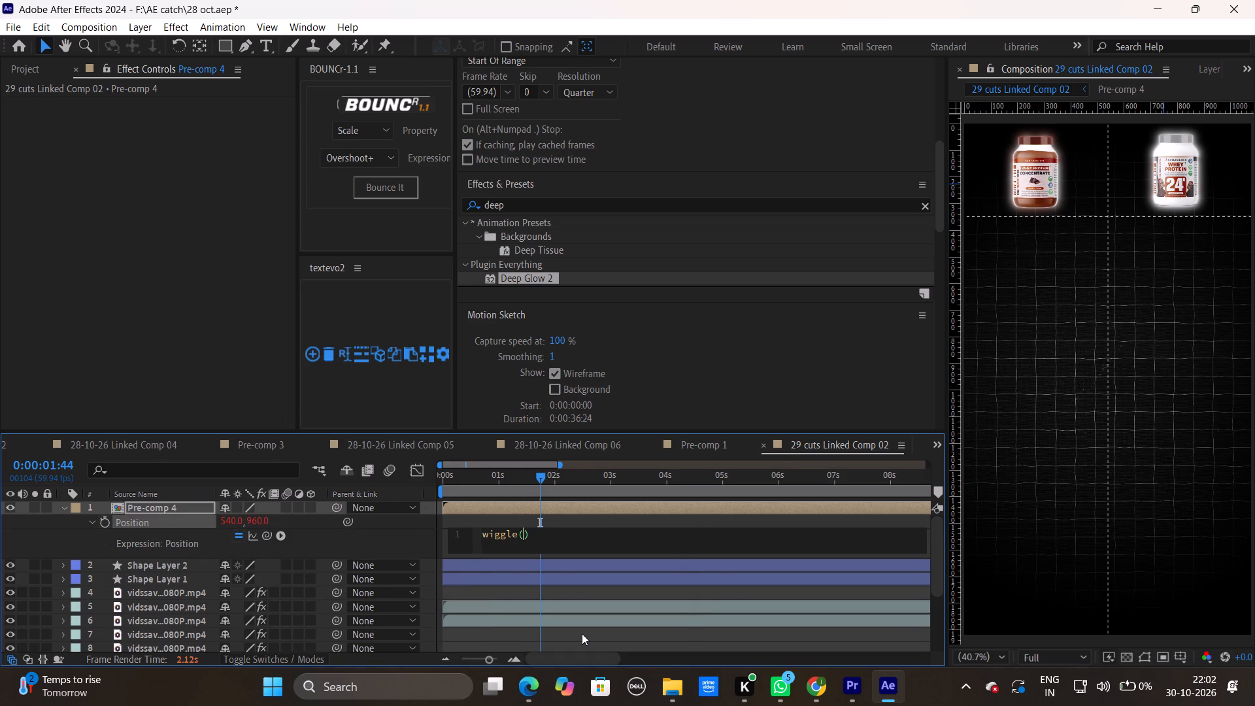
{"action": "type", "text": "0.29"}
{"action": "type", "text": ",30"}
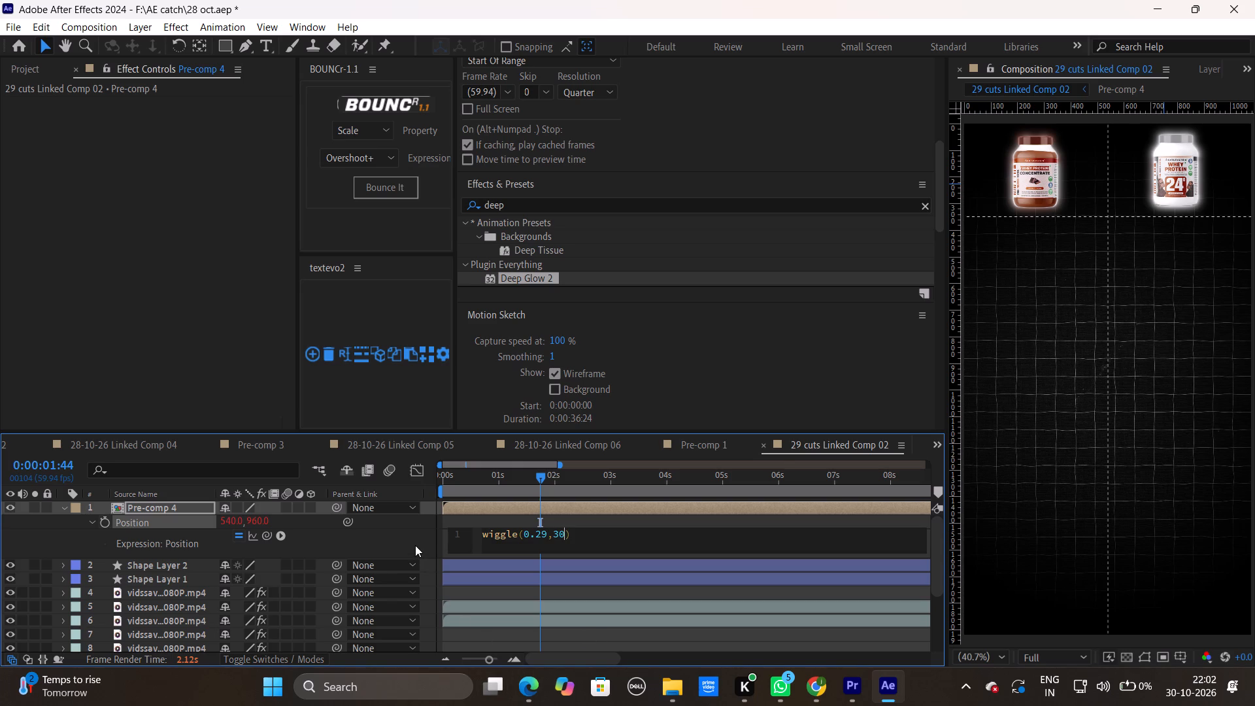
{"action": "left_click", "coordinate": [415, 545]}
{"action": "left_click", "coordinate": [422, 539]}
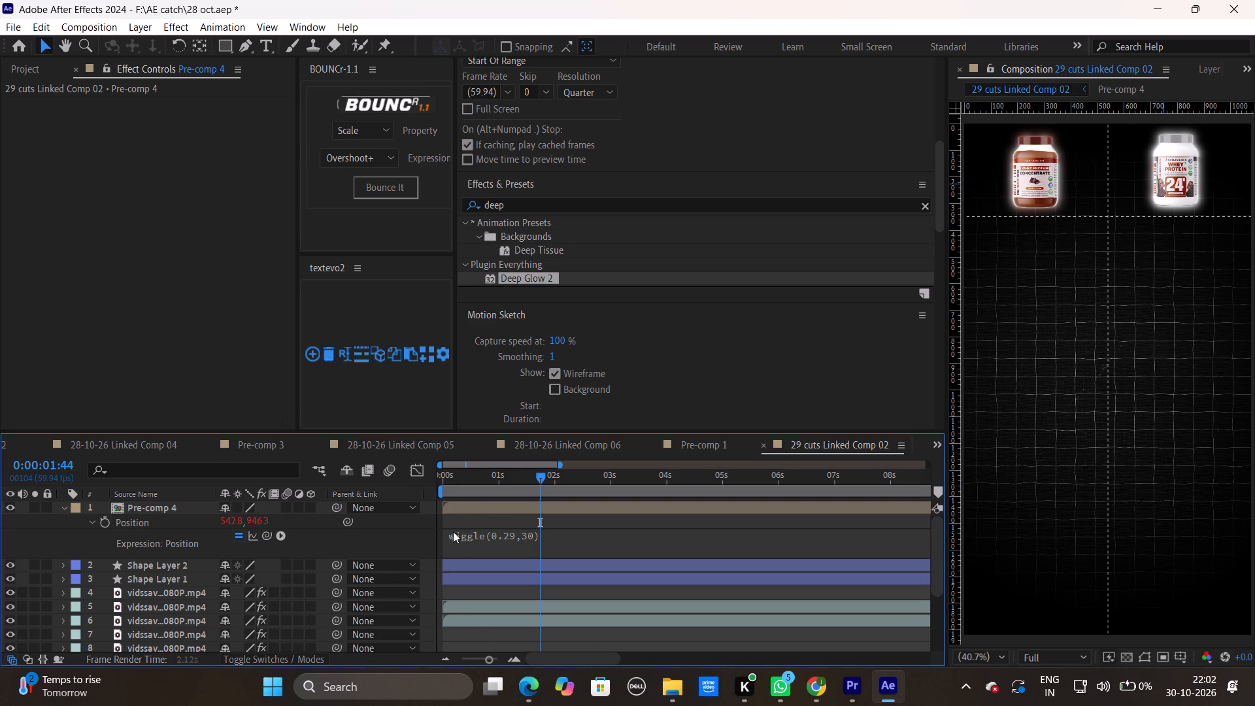
Return to the start of the composition and collapse the jar pre-comp layer's Position expression.
{"action": "left_click_drag", "start_coordinate": [524, 482], "coordinate": [426, 495]}
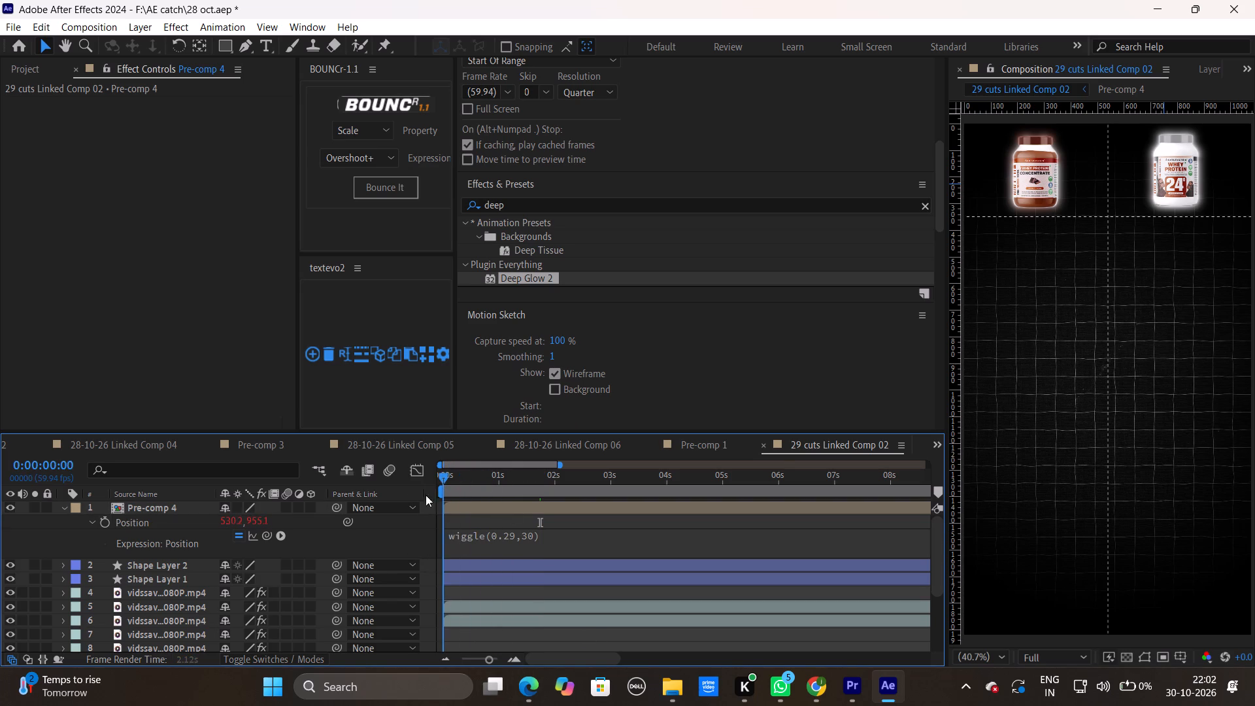
{"action": "left_click_drag", "start_coordinate": [426, 495], "coordinate": [455, 495]}
{"action": "left_click_drag", "start_coordinate": [450, 481], "coordinate": [390, 489]}
{"action": "key", "text": "space"}
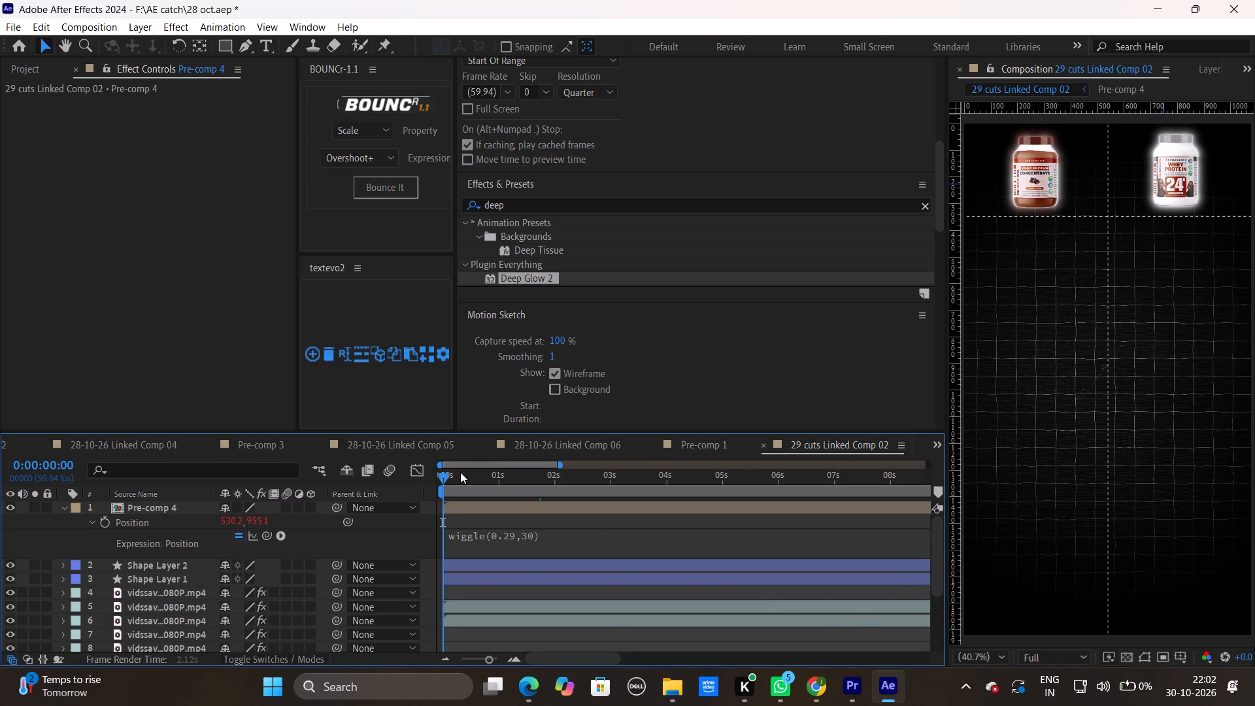
{"action": "left_click", "coordinate": [611, 548]}
{"action": "left_click", "coordinate": [66, 505]}
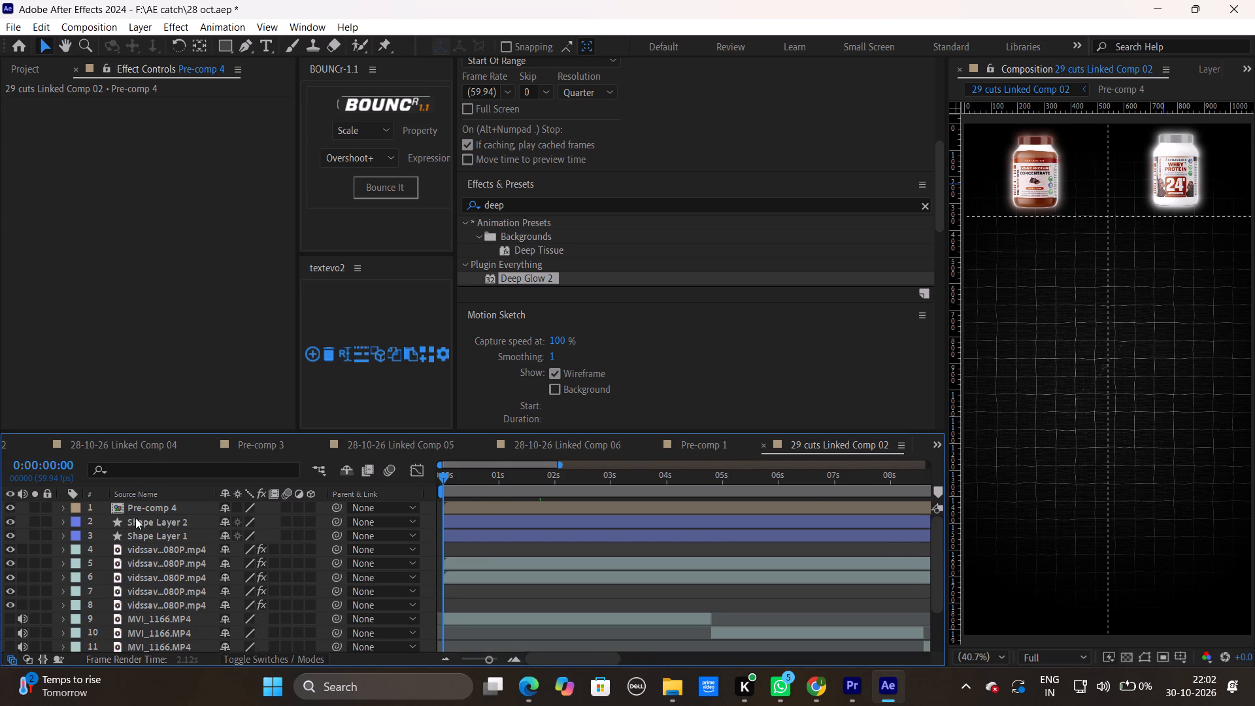
Set the composition's preview resolution to Third and play the jar animation from the start.
{"action": "key", "text": "space"}
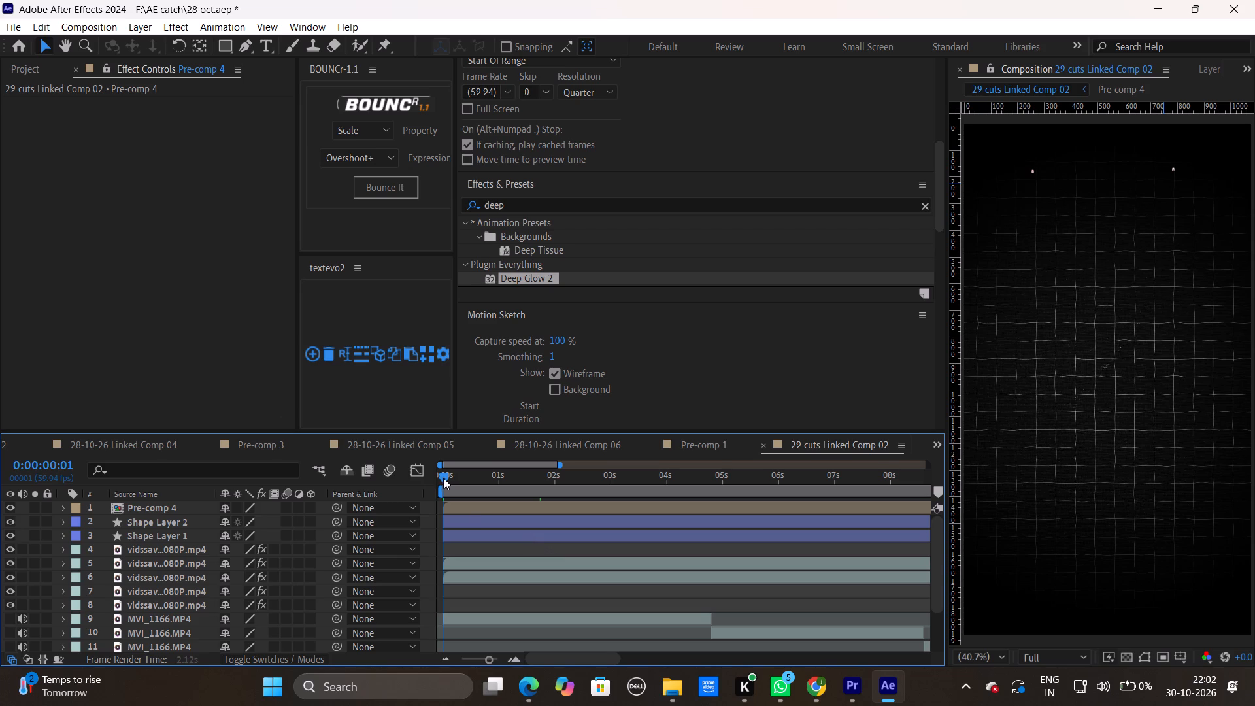
{"action": "left_click_drag", "start_coordinate": [443, 478], "coordinate": [415, 482]}
{"action": "left_click", "coordinate": [1026, 664]}
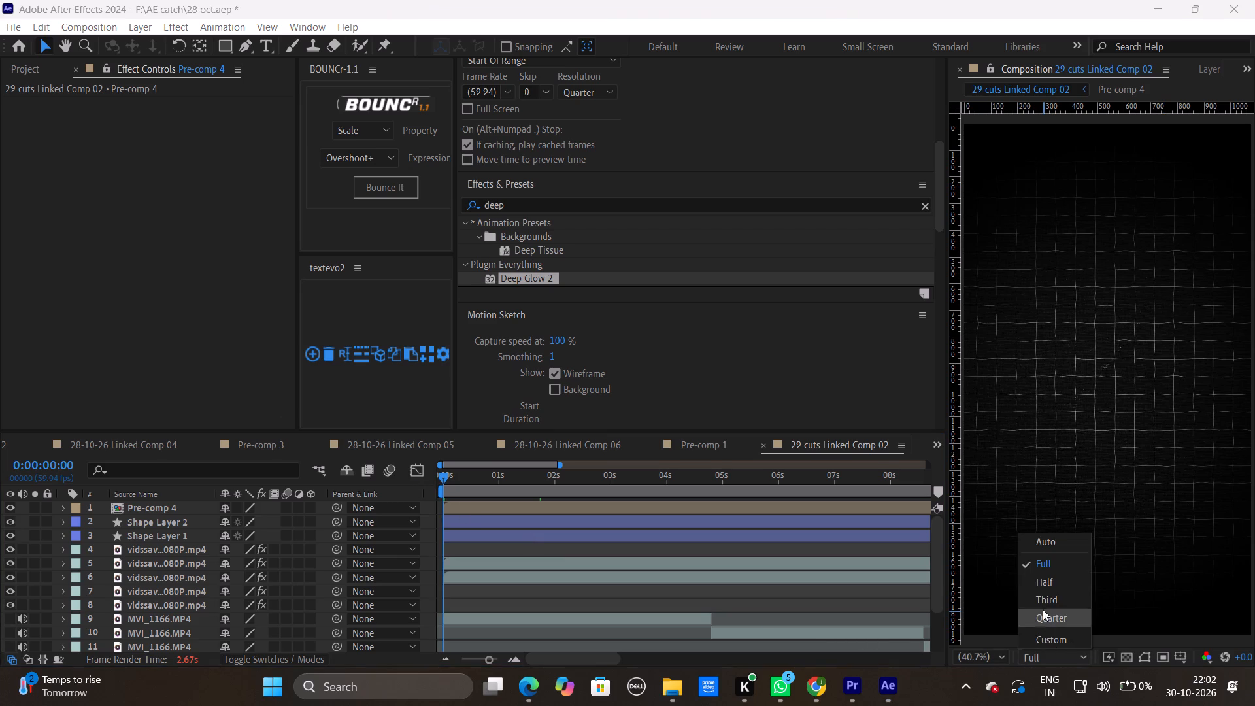
{"action": "left_click", "coordinate": [1038, 602]}
{"action": "key", "text": "space"}
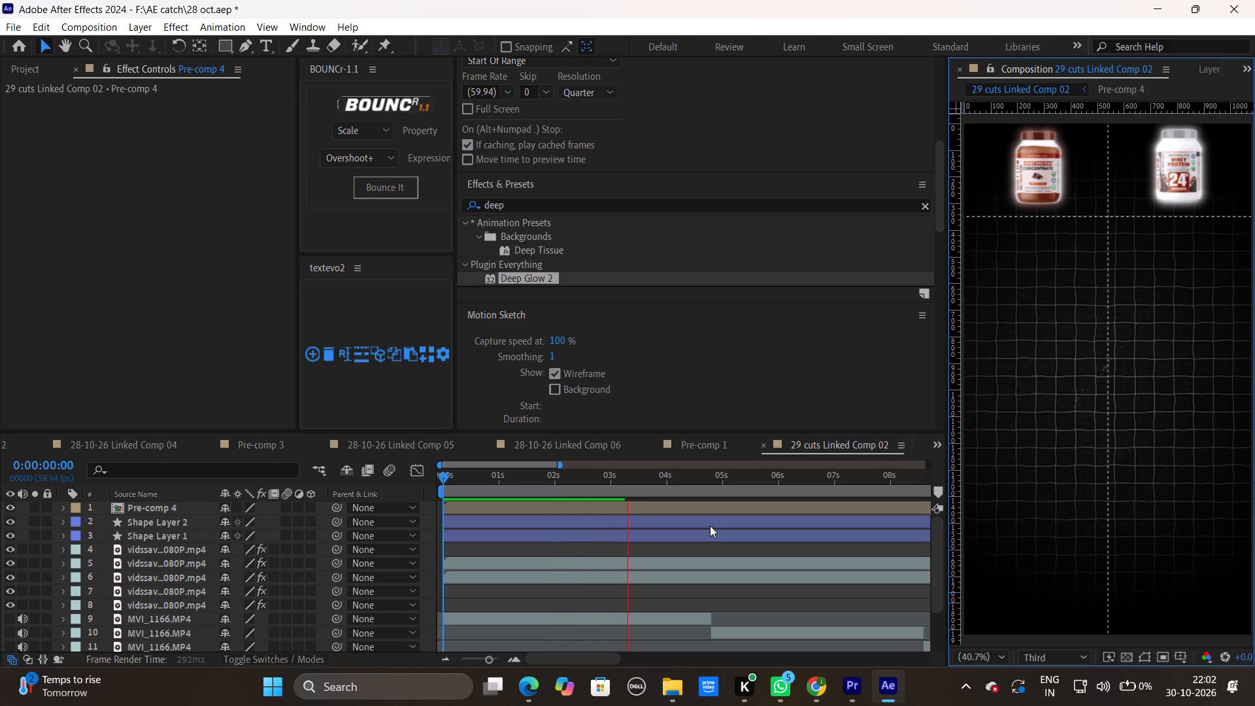
{"action": "left_click_drag", "start_coordinate": [488, 658], "coordinate": [444, 660]}
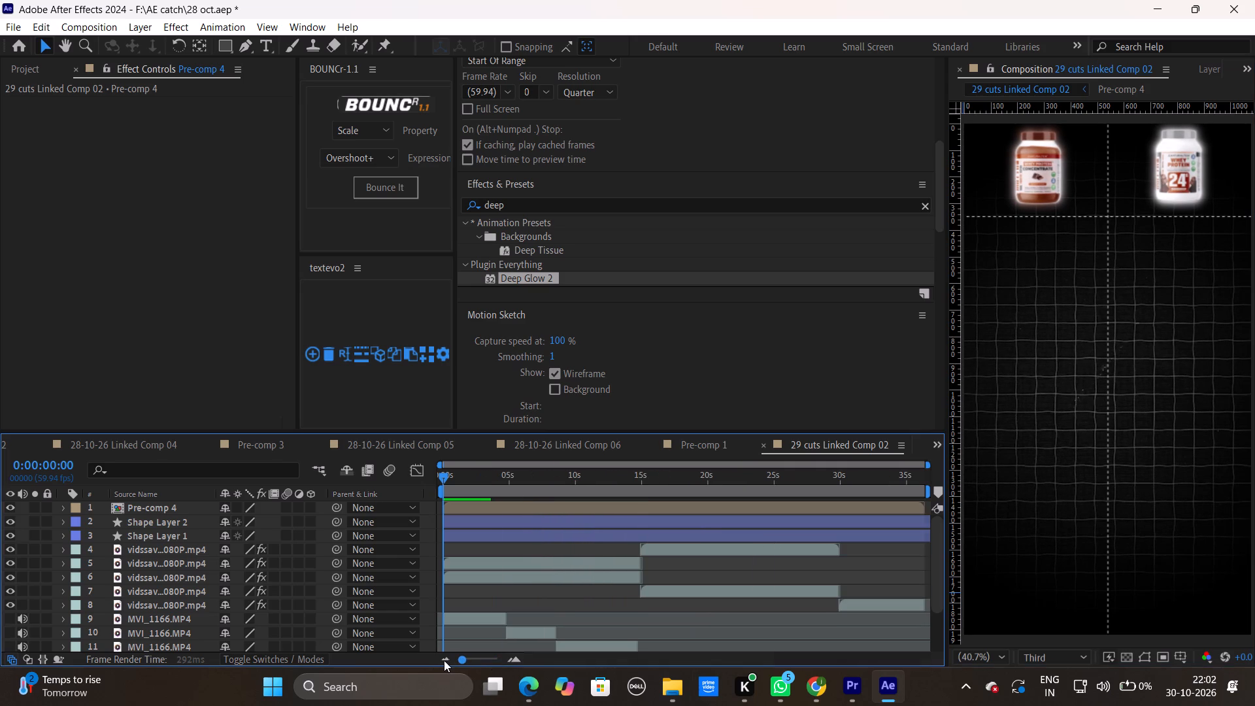
{"action": "left_click_drag", "start_coordinate": [444, 660], "coordinate": [439, 660]}
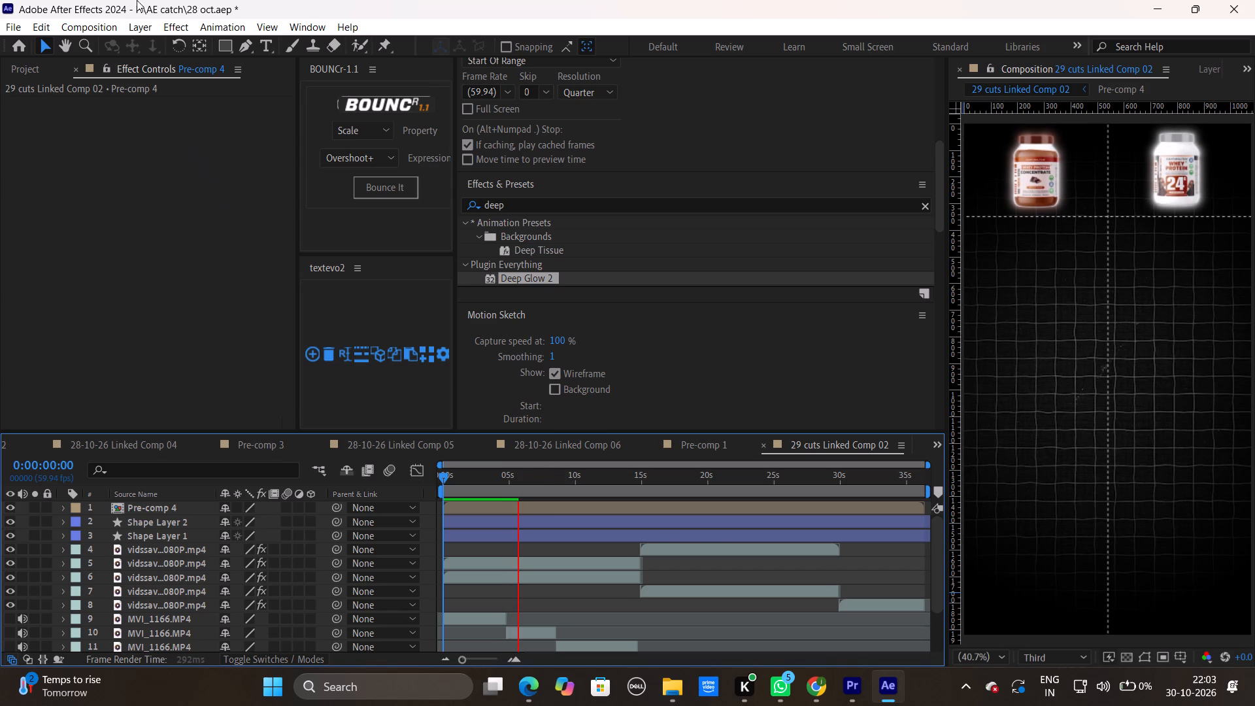
Empty the disk cache for all versions in the Media & Disk Cache preferences.
{"action": "left_click", "coordinate": [37, 27]}
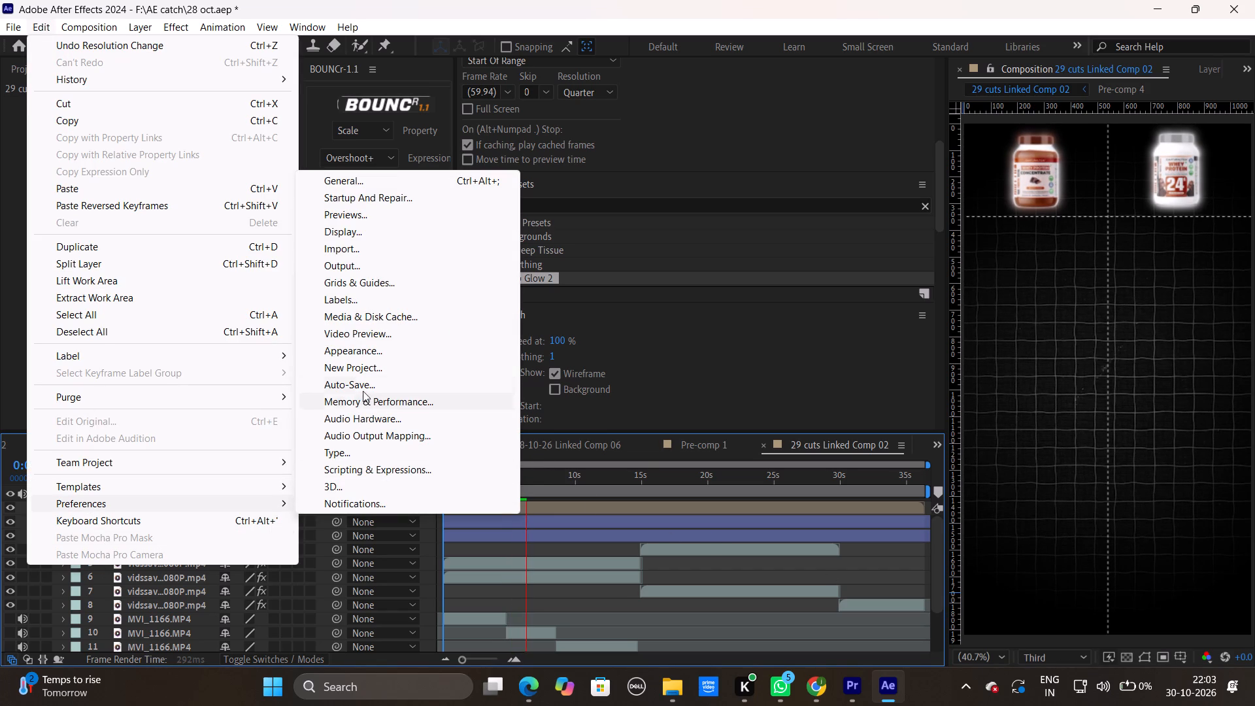
{"action": "left_click", "coordinate": [361, 320]}
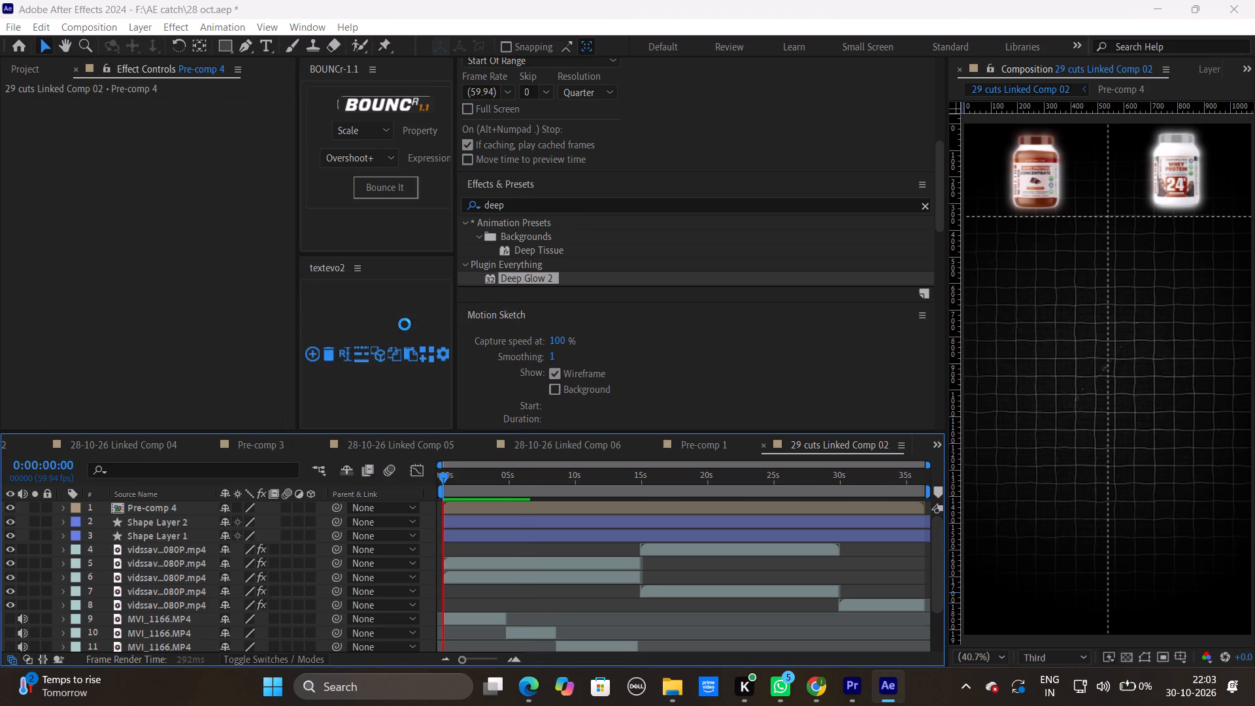
{"action": "left_click", "coordinate": [479, 201]}
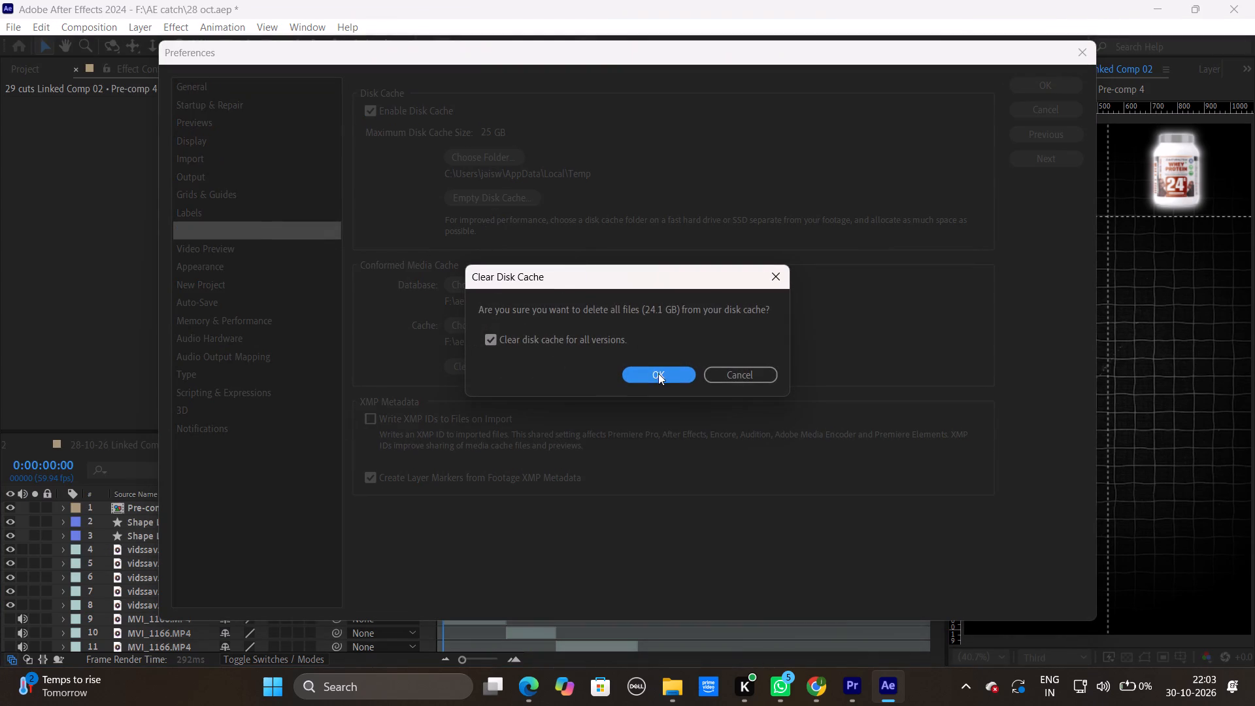
{"action": "left_click", "coordinate": [654, 369]}
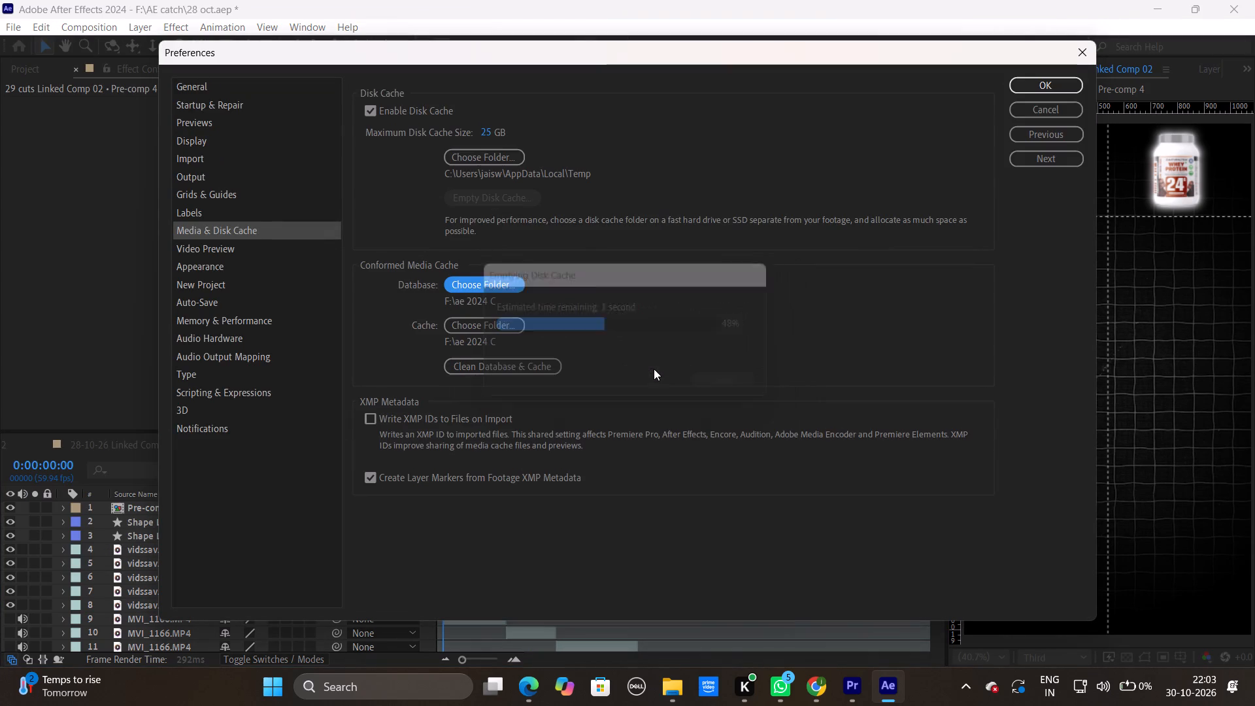
{"action": "left_click", "coordinate": [1090, 53]}
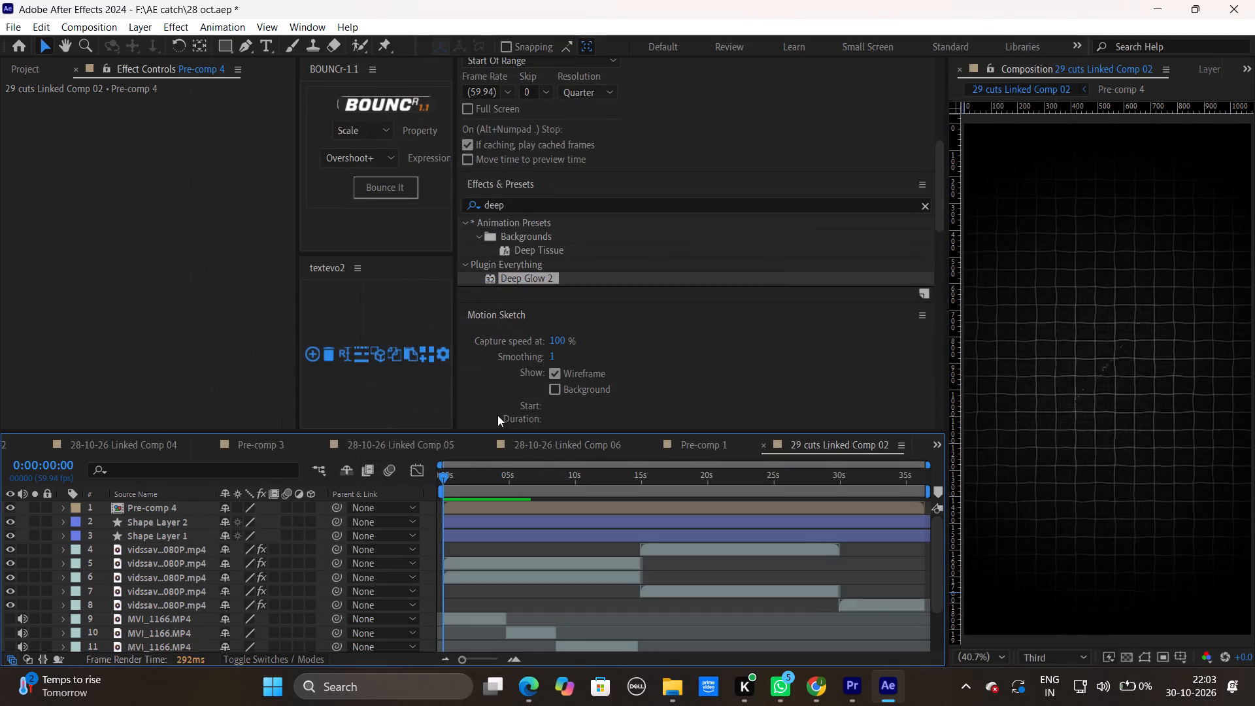
Play the composition and scrub through its whole length to check the jars' bounce-in and drift.
{"action": "key", "text": "space"}
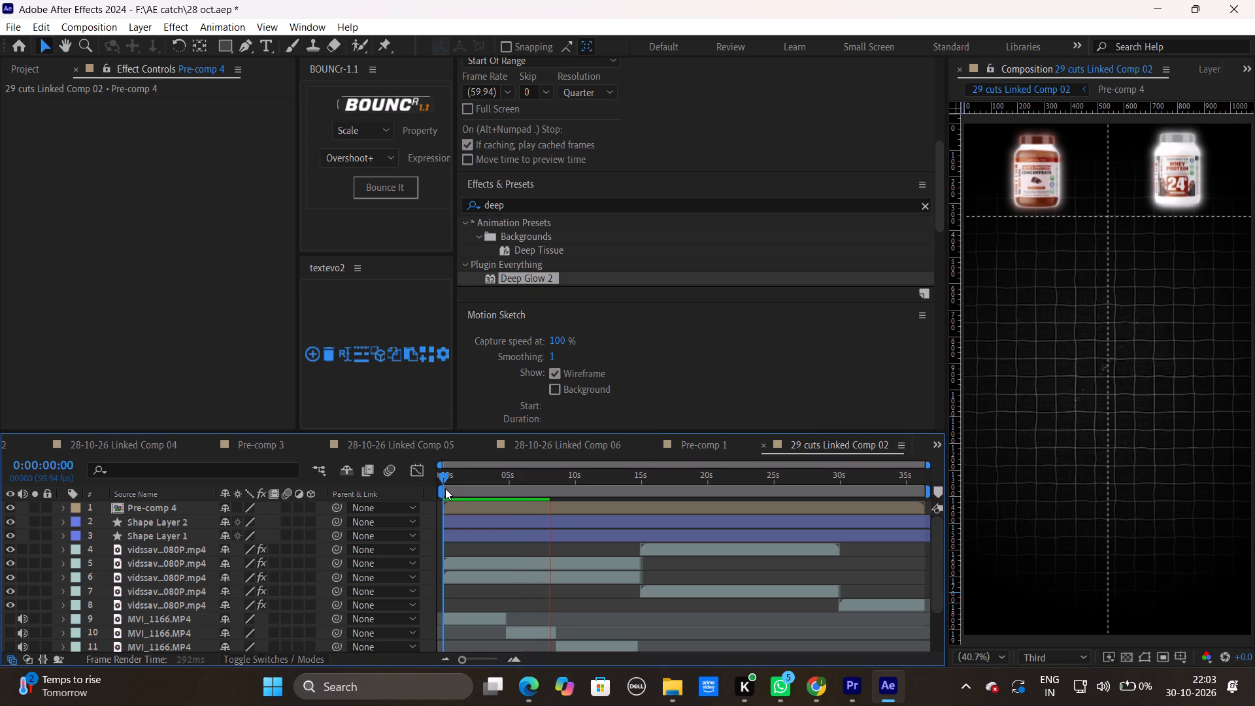
{"action": "left_click_drag", "start_coordinate": [449, 478], "coordinate": [492, 478]}
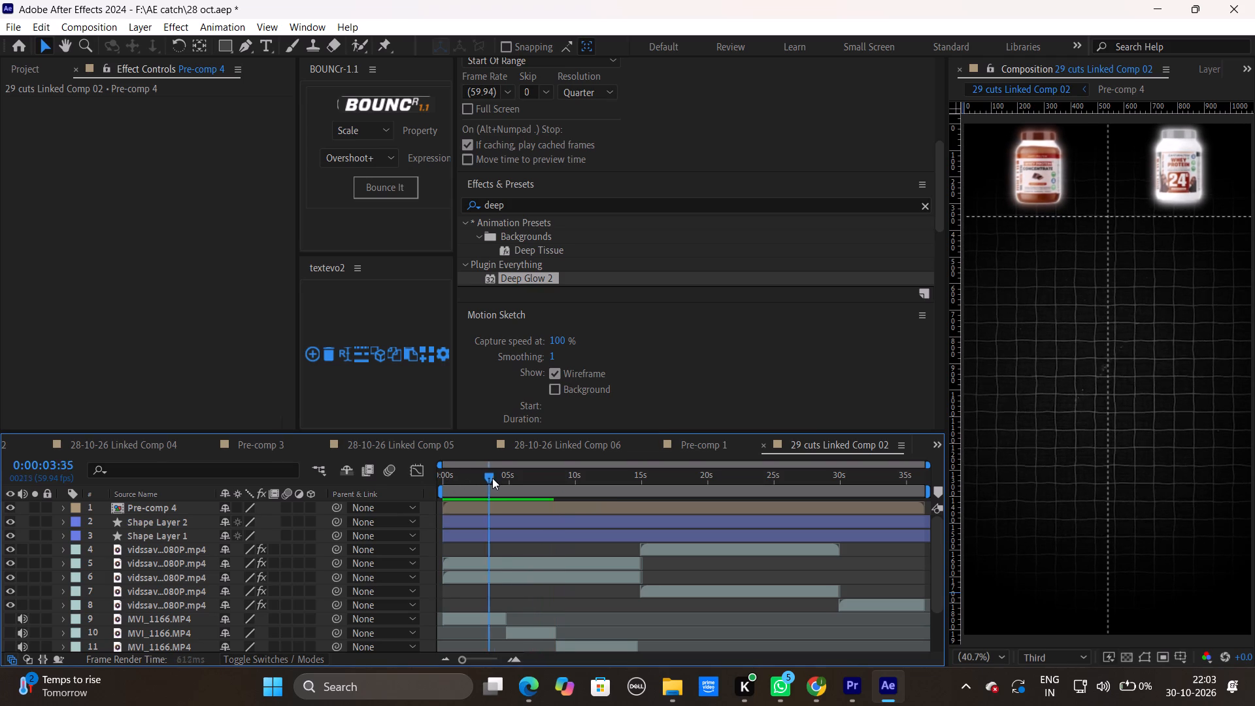
{"action": "left_click_drag", "start_coordinate": [492, 478], "coordinate": [603, 478]}
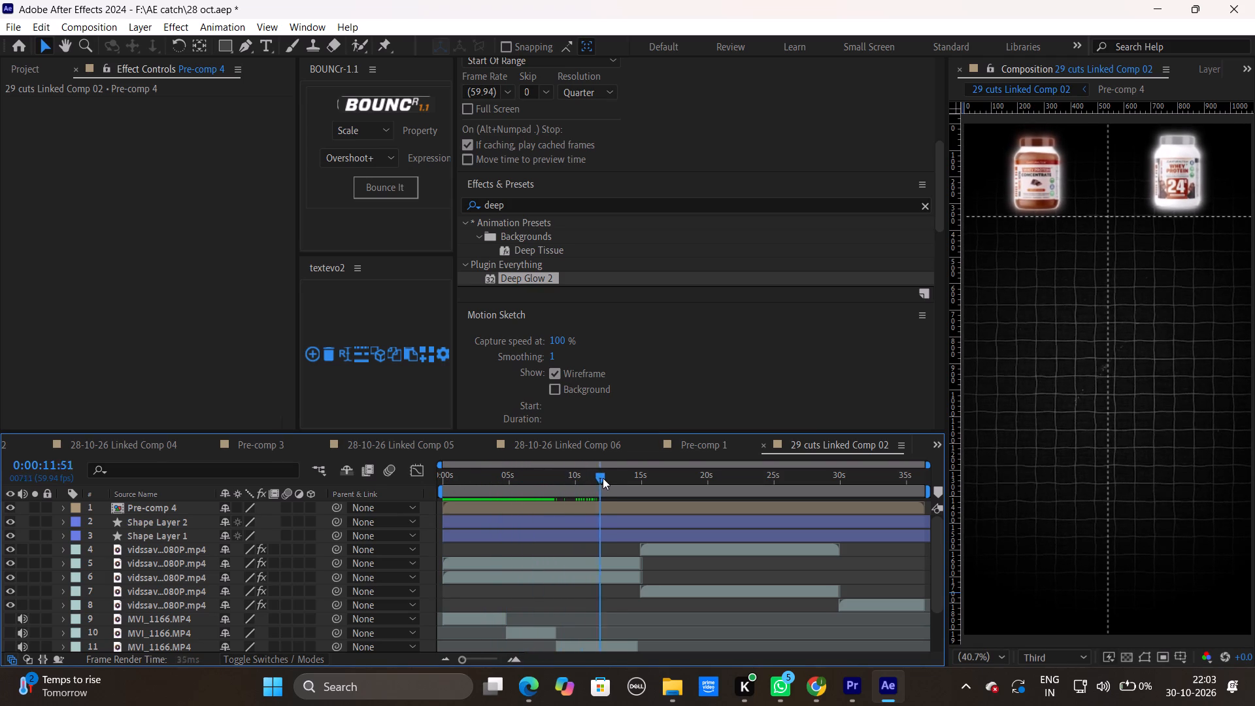
{"action": "left_click_drag", "start_coordinate": [603, 478], "coordinate": [641, 478]}
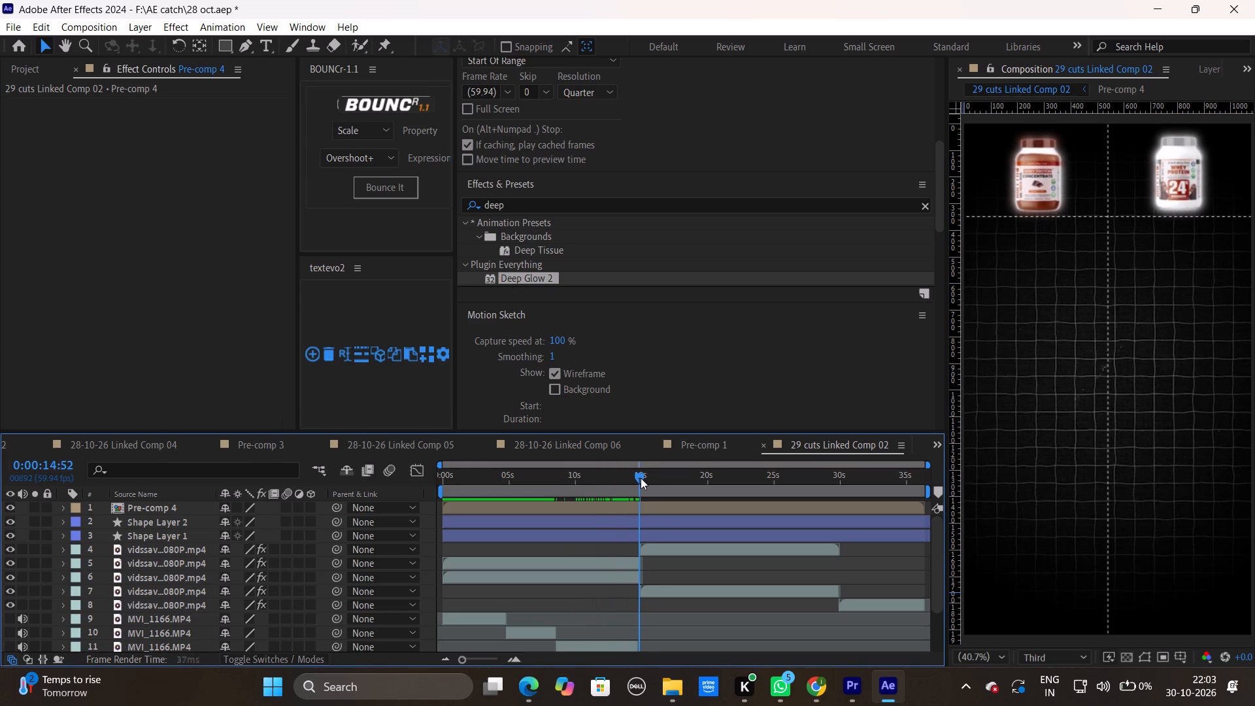
{"action": "left_click_drag", "start_coordinate": [641, 478], "coordinate": [704, 479]}
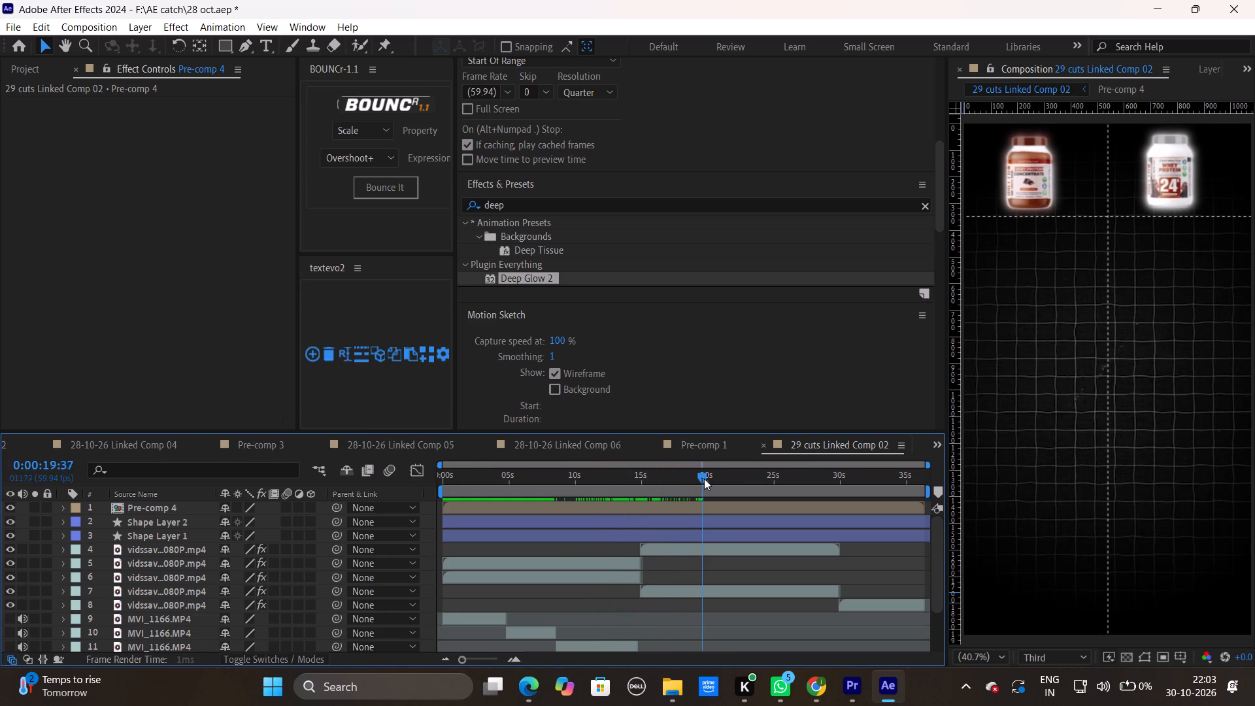
{"action": "left_click_drag", "start_coordinate": [704, 479], "coordinate": [795, 487]}
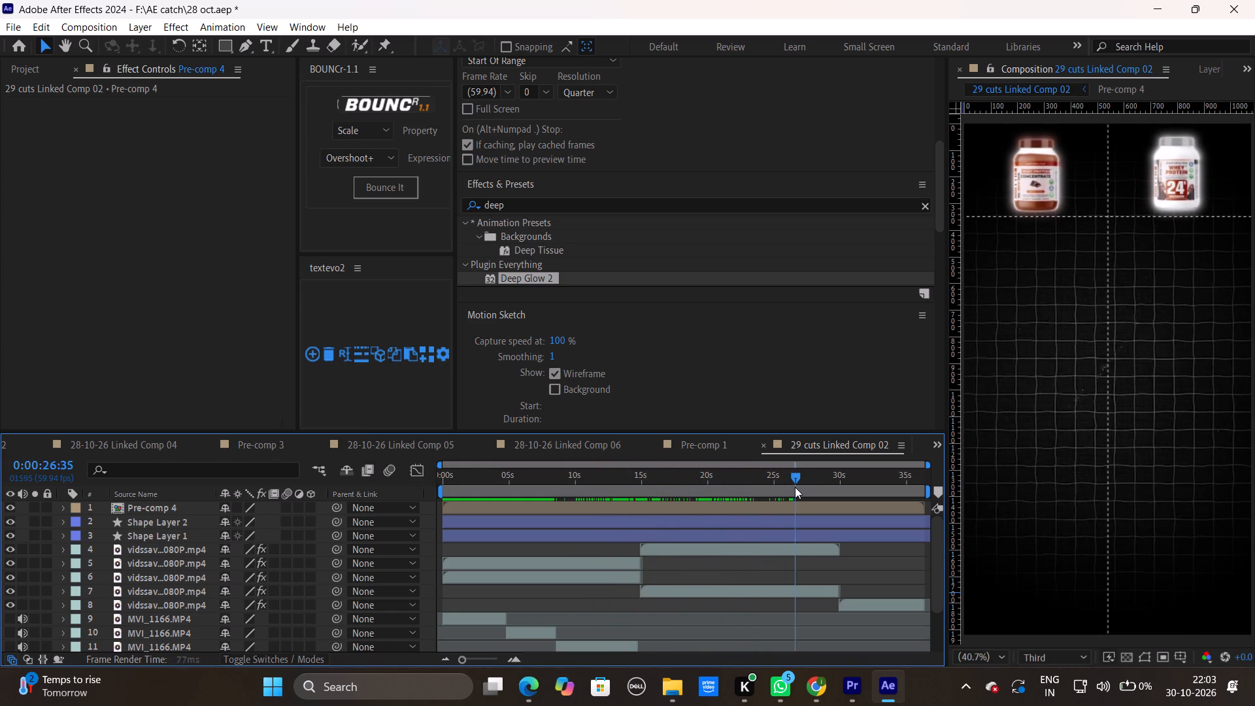
{"action": "left_click_drag", "start_coordinate": [795, 487], "coordinate": [858, 491]}
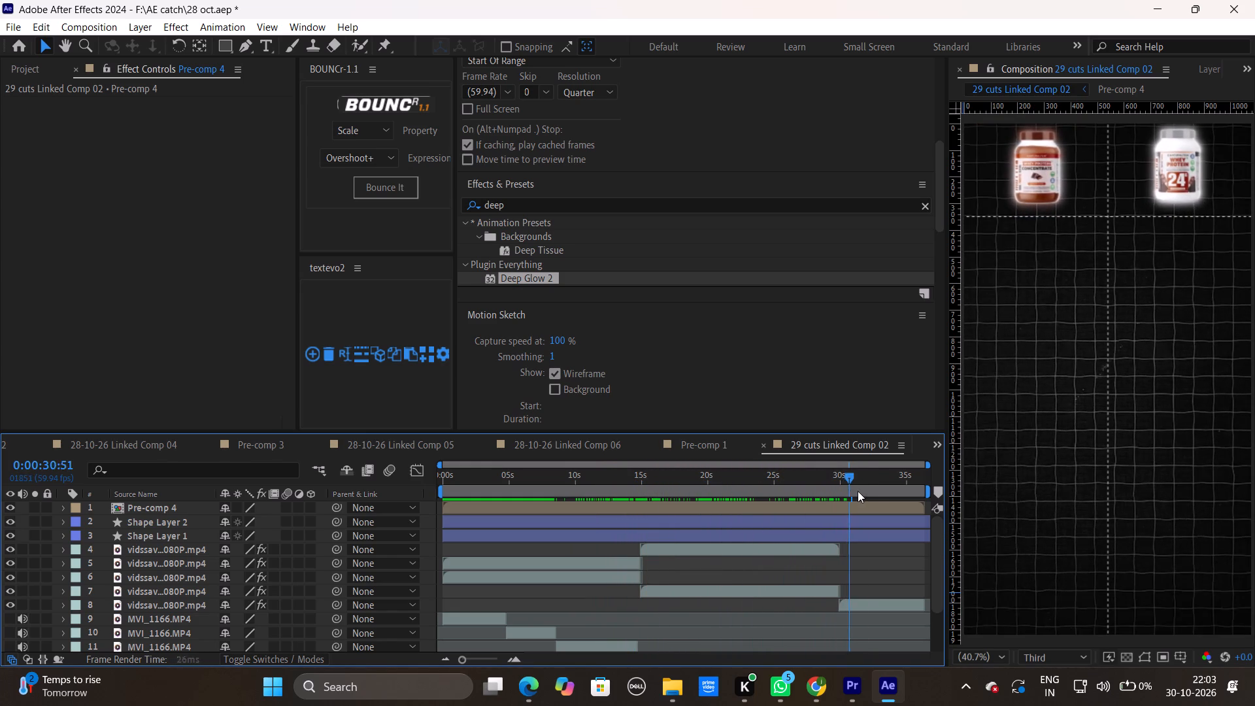
{"action": "left_click_drag", "start_coordinate": [858, 491], "coordinate": [924, 497]}
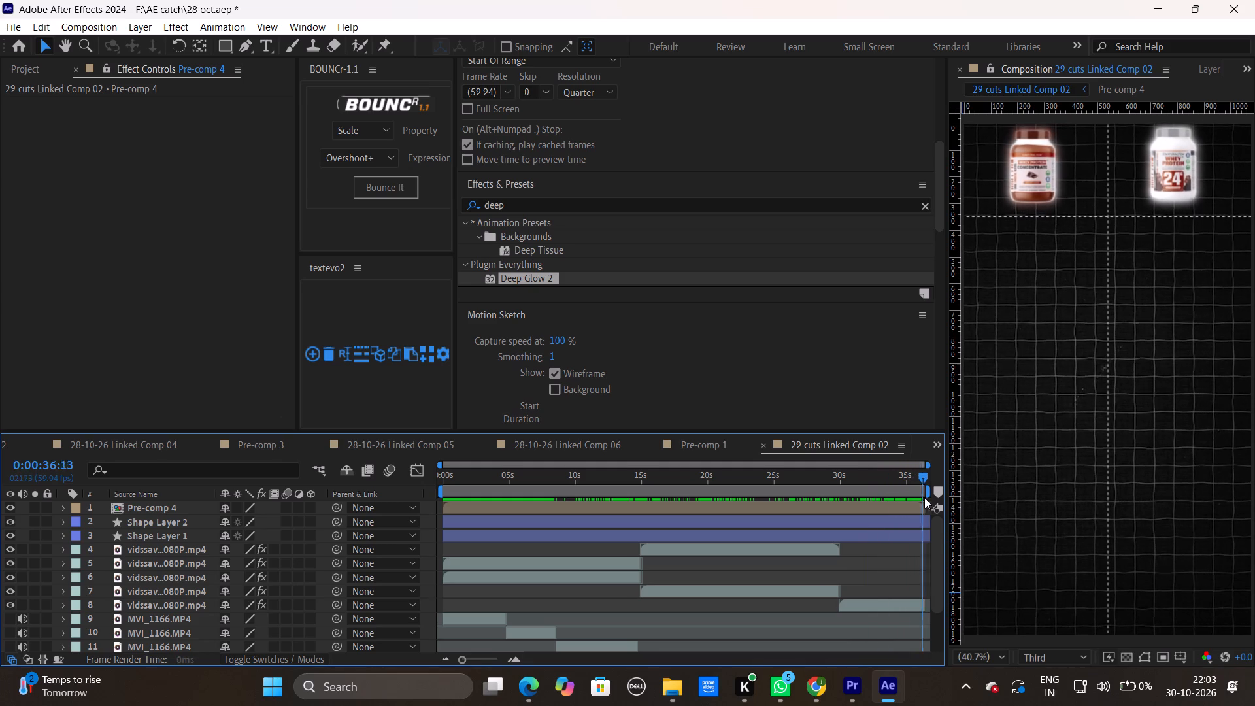
{"action": "left_click_drag", "start_coordinate": [924, 497], "coordinate": [265, 572]}
{"action": "key", "text": "space"}
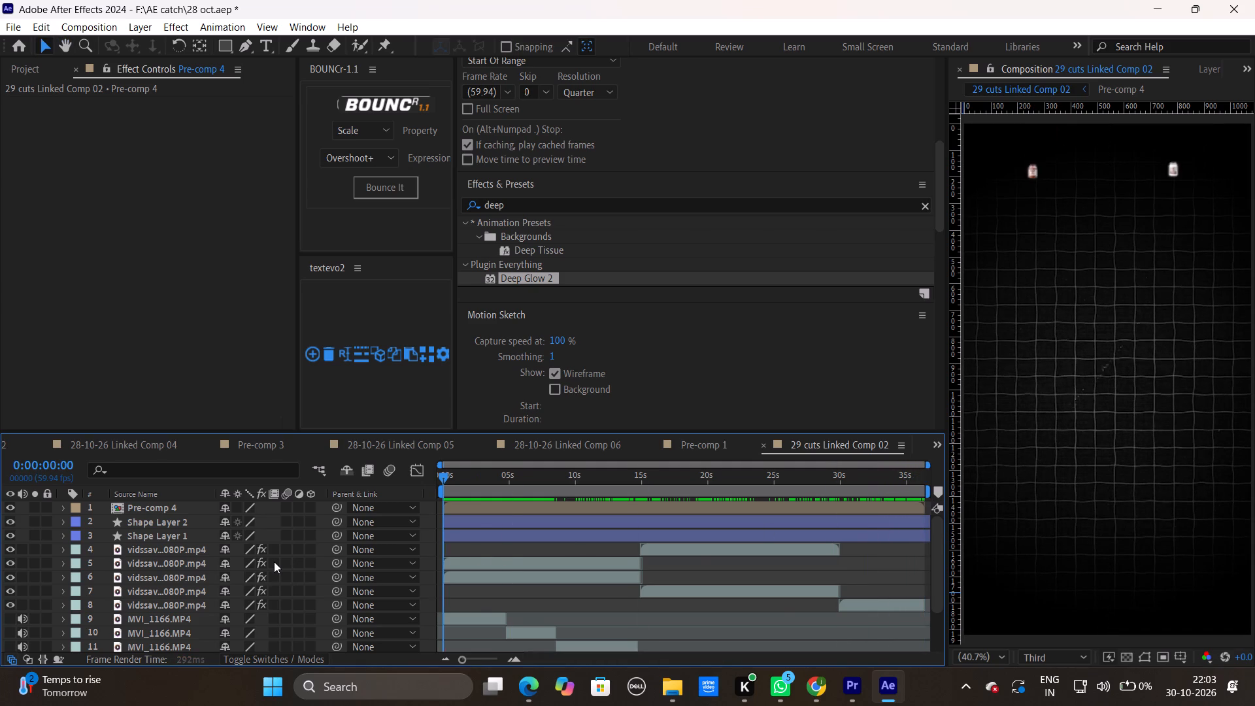
{"action": "key", "text": "space"}
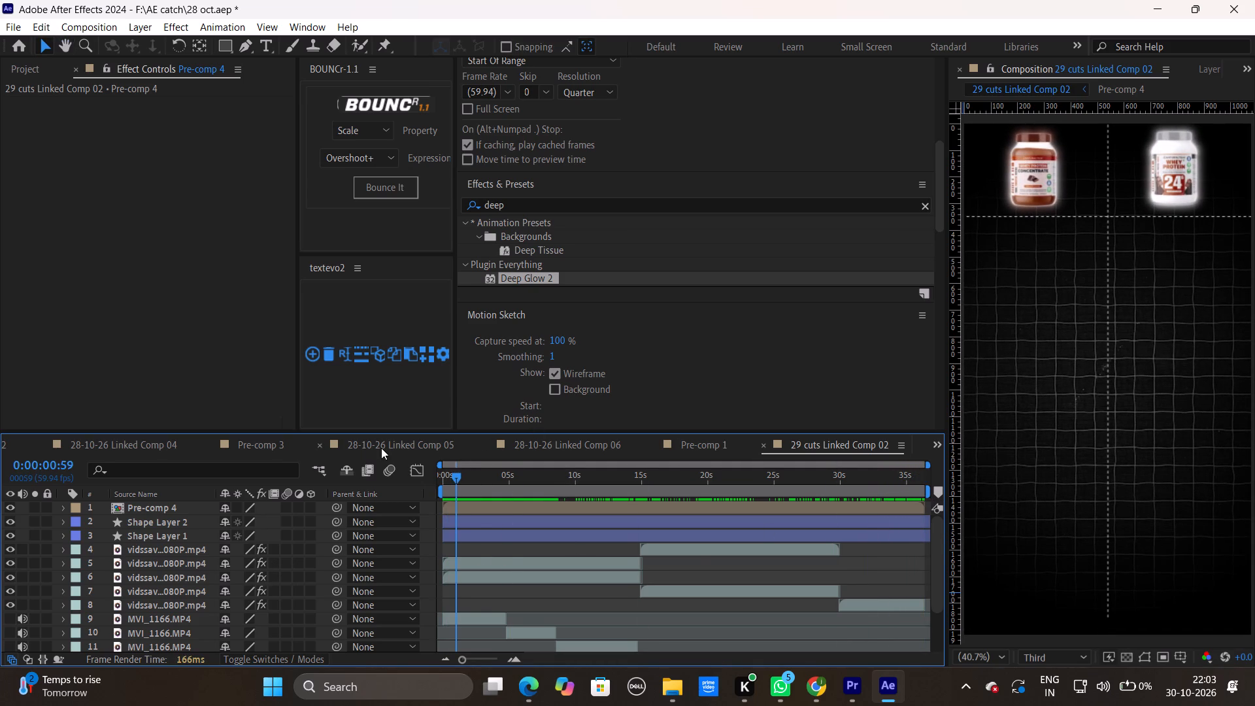
Open the 28-10-26 Linked Comp 04 composition in the timeline.
{"action": "left_click", "coordinate": [381, 448]}
{"action": "left_click", "coordinate": [133, 448]}
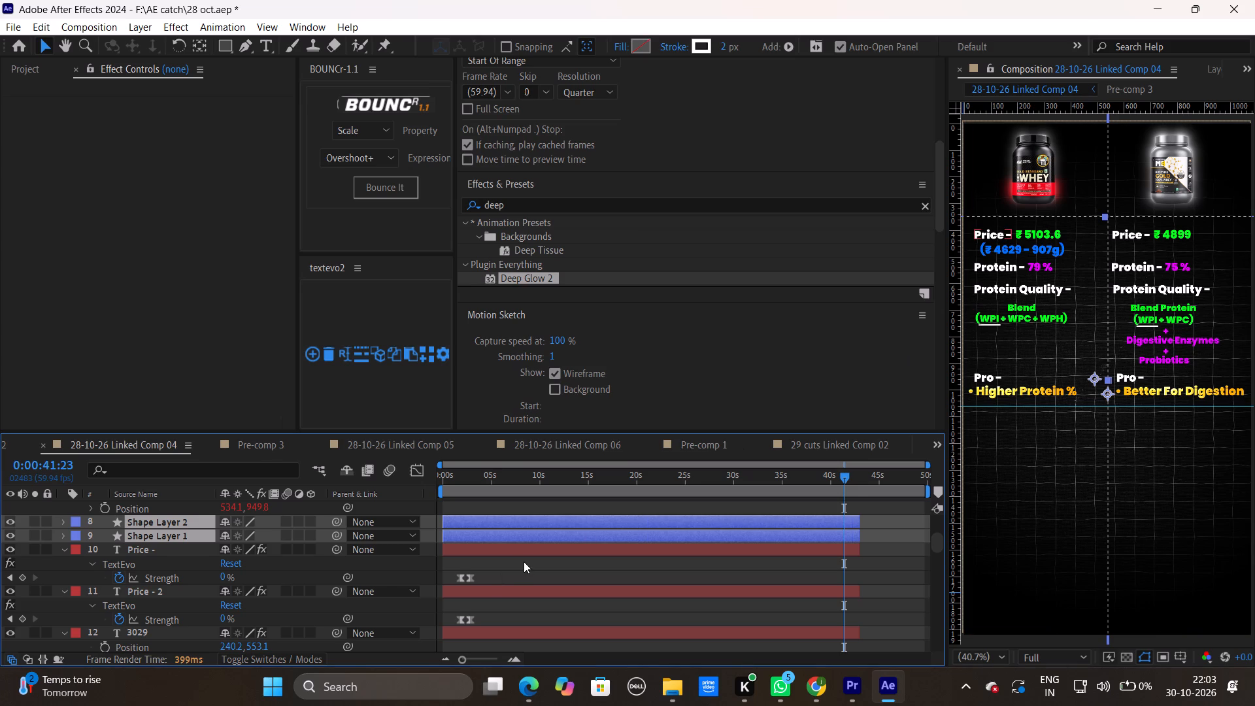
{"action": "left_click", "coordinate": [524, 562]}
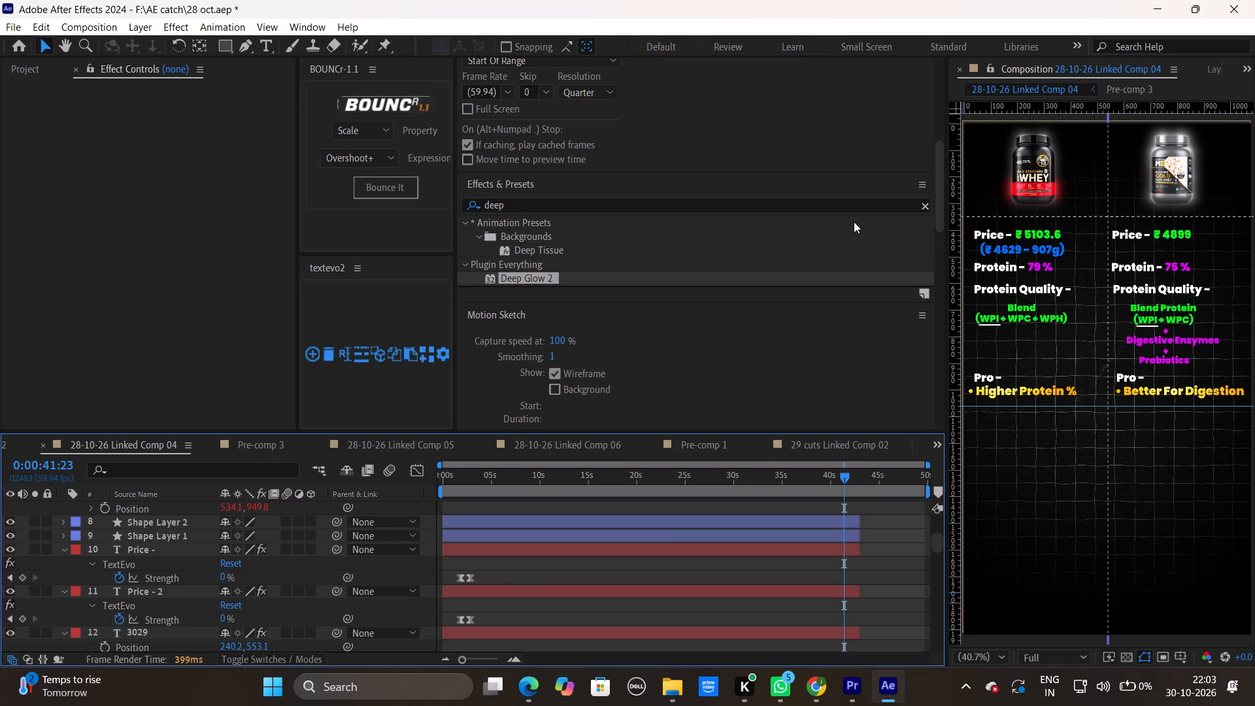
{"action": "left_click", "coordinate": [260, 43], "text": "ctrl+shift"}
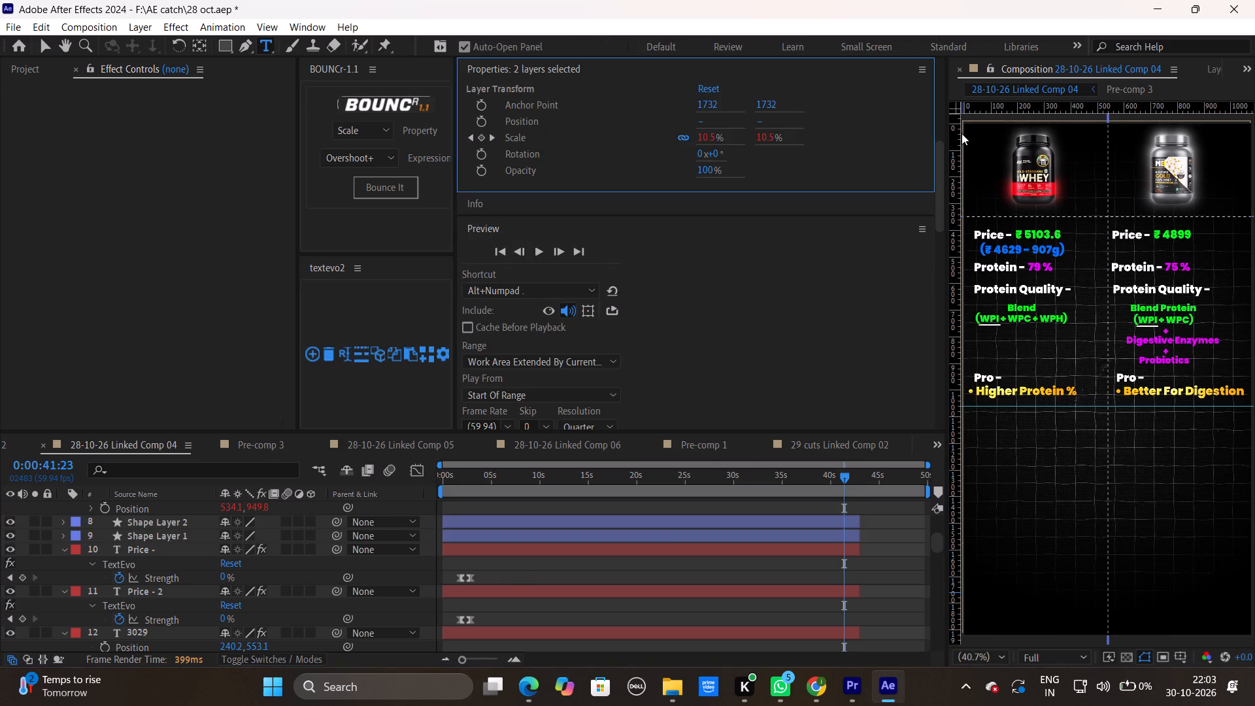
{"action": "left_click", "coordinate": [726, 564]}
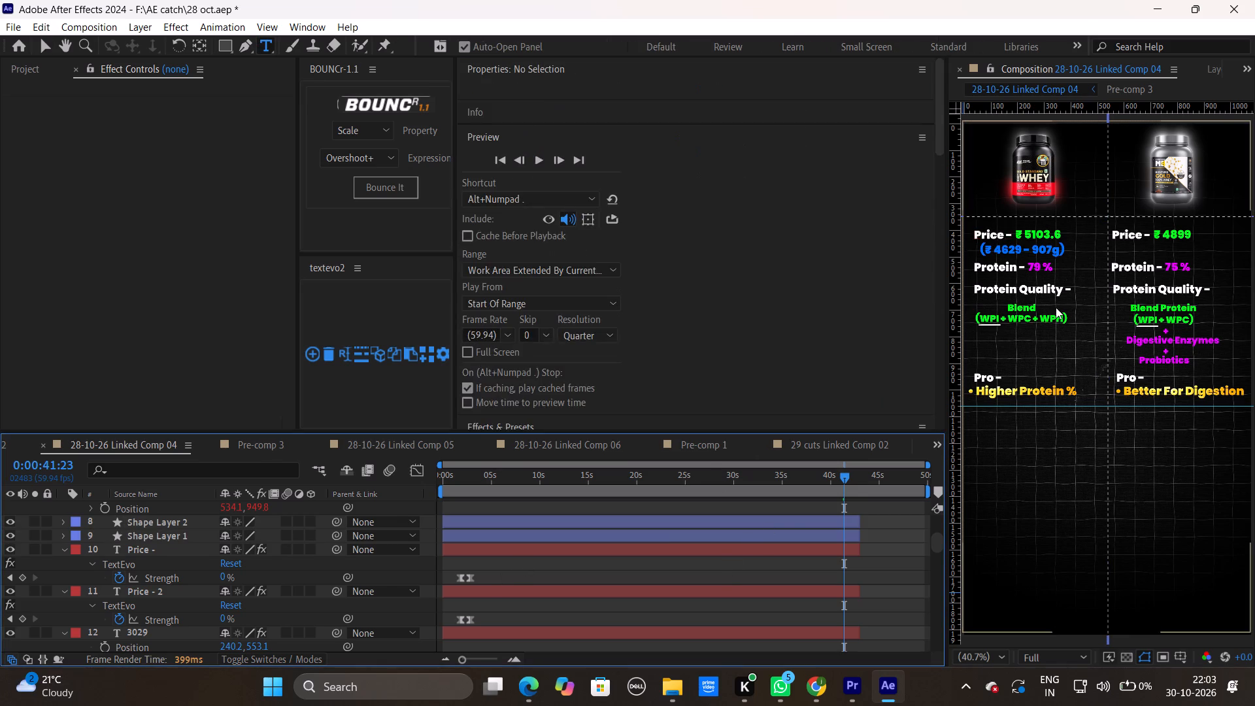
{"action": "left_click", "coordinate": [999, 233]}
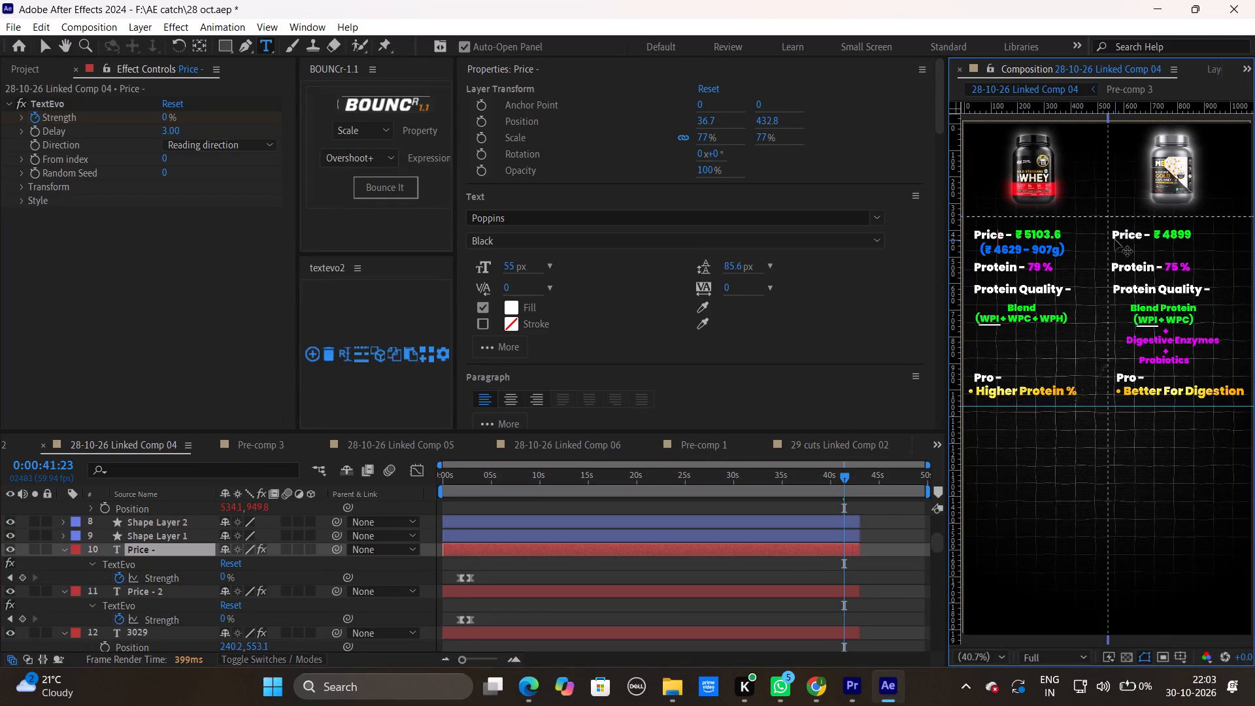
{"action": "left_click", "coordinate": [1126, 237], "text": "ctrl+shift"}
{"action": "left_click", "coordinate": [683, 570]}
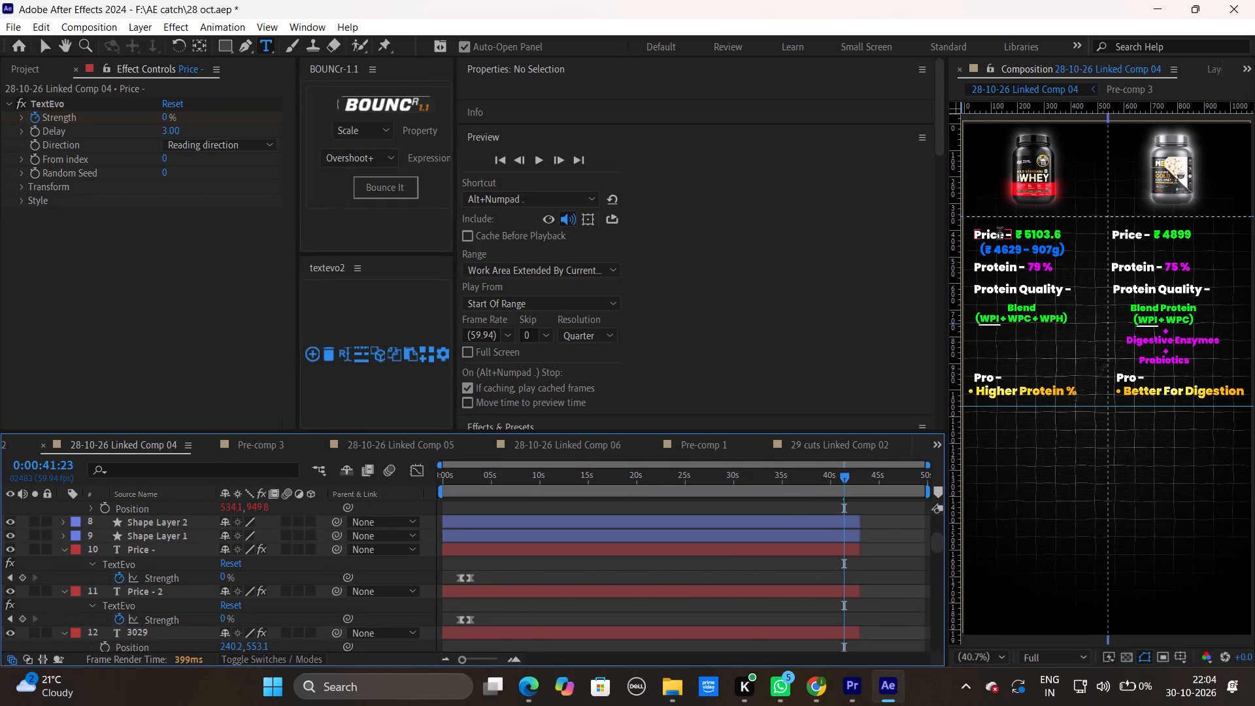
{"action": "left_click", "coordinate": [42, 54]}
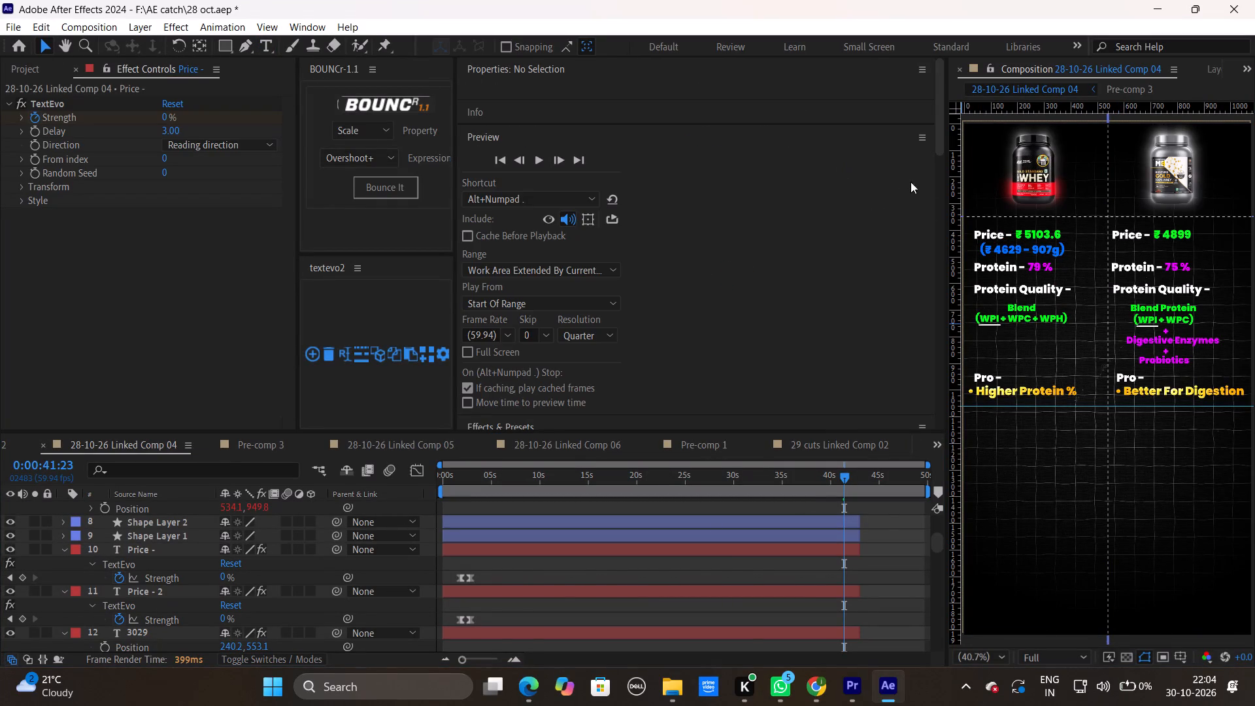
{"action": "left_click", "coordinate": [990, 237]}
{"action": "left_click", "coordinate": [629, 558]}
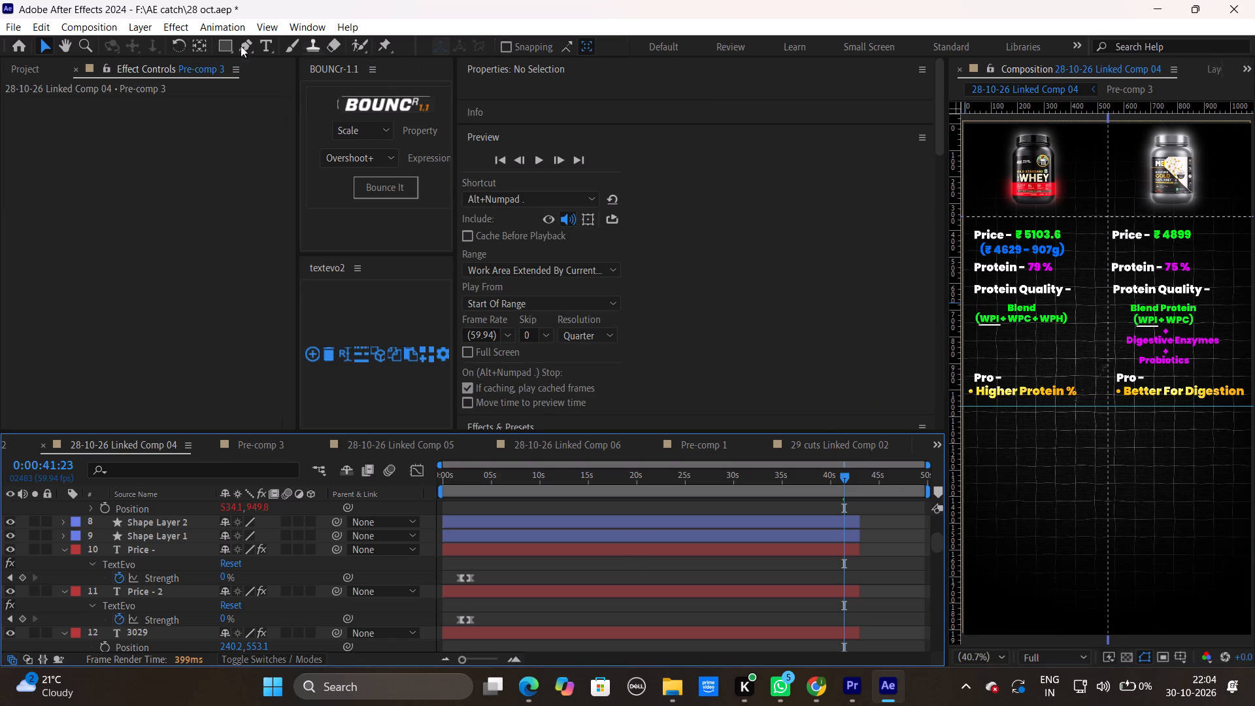
Select text layers 10 to 25, from Price - through Probiotics, leaving out layer 3030, and copy them.
{"action": "left_click", "coordinate": [271, 44]}
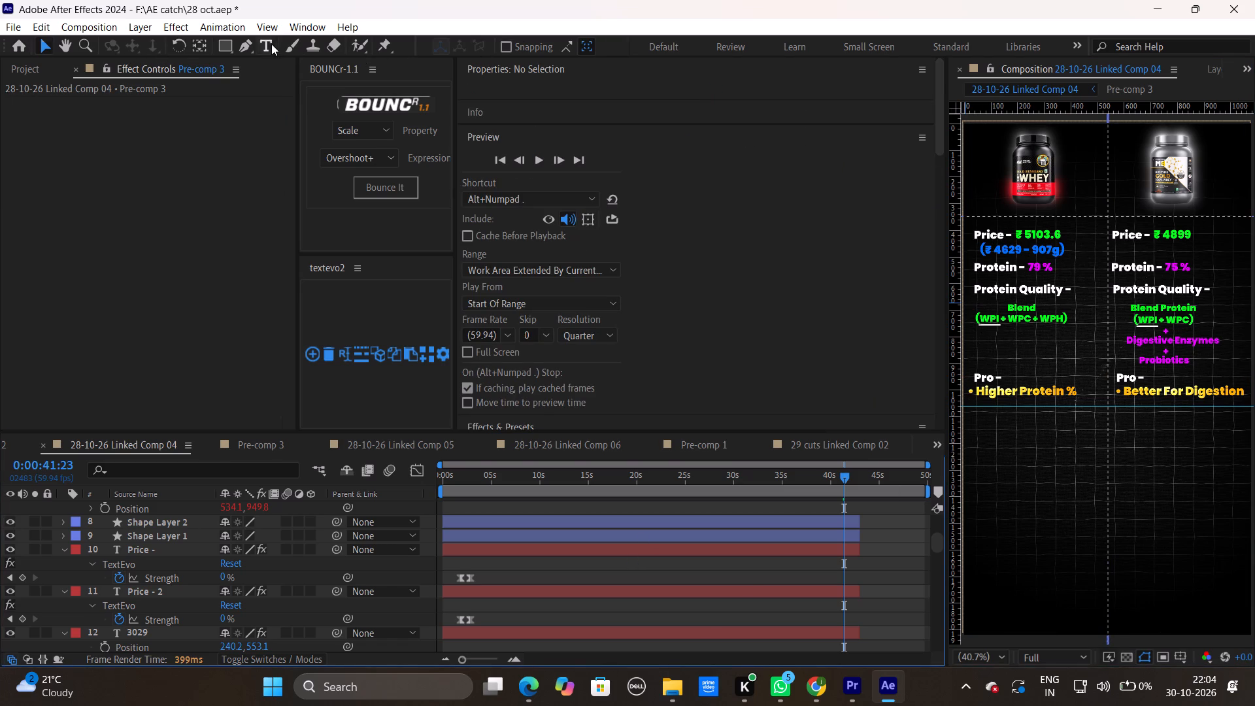
{"action": "left_click", "coordinate": [998, 235]}
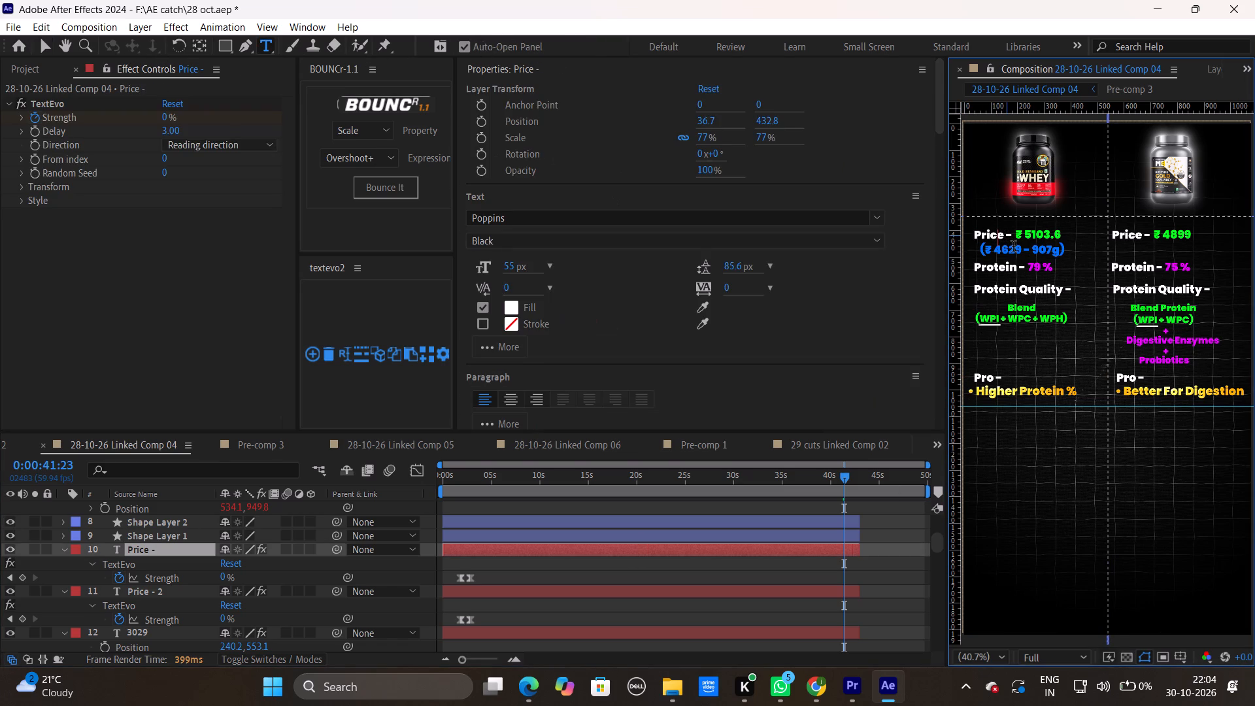
{"action": "left_click", "coordinate": [562, 594], "text": "ctrl"}
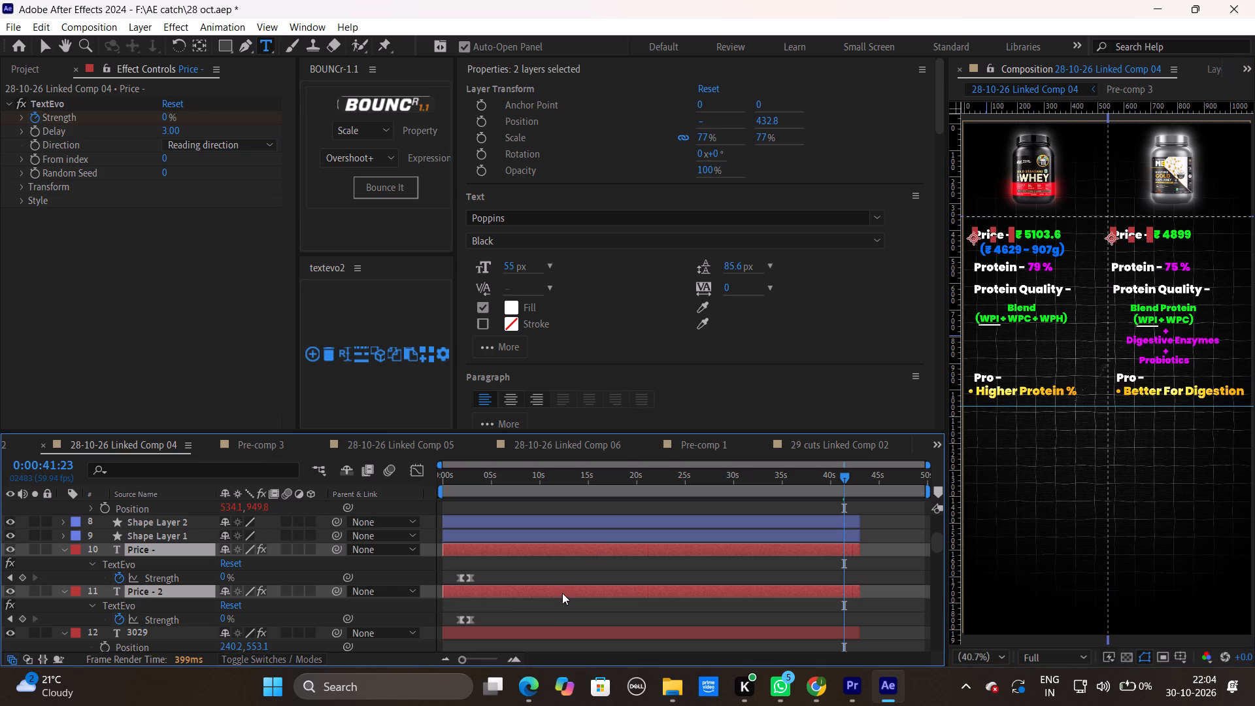
{"action": "left_click", "coordinate": [568, 635], "text": "ctrl"}
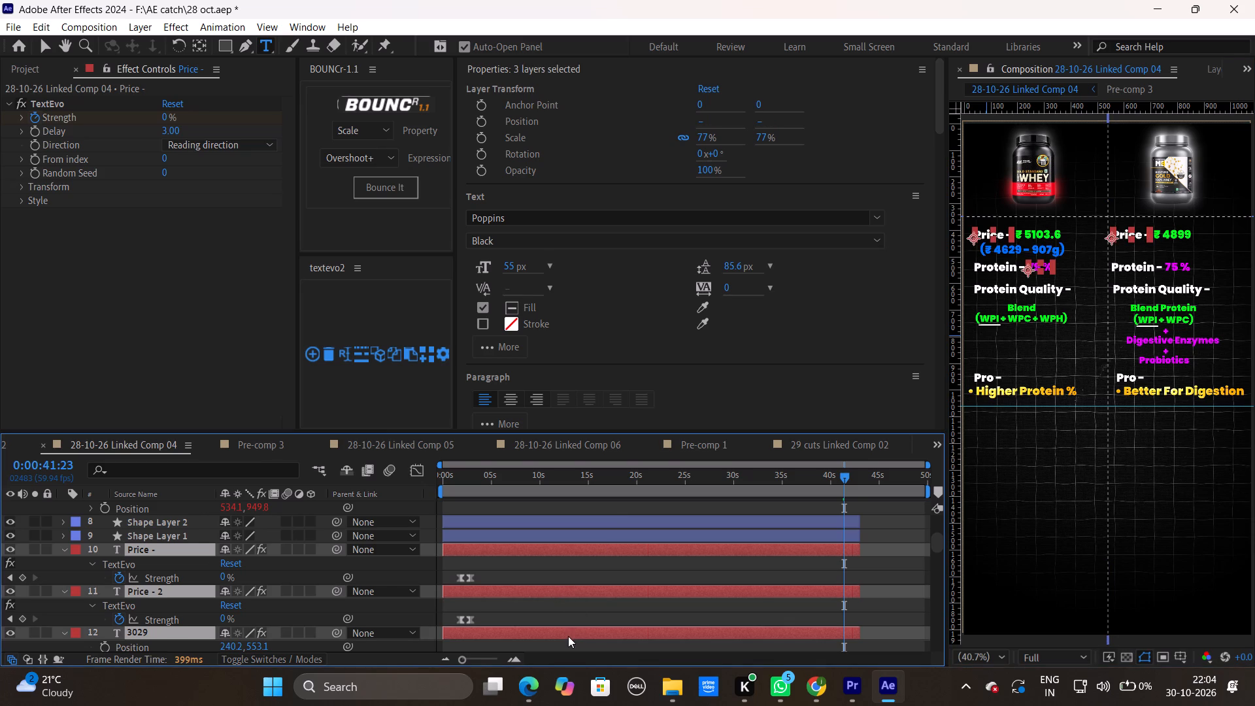
{"action": "scroll", "coordinate": [658, 634], "scroll_direction": "down", "scroll_amount": 1, "text": "ctrl"}
{"action": "left_click", "coordinate": [618, 620], "text": "ctrl"}
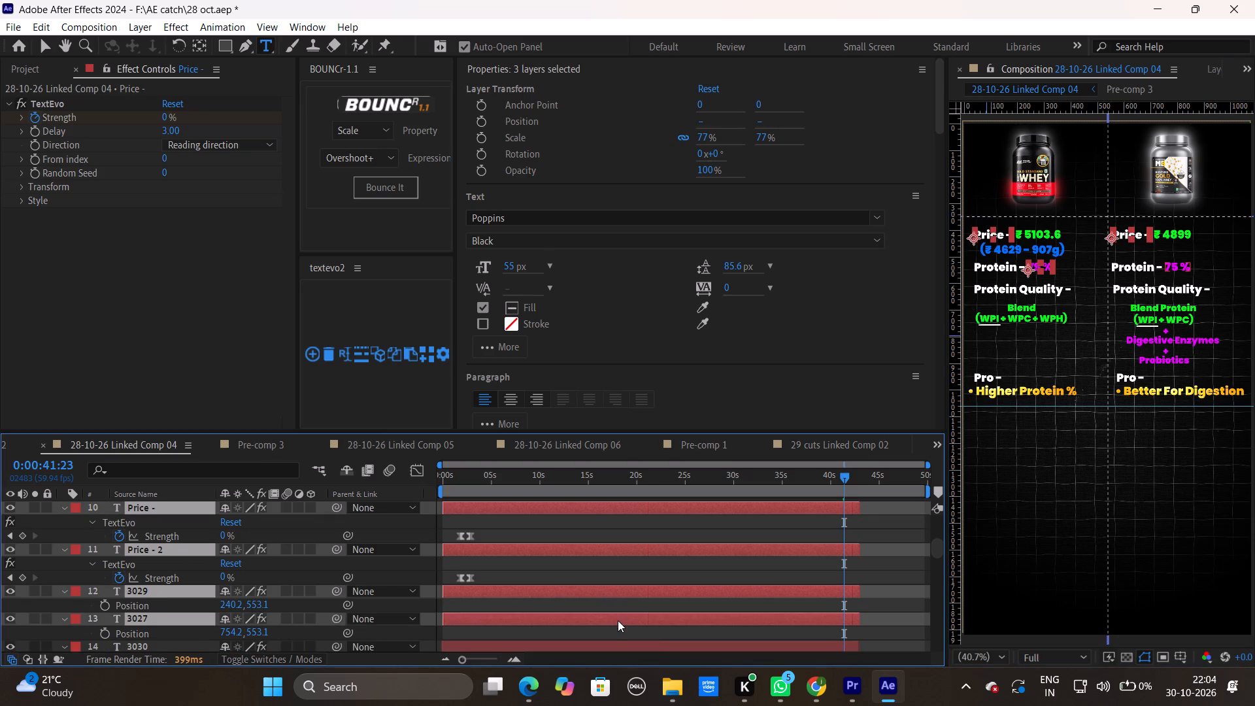
{"action": "scroll", "coordinate": [633, 622], "scroll_direction": "down", "scroll_amount": 1, "text": "ctrl"}
{"action": "left_click", "coordinate": [629, 605], "text": "ctrl"}
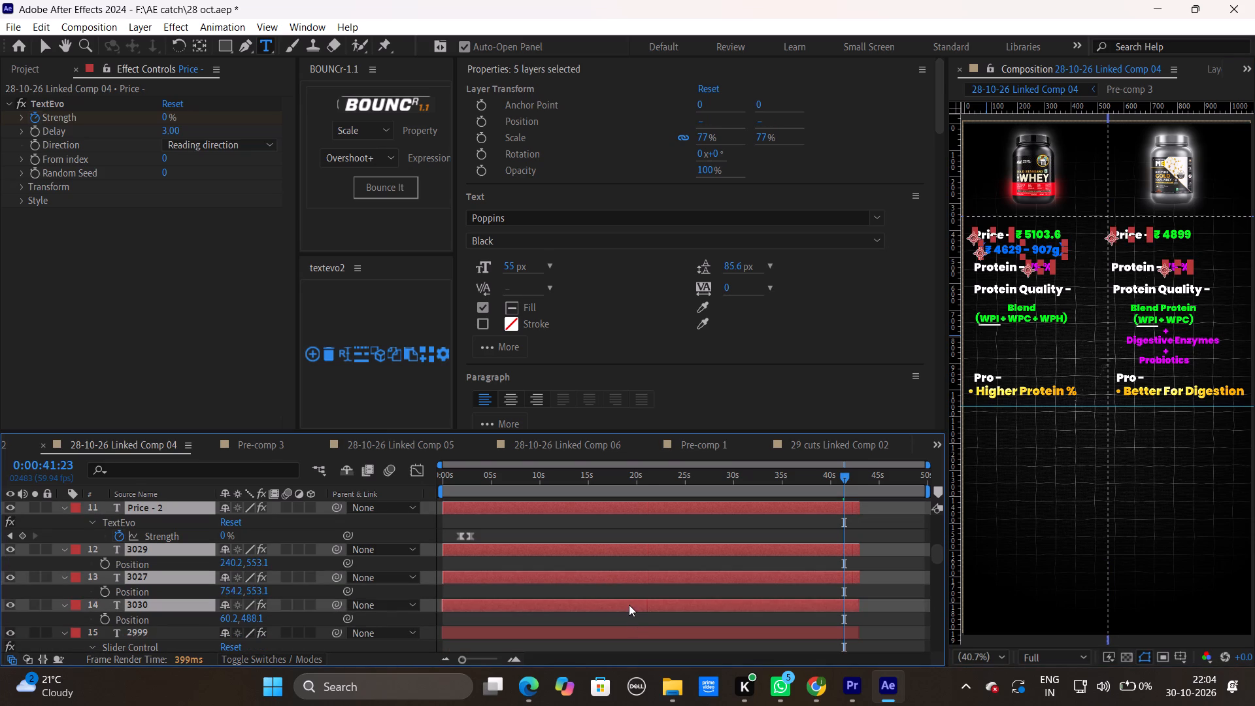
{"action": "left_click", "coordinate": [629, 601], "text": "ctrl"}
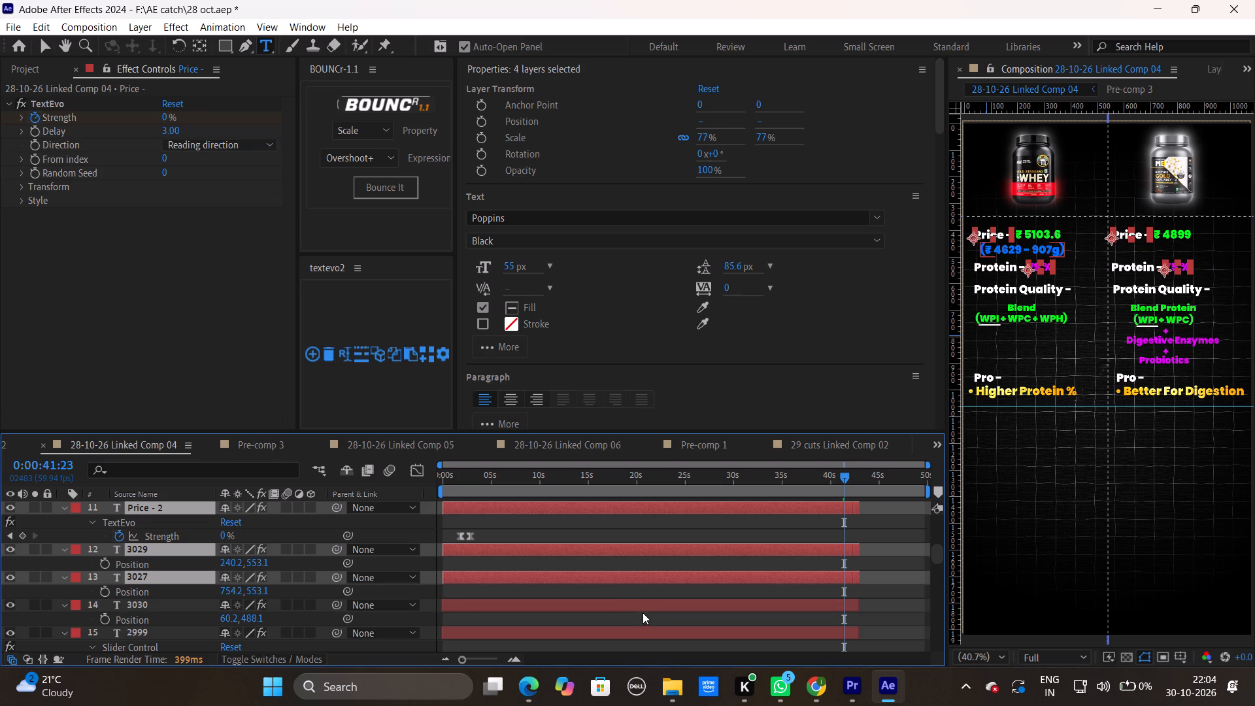
{"action": "left_click", "coordinate": [629, 607], "text": "ctrl"}
{"action": "left_click", "coordinate": [629, 607], "text": "ctrl"}
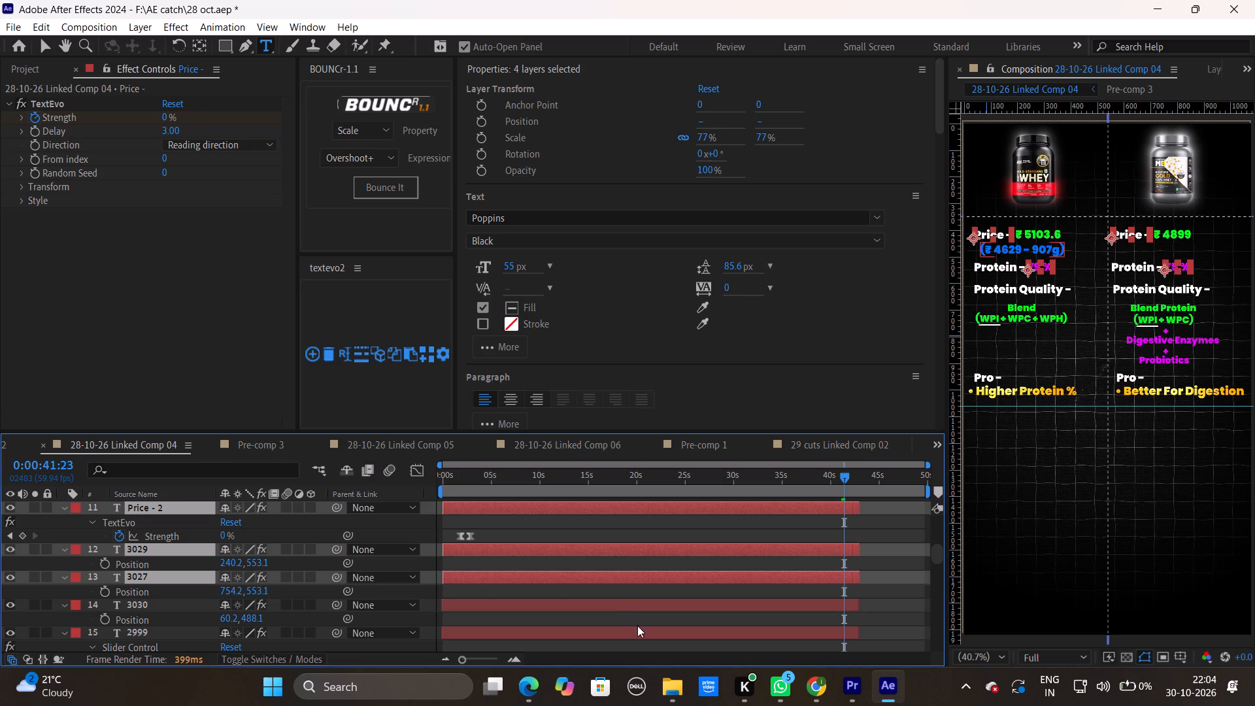
{"action": "left_click", "coordinate": [635, 634], "text": "ctrl"}
{"action": "scroll", "coordinate": [642, 633], "scroll_direction": "down", "scroll_amount": 1, "text": "ctrl"}
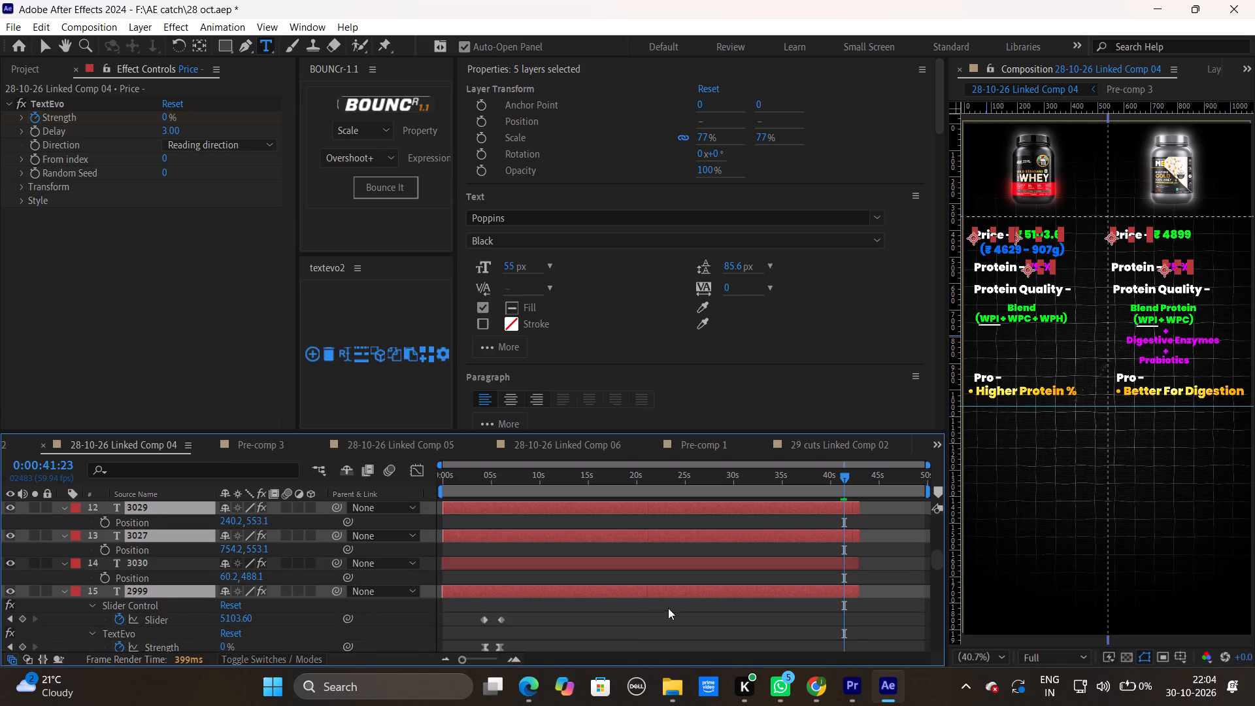
{"action": "scroll", "coordinate": [669, 609], "scroll_direction": "down", "scroll_amount": 2, "text": "ctrl"}
{"action": "left_click", "coordinate": [671, 580], "text": "ctrl"}
{"action": "scroll", "coordinate": [671, 579], "scroll_direction": "down", "scroll_amount": 1, "text": "ctrl"}
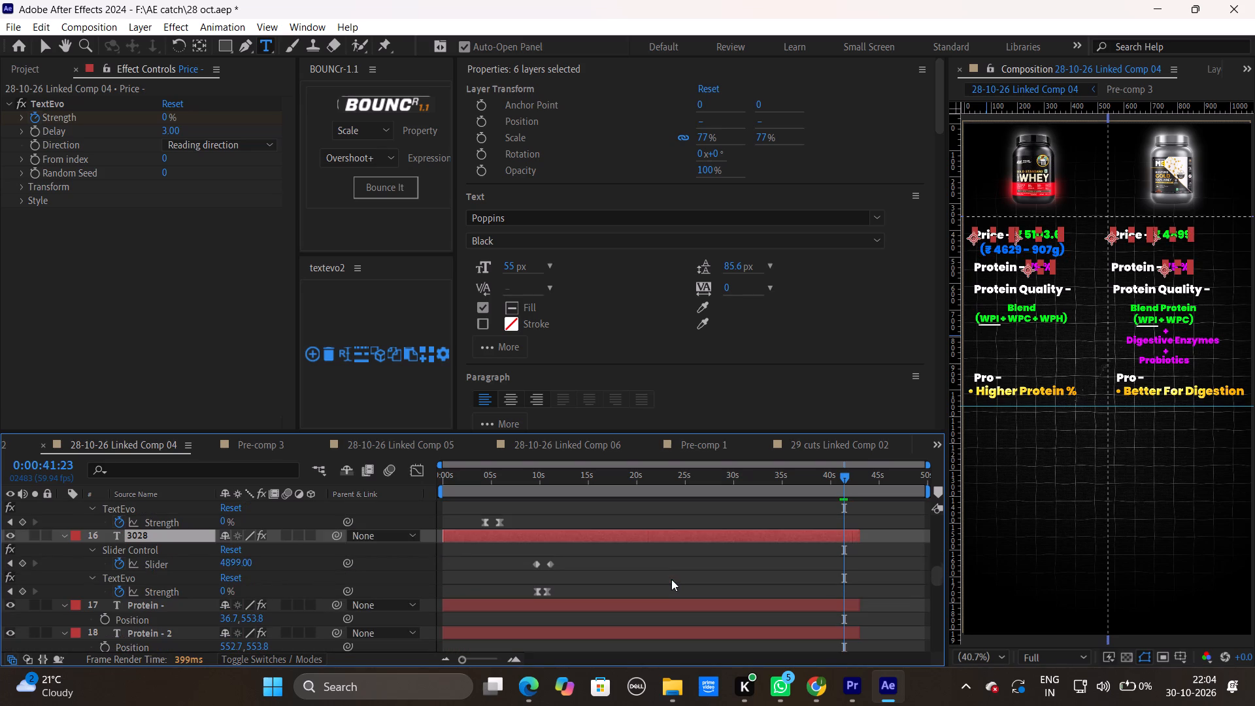
{"action": "left_click", "coordinate": [668, 605], "text": "ctrl"}
{"action": "scroll", "coordinate": [678, 611], "scroll_direction": "down", "scroll_amount": 1, "text": "ctrl"}
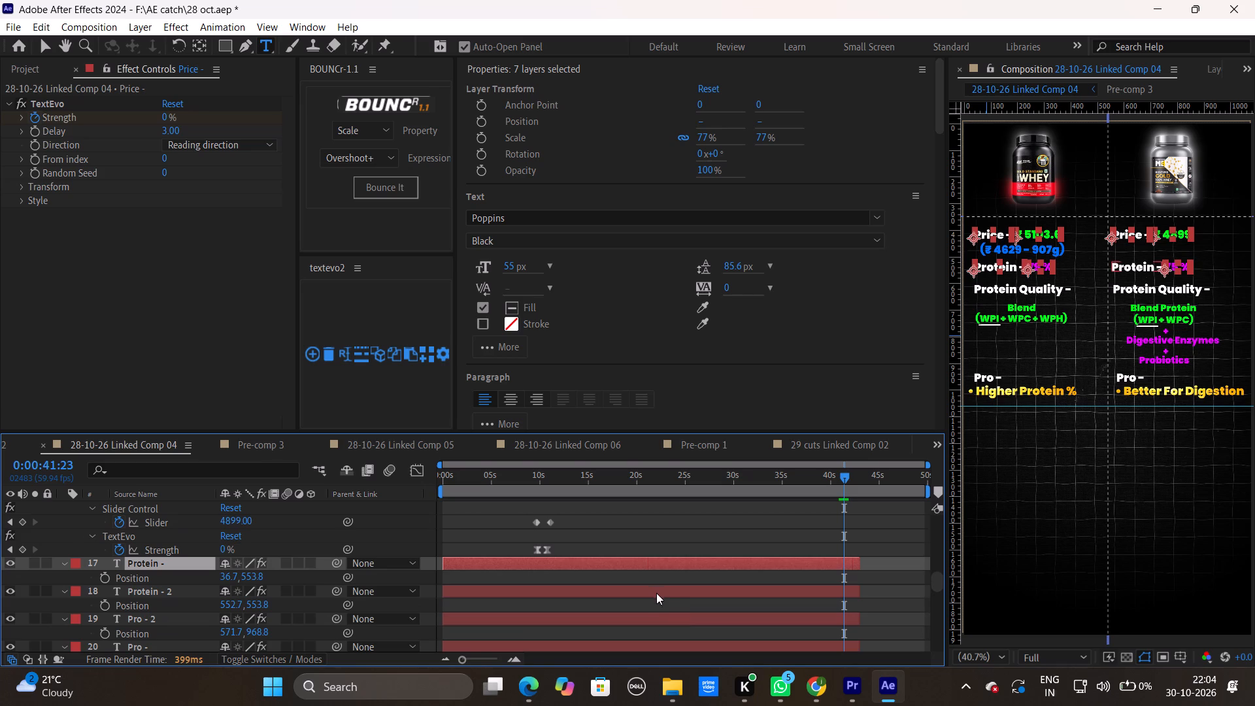
{"action": "left_click", "coordinate": [656, 592], "text": "ctrl"}
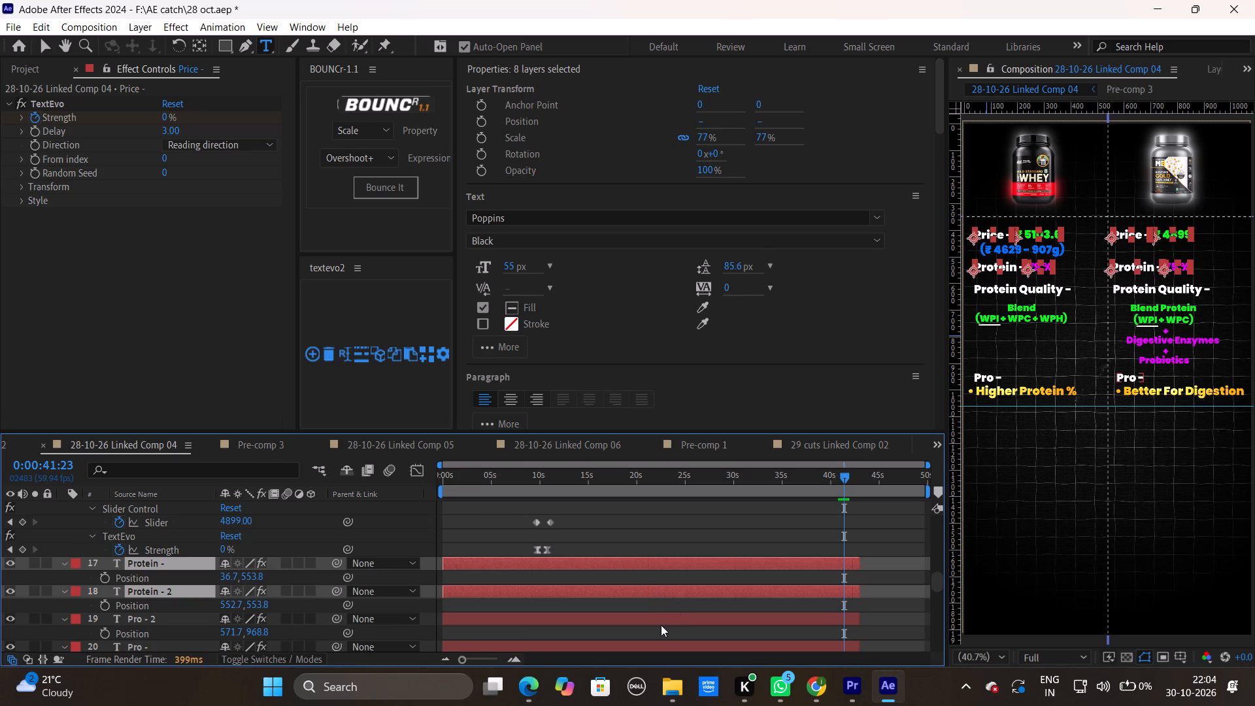
{"action": "left_click", "coordinate": [659, 619], "text": "ctrl"}
{"action": "scroll", "coordinate": [712, 629], "scroll_direction": "down", "scroll_amount": 1, "text": "ctrl"}
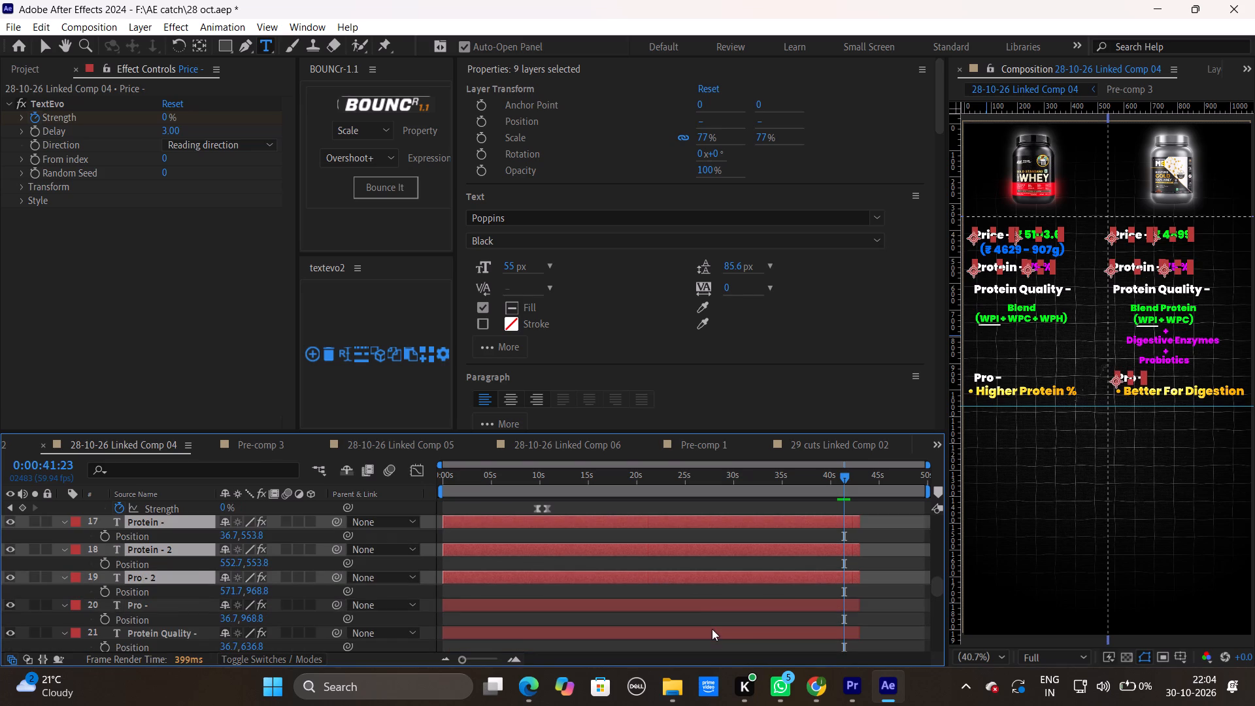
{"action": "left_click", "coordinate": [700, 609], "text": "ctrl"}
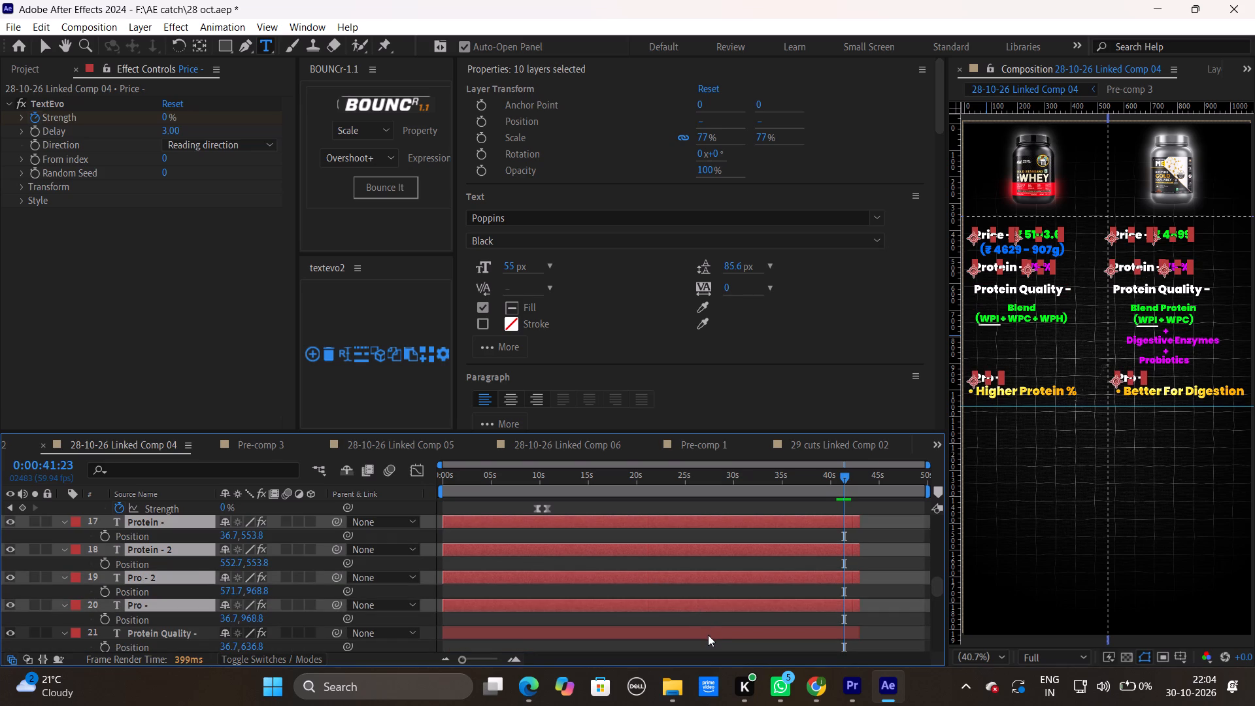
{"action": "left_click", "coordinate": [708, 635], "text": "ctrl"}
{"action": "scroll", "coordinate": [710, 637], "scroll_direction": "down", "scroll_amount": 1, "text": "ctrl"}
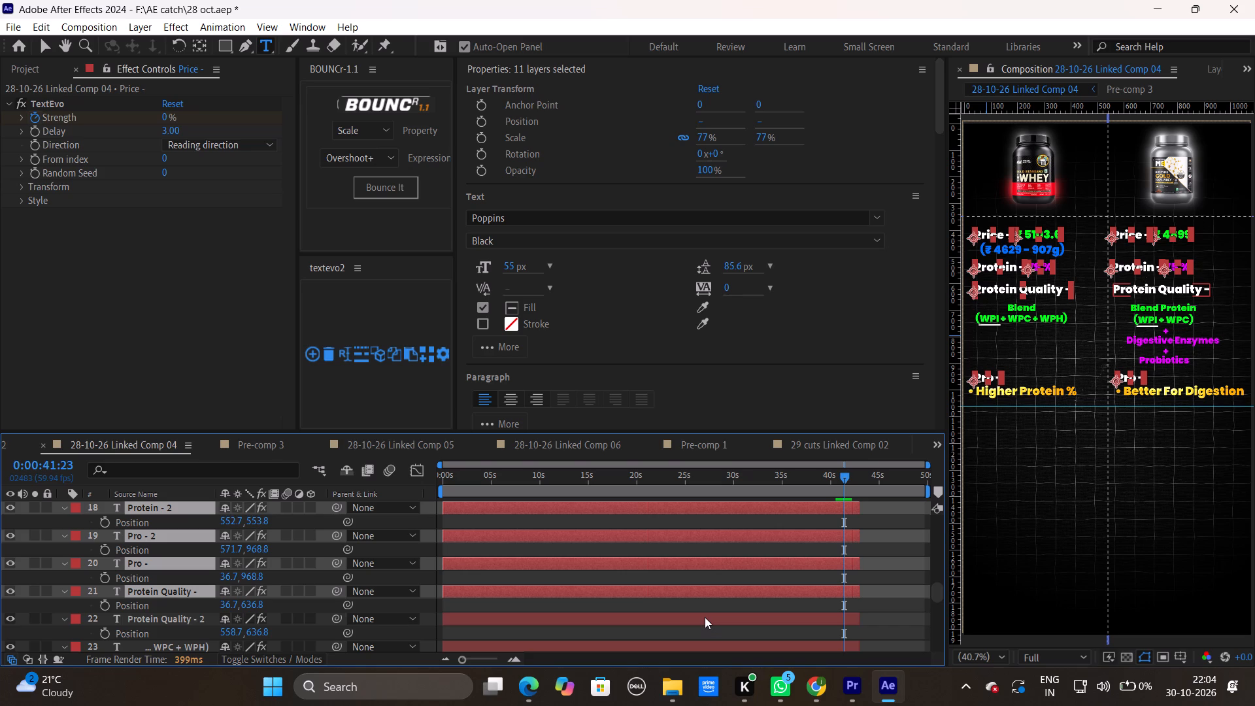
{"action": "left_click", "coordinate": [705, 617], "text": "ctrl"}
{"action": "scroll", "coordinate": [733, 644], "scroll_direction": "down", "scroll_amount": 1, "text": "ctrl"}
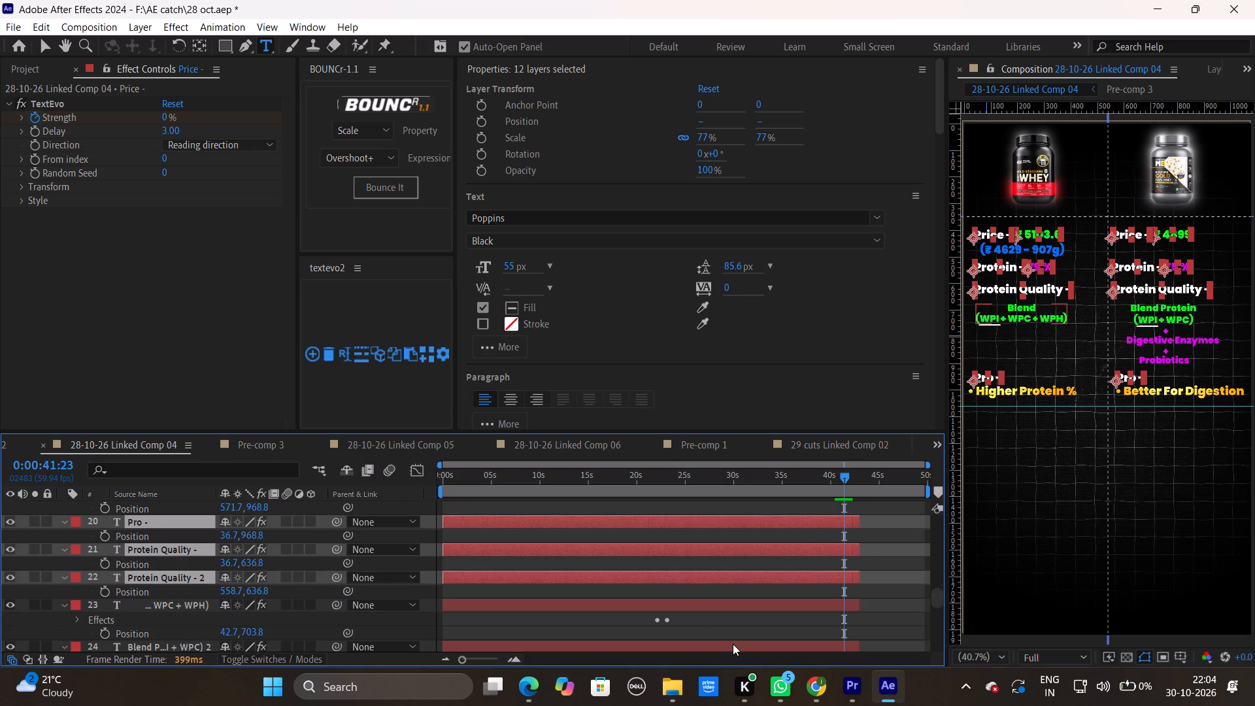
{"action": "left_click", "coordinate": [691, 609], "text": "ctrl"}
{"action": "scroll", "coordinate": [750, 623], "scroll_direction": "down", "scroll_amount": 1, "text": "ctrl"}
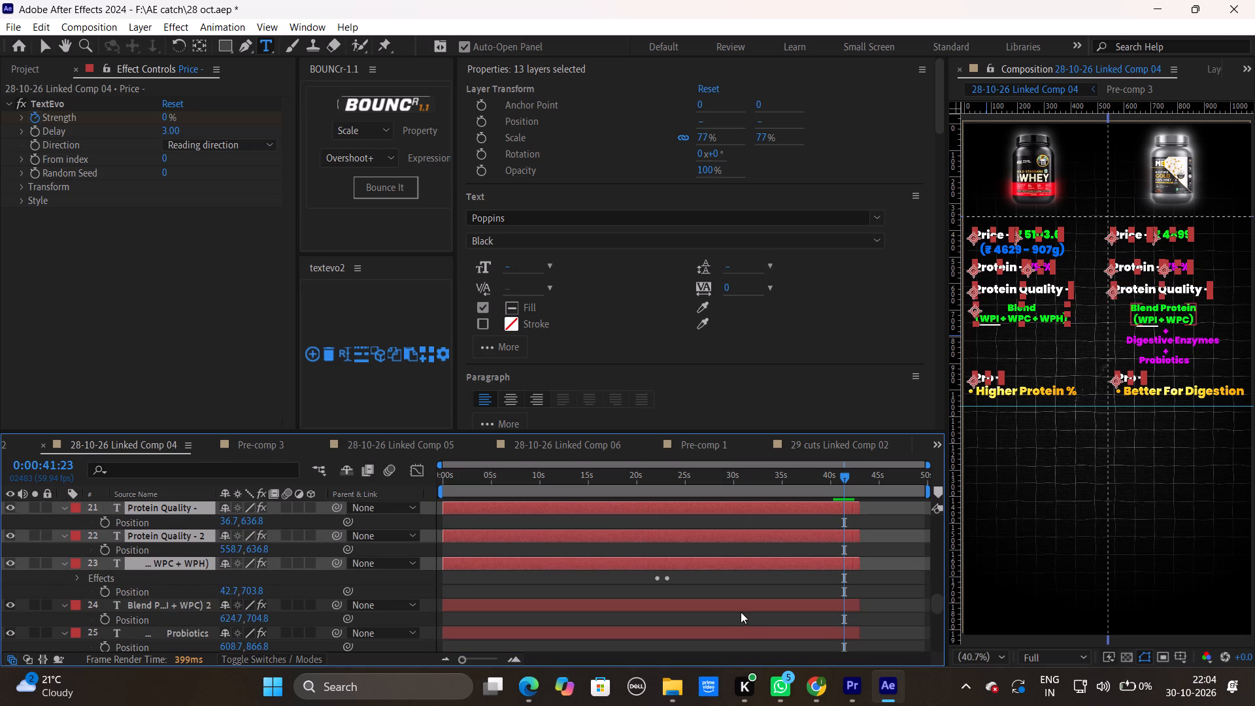
{"action": "left_click", "coordinate": [725, 605], "text": "ctrl"}
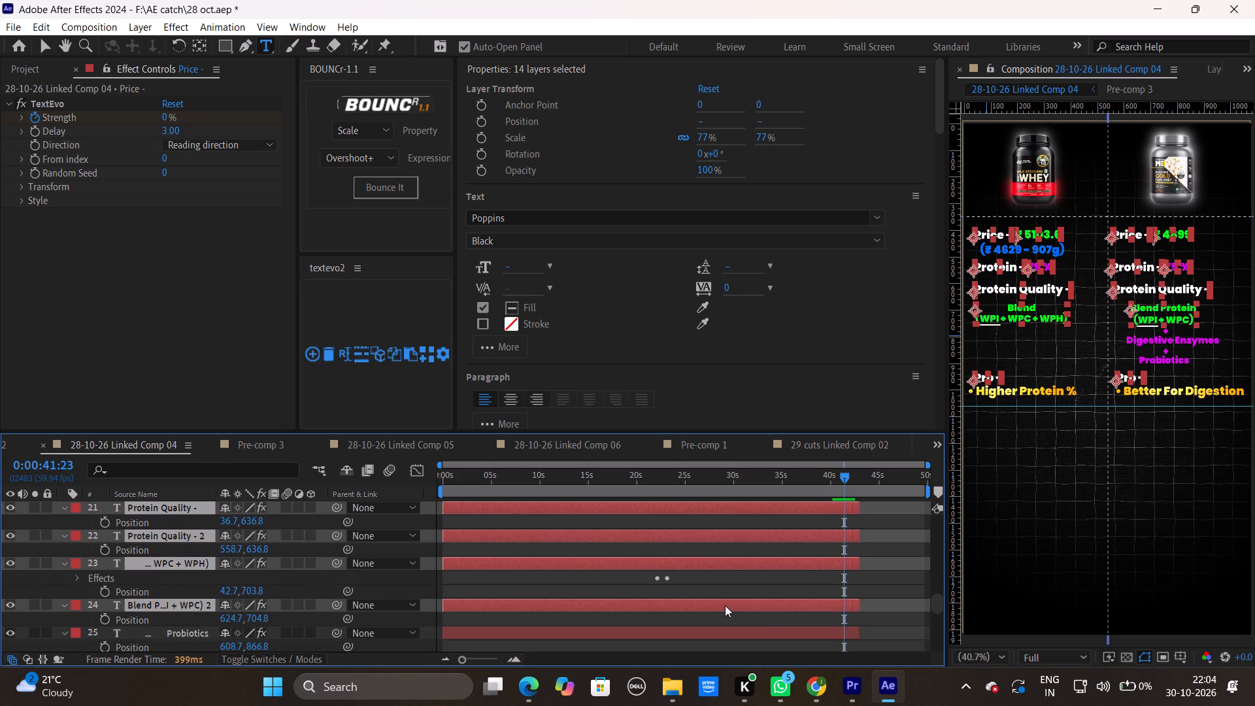
{"action": "scroll", "coordinate": [725, 605], "scroll_direction": "down", "scroll_amount": 1, "text": "ctrl"}
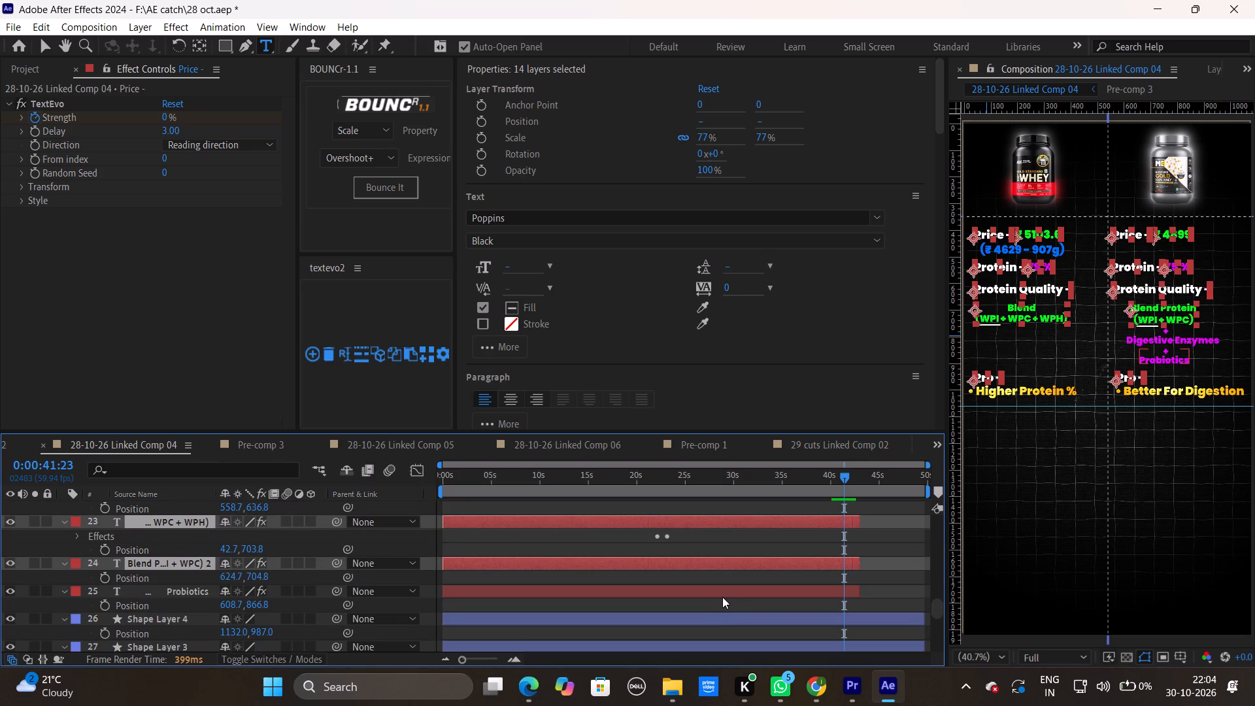
{"action": "left_click", "coordinate": [722, 596], "text": "ctrl"}
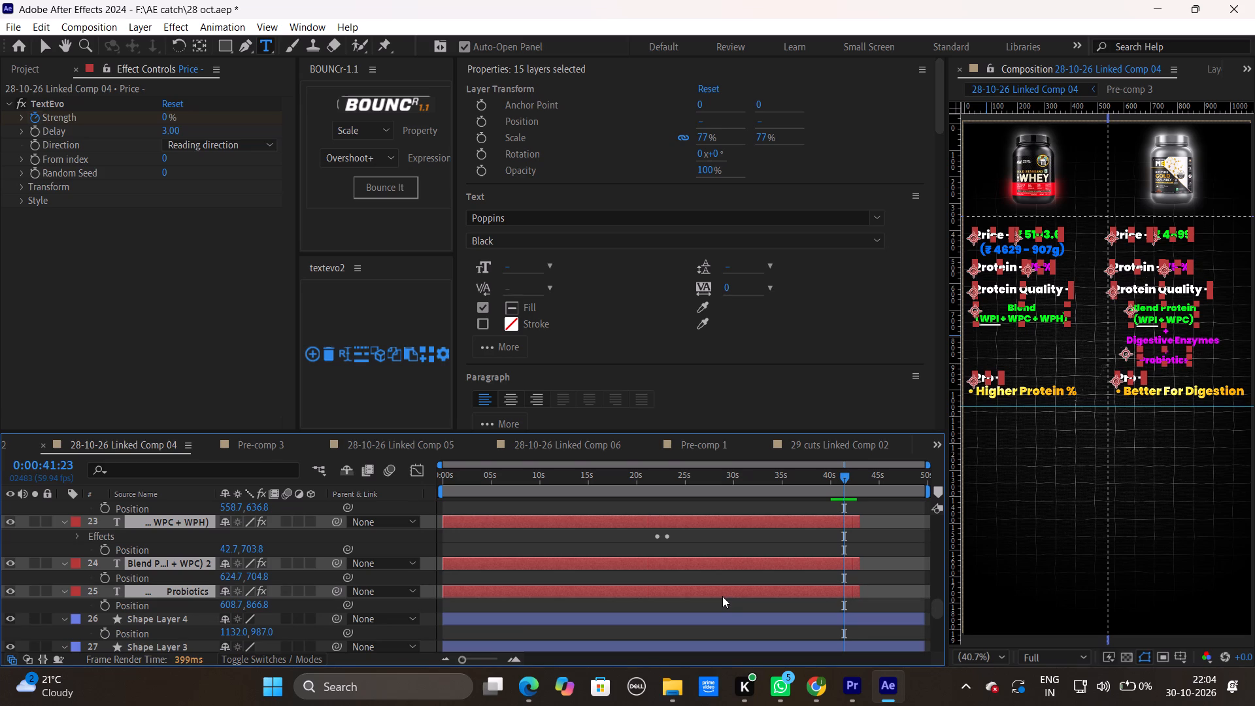
{"action": "key", "text": "ctrl+c"}
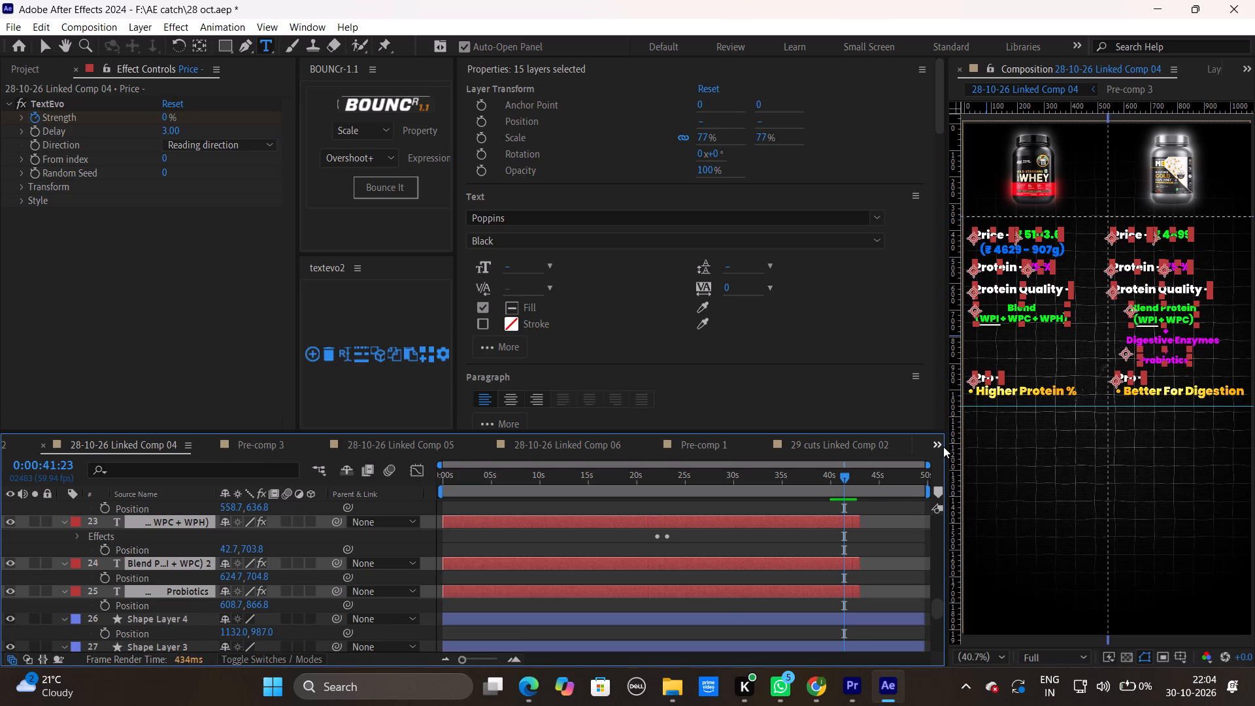
Paste the copied text layers into 29 cuts Linked Comp 02 with the playhead at 0:00:00:00.
{"action": "left_click", "coordinate": [943, 446]}
{"action": "left_click", "coordinate": [974, 600]}
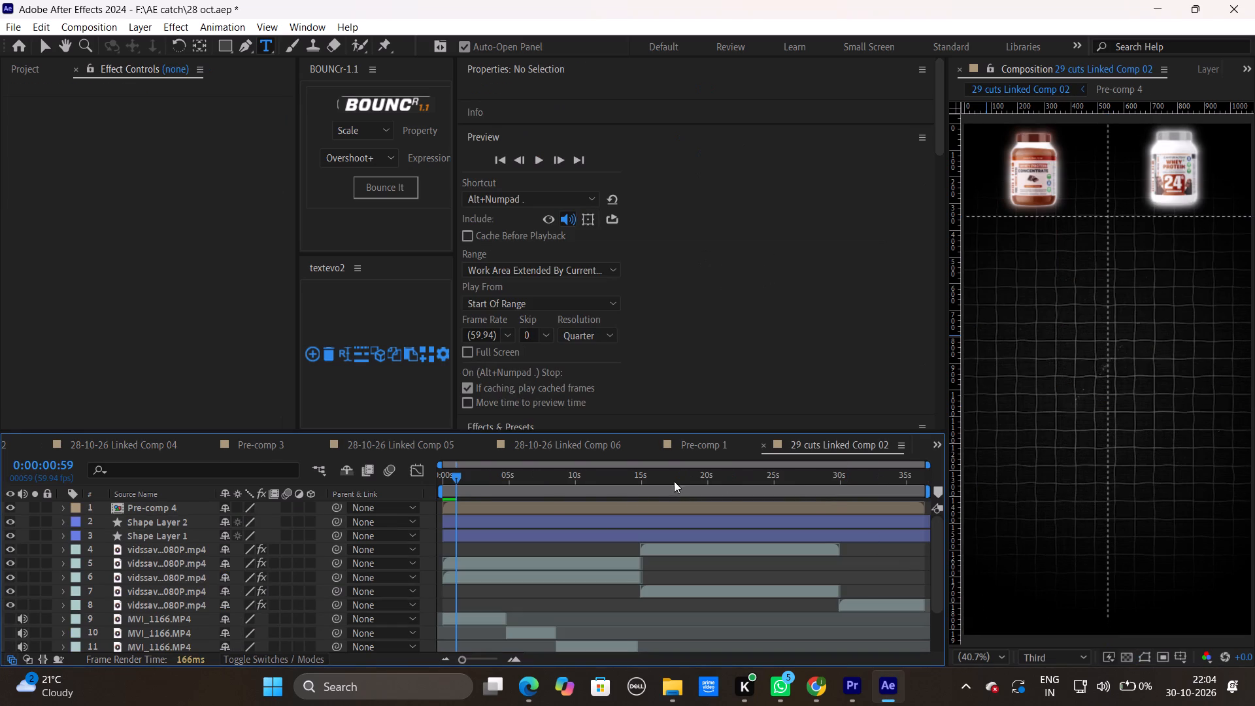
{"action": "left_click_drag", "start_coordinate": [447, 479], "coordinate": [373, 488]}
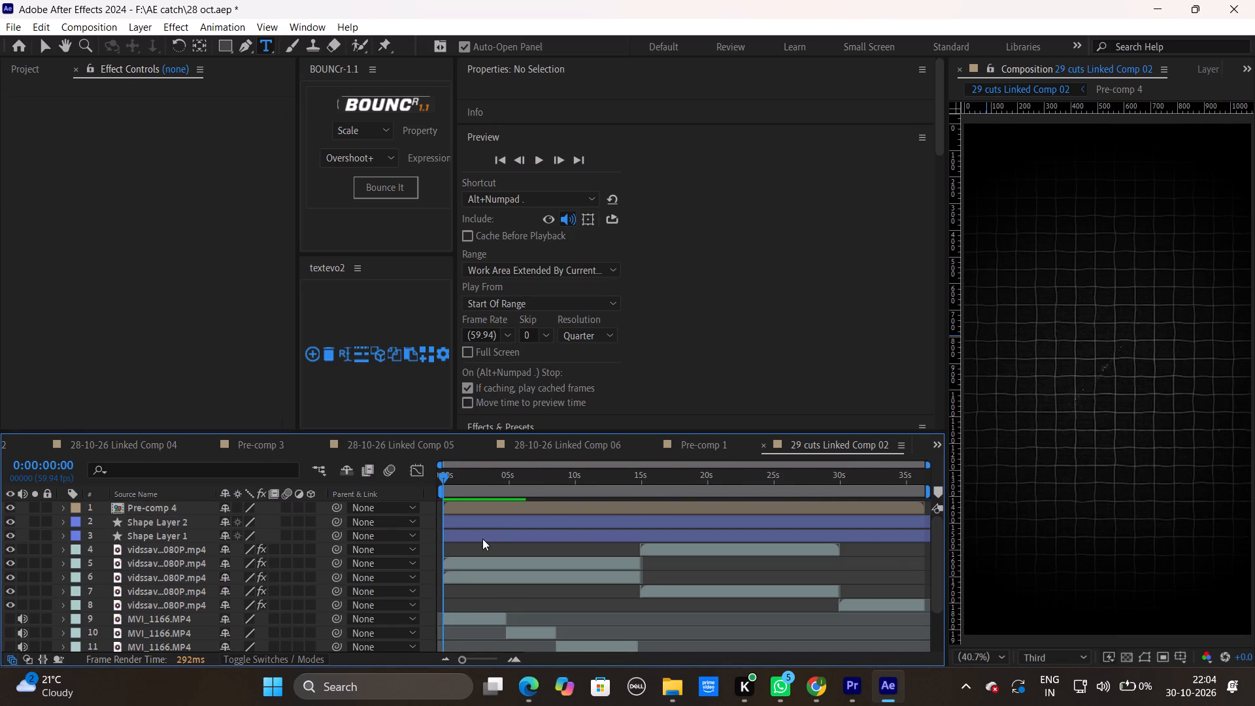
{"action": "key", "text": "ctrl+v"}
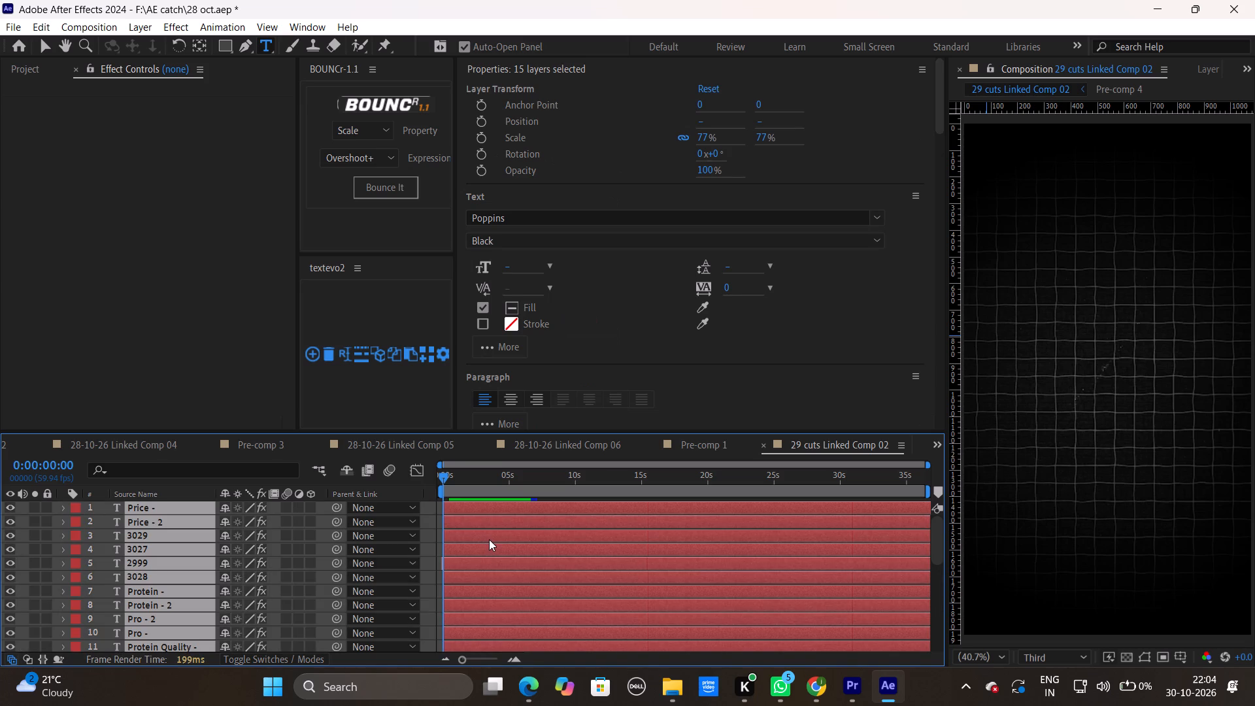
Play 29 cuts Linked Comp 02 from the start to check how the pasted text animates below the jars.
{"action": "key", "text": "space"}
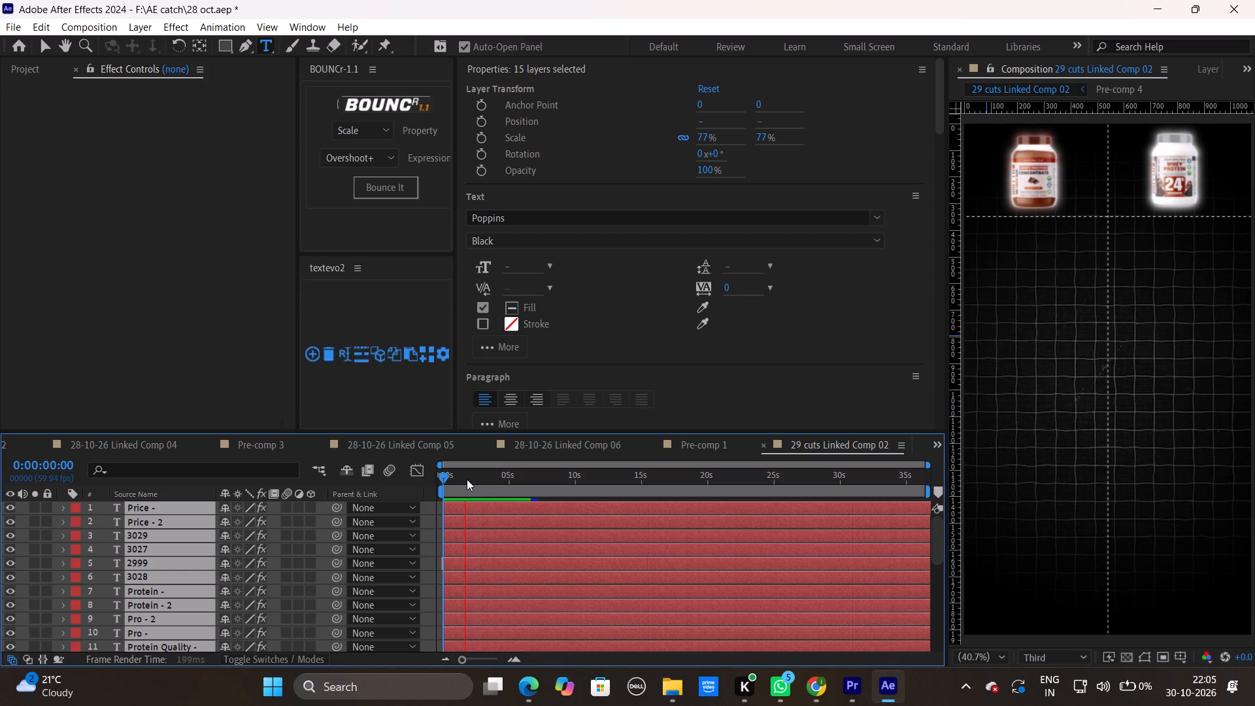
{"action": "key", "text": "space"}
{"action": "key", "text": "space"}
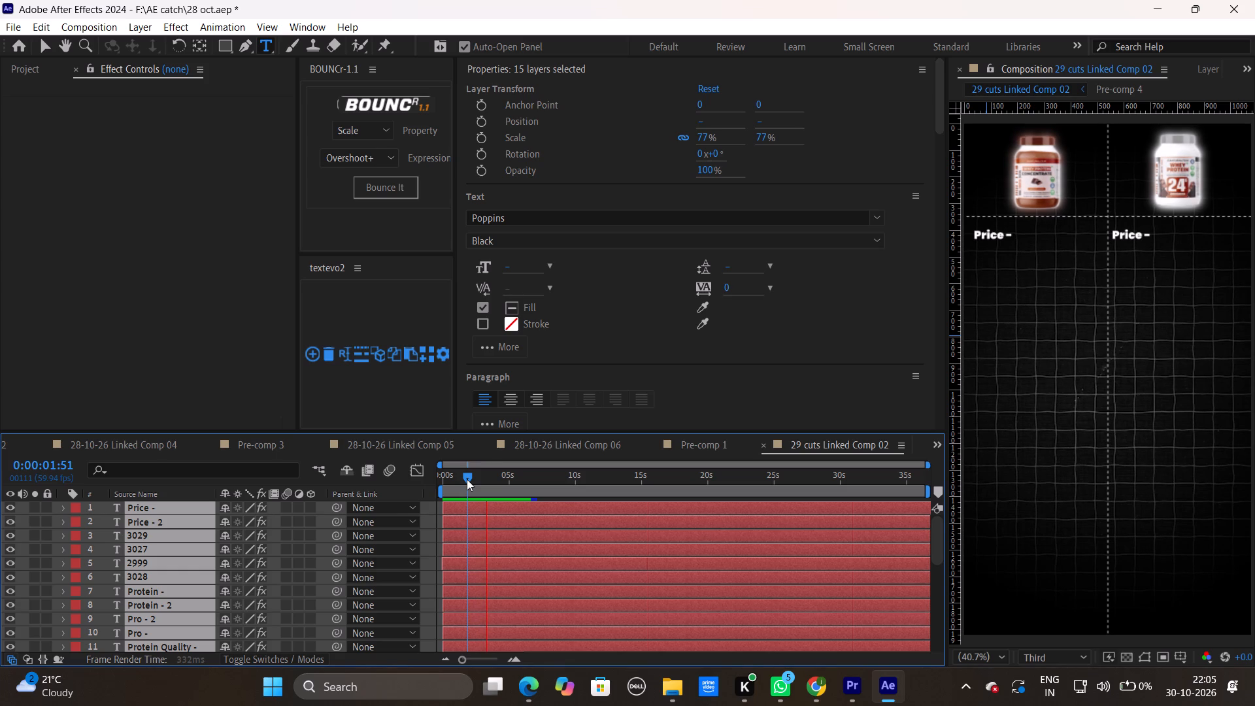
Replay the opening seconds of 29 cuts Linked Comp 02 to check when the two Price labels animate in.
{"action": "key", "text": "space"}
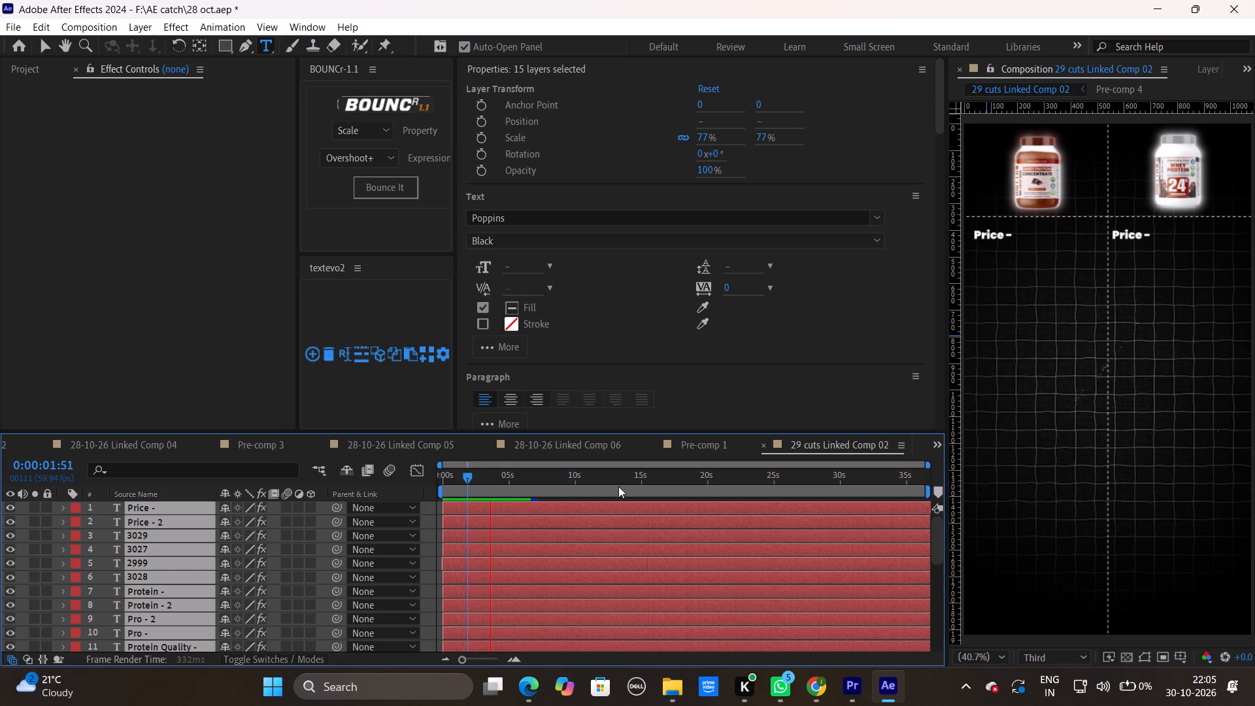
{"action": "left_click_drag", "start_coordinate": [495, 480], "coordinate": [391, 479]}
{"action": "key", "text": "space"}
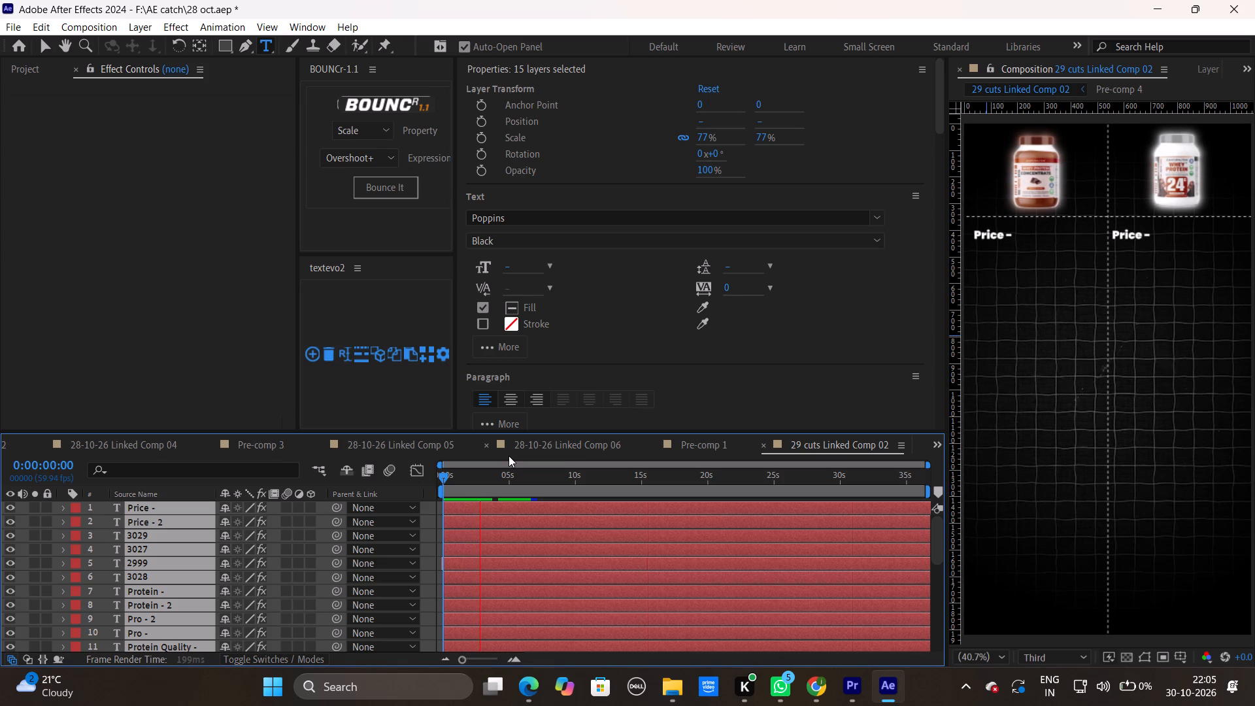
{"action": "key", "text": "space"}
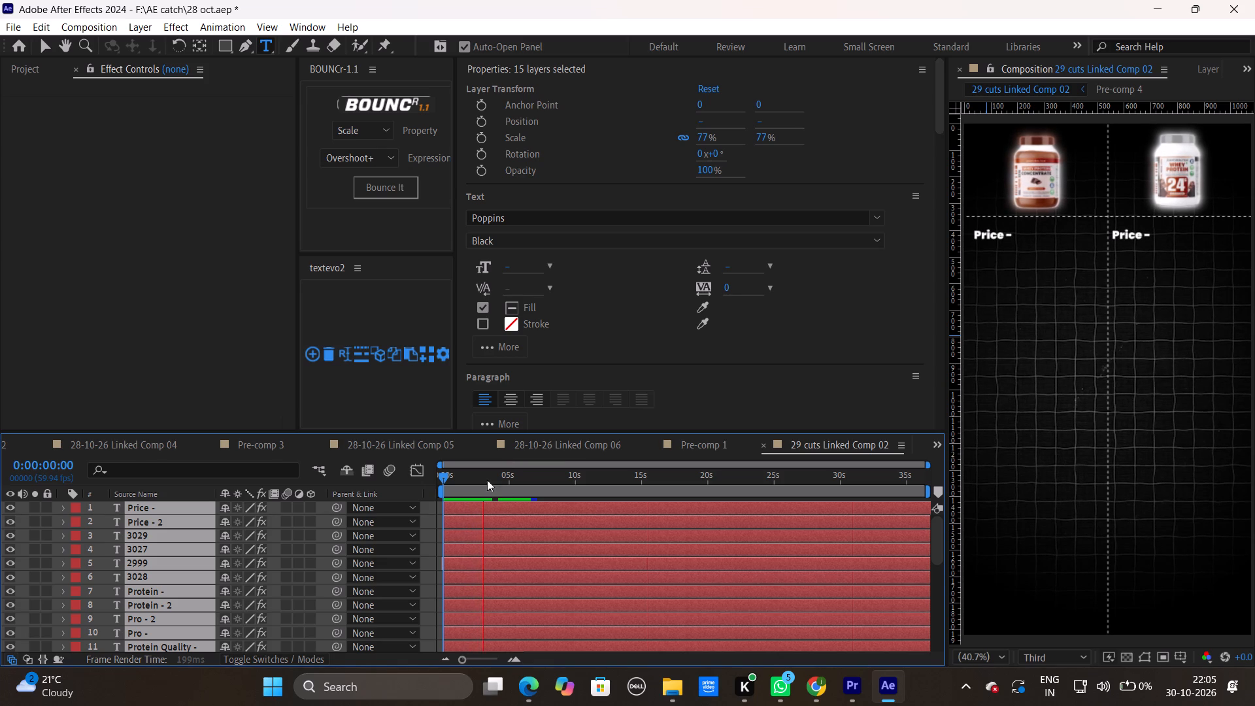
{"action": "left_click_drag", "start_coordinate": [475, 476], "coordinate": [369, 477]}
{"action": "key", "text": "space"}
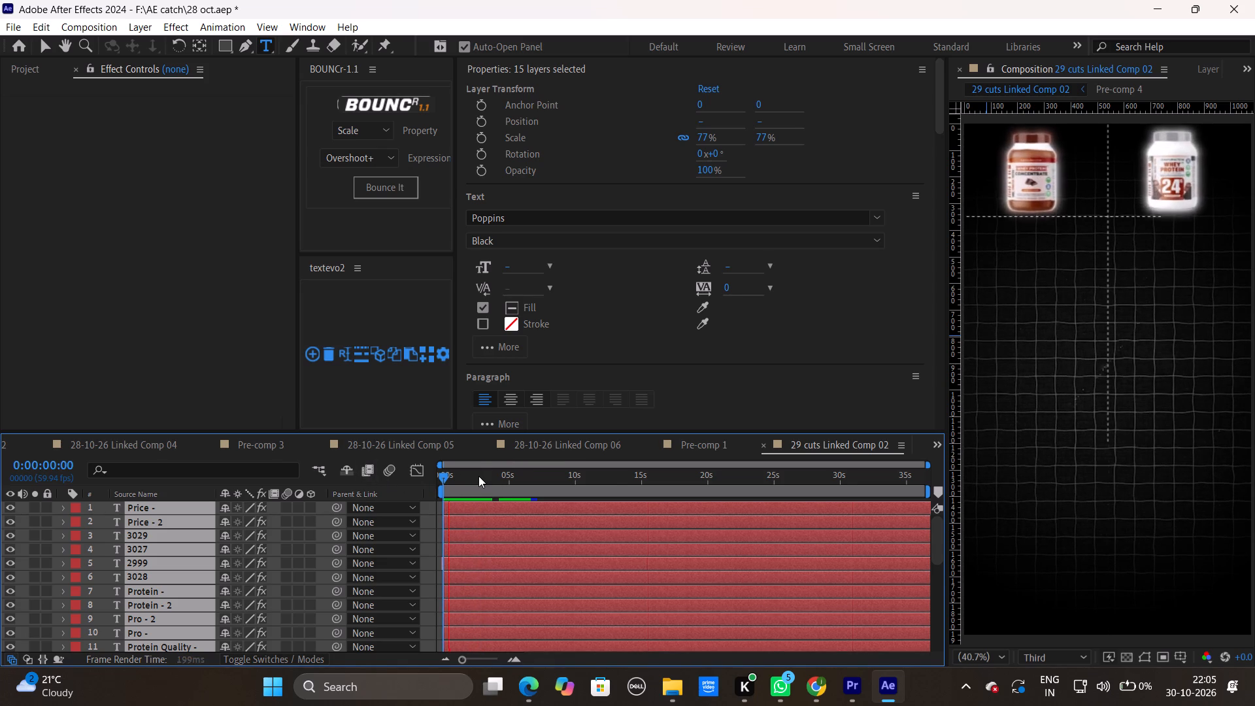
{"action": "key", "text": "space"}
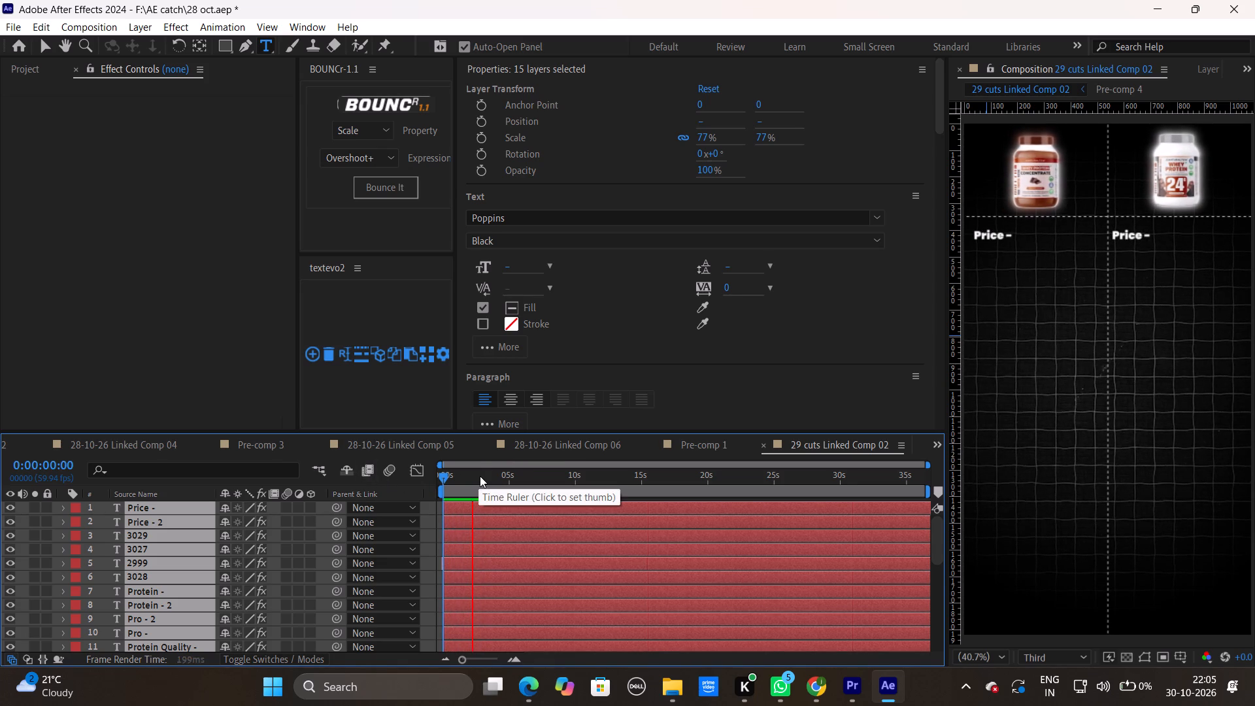
{"action": "left_click_drag", "start_coordinate": [469, 477], "coordinate": [439, 477]}
{"action": "key", "text": "space"}
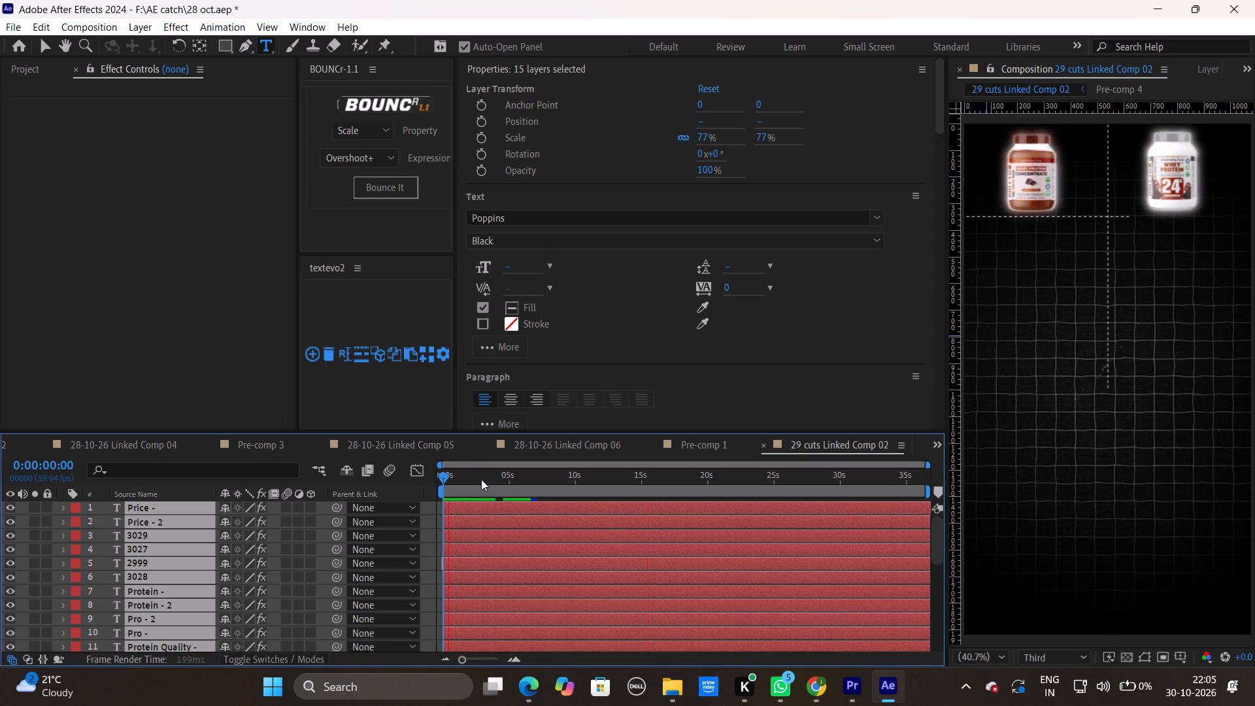
{"action": "key", "text": "space"}
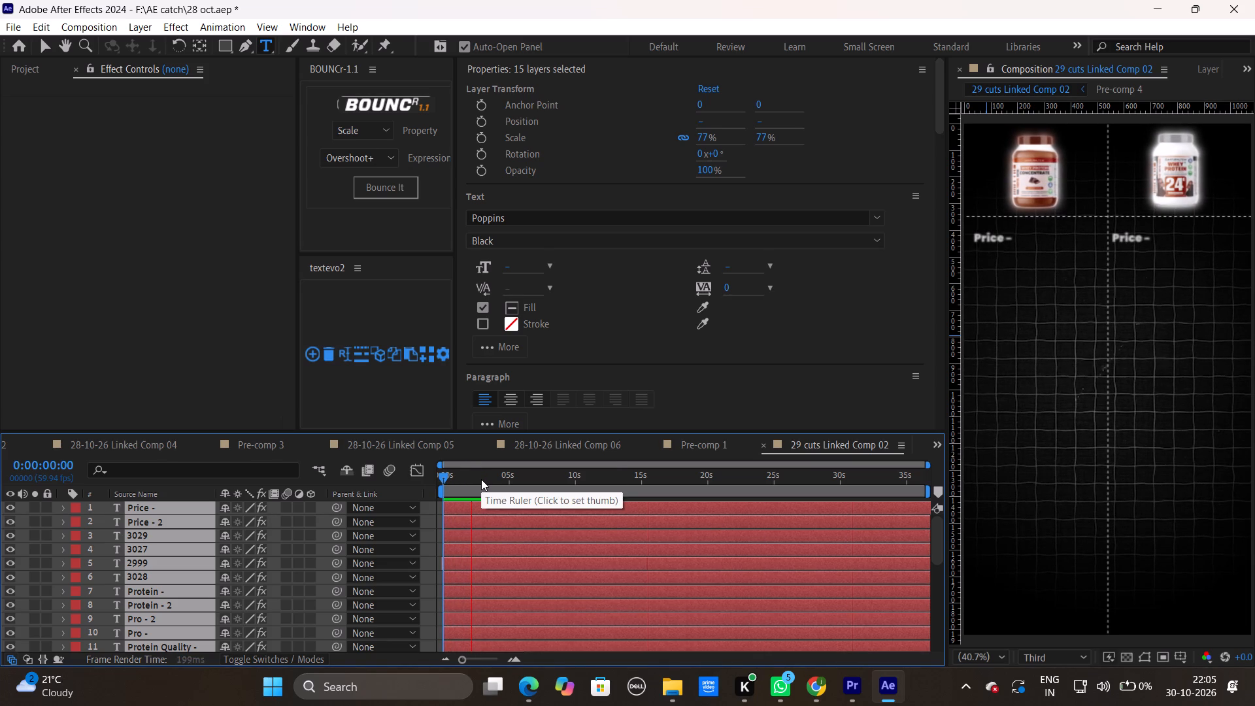
{"action": "key", "text": "space"}
{"action": "key", "text": "space"}
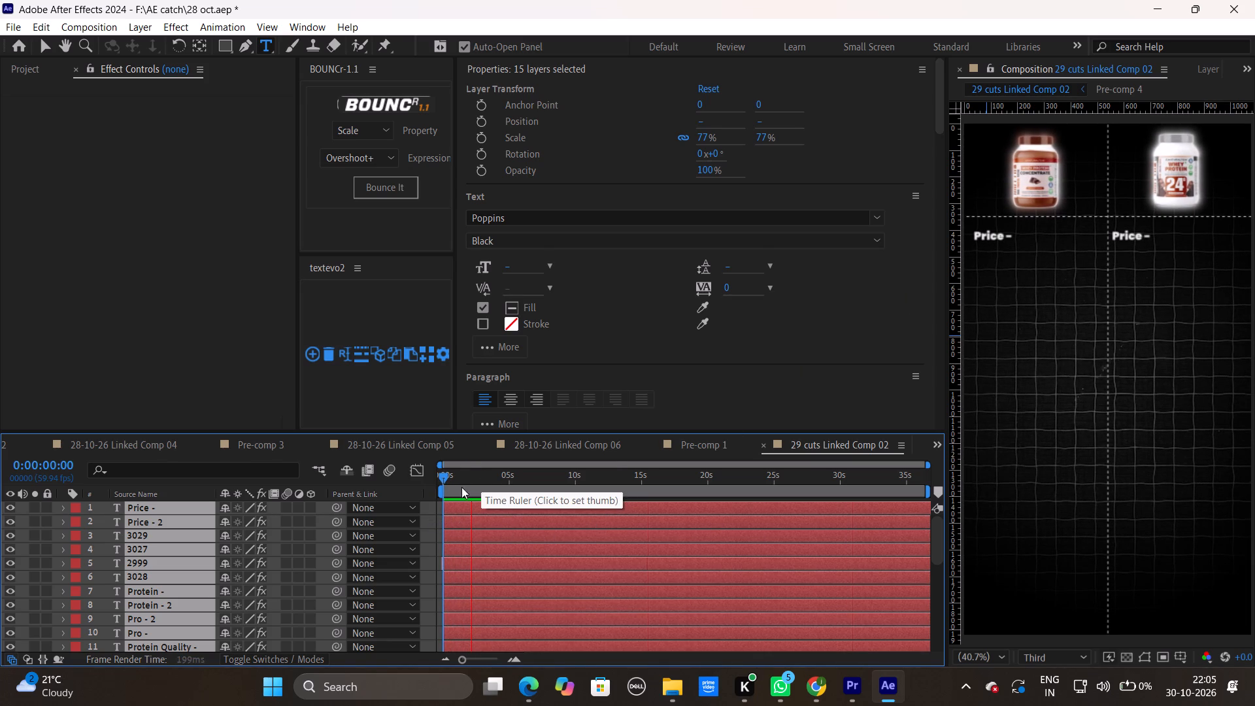
{"action": "left_click_drag", "start_coordinate": [461, 487], "coordinate": [433, 488]}
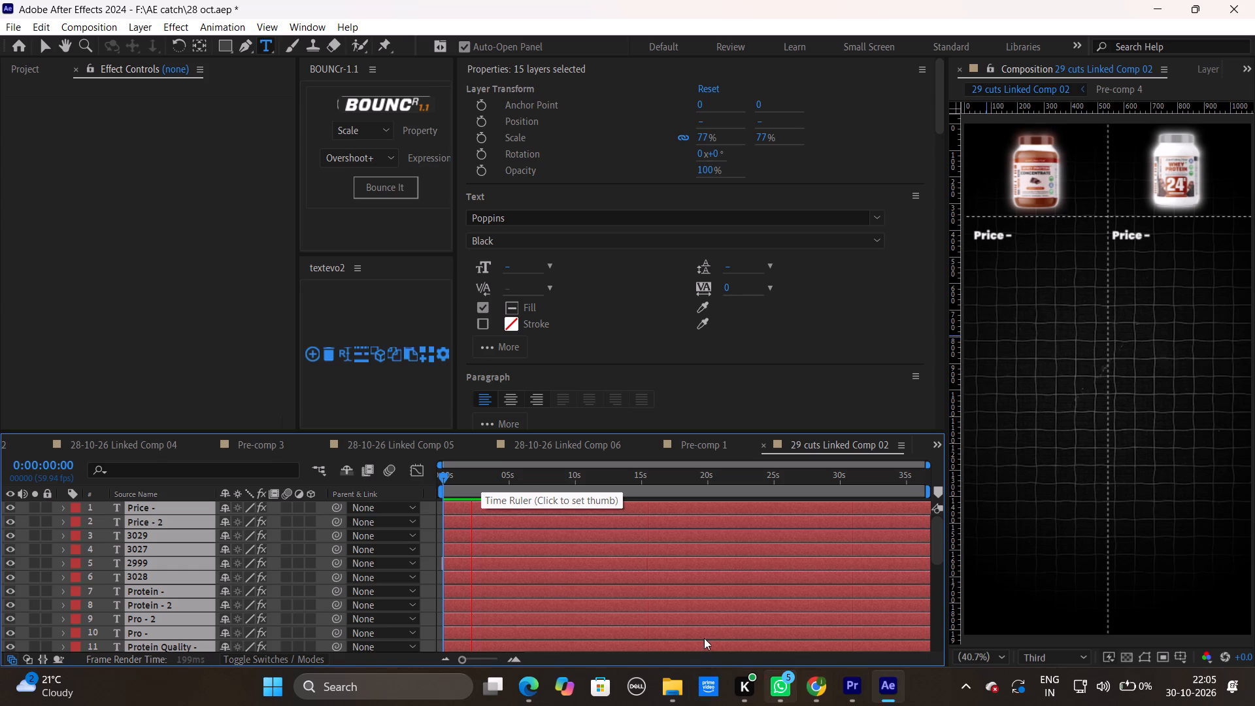
{"action": "left_click_drag", "start_coordinate": [482, 482], "coordinate": [465, 481]}
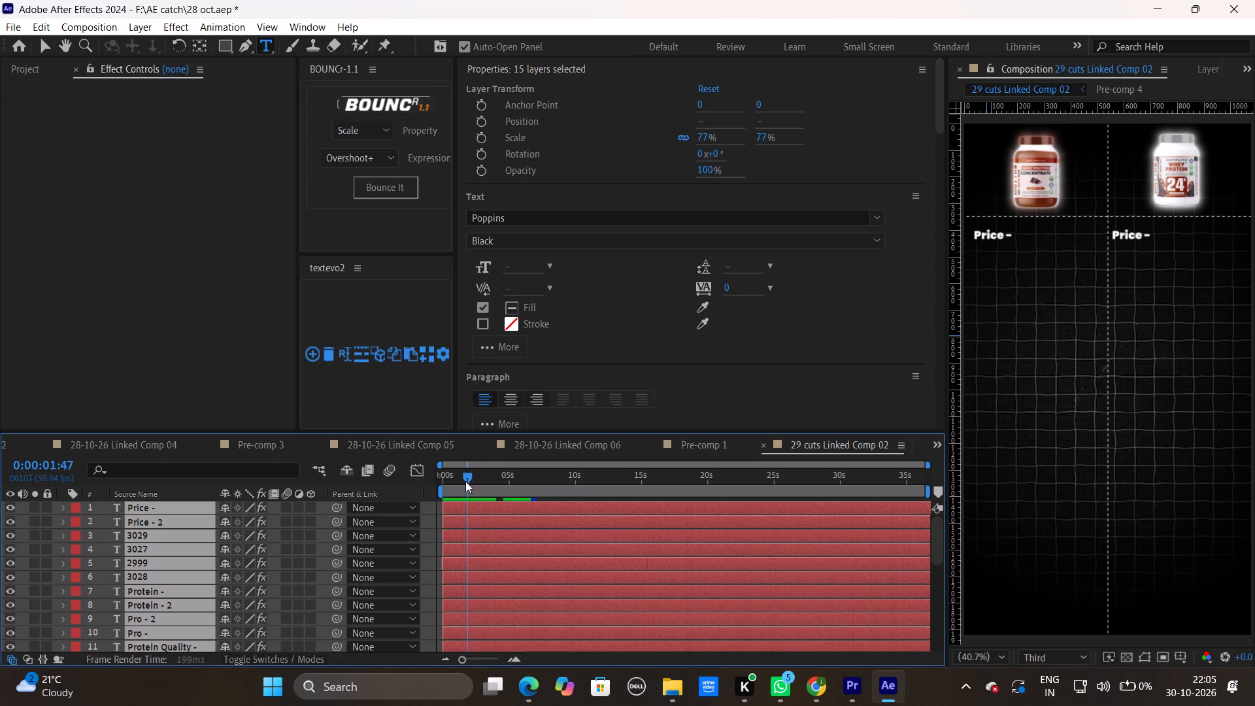
{"action": "left_click_drag", "start_coordinate": [465, 481], "coordinate": [450, 481]}
{"action": "key", "text": "space"}
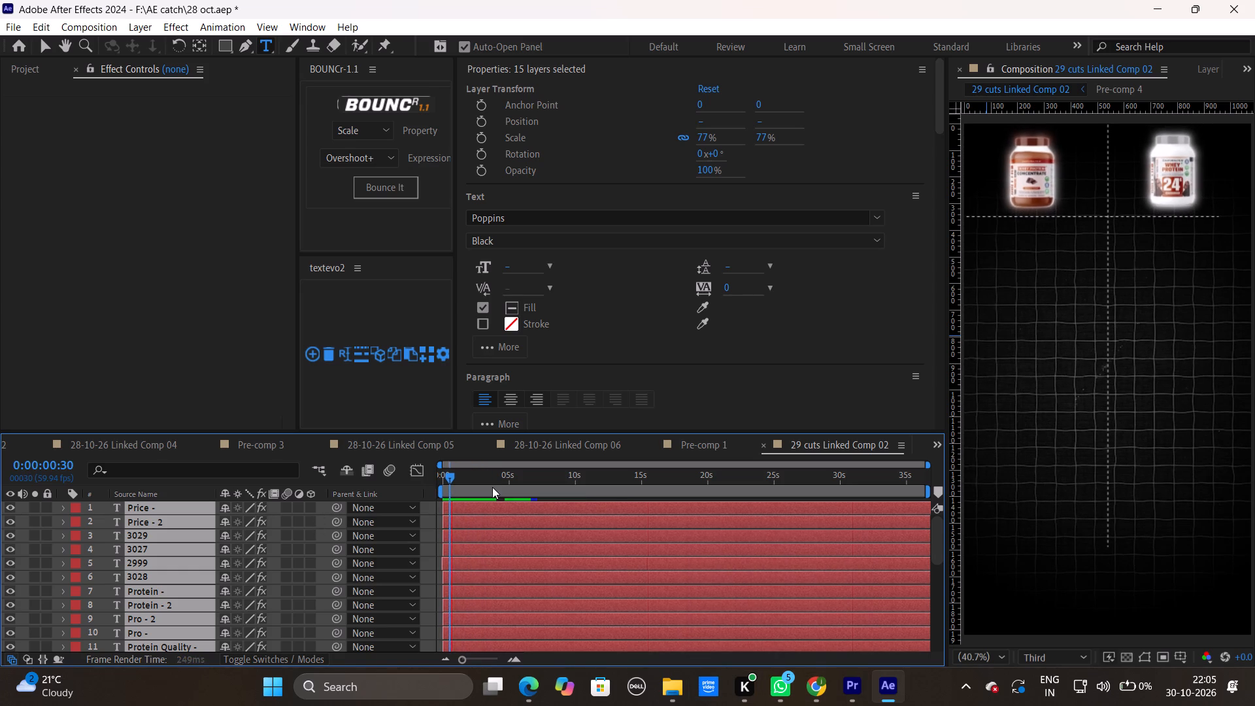
{"action": "key", "text": "space"}
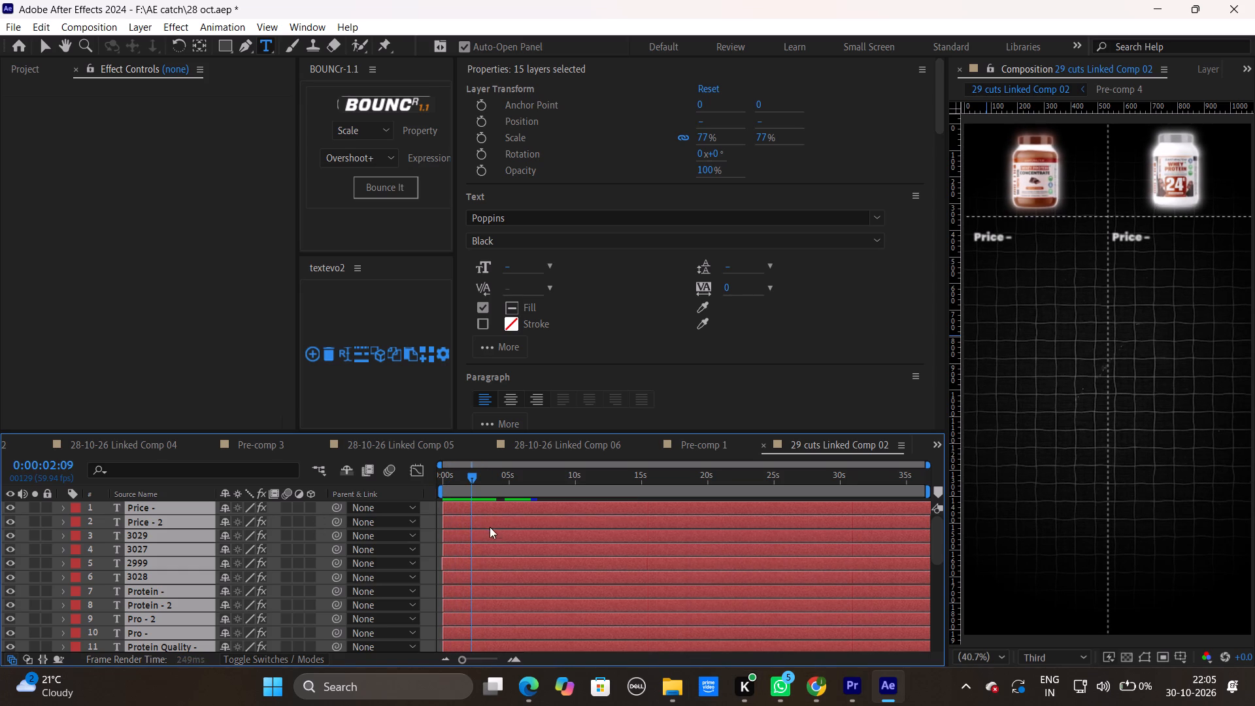
Move the TextEvo Strength keyframes of Price - and Price - 2 earlier, to start at about 1 second, and replay from the start.
{"action": "left_click", "coordinate": [428, 523]}
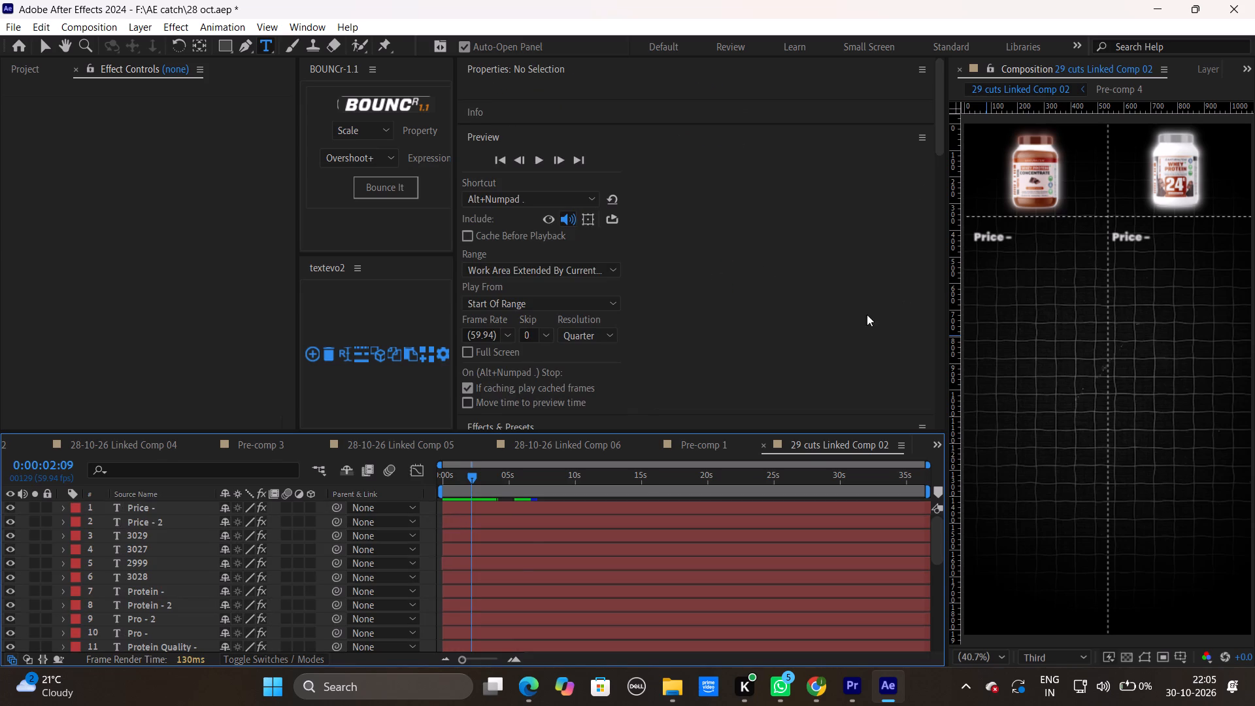
{"action": "left_click", "coordinate": [459, 510], "text": "ctrl"}
{"action": "left_click", "coordinate": [460, 519], "text": "ctrl"}
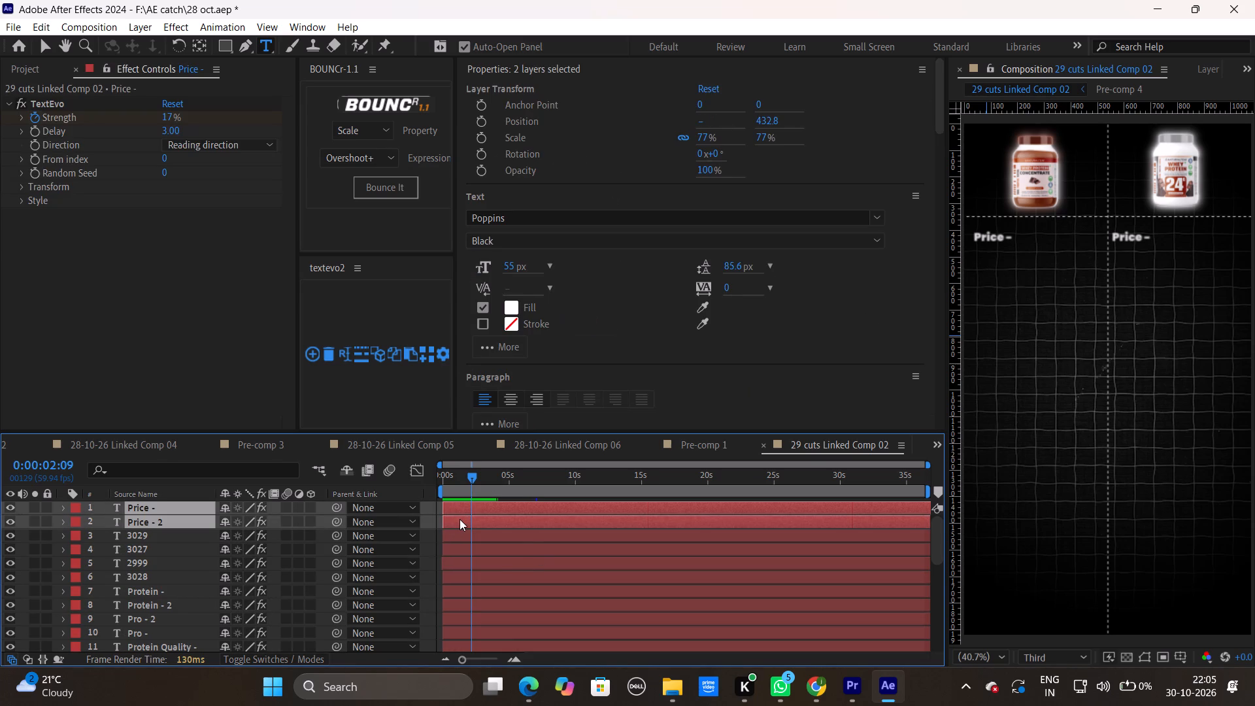
{"action": "key", "text": "u"}
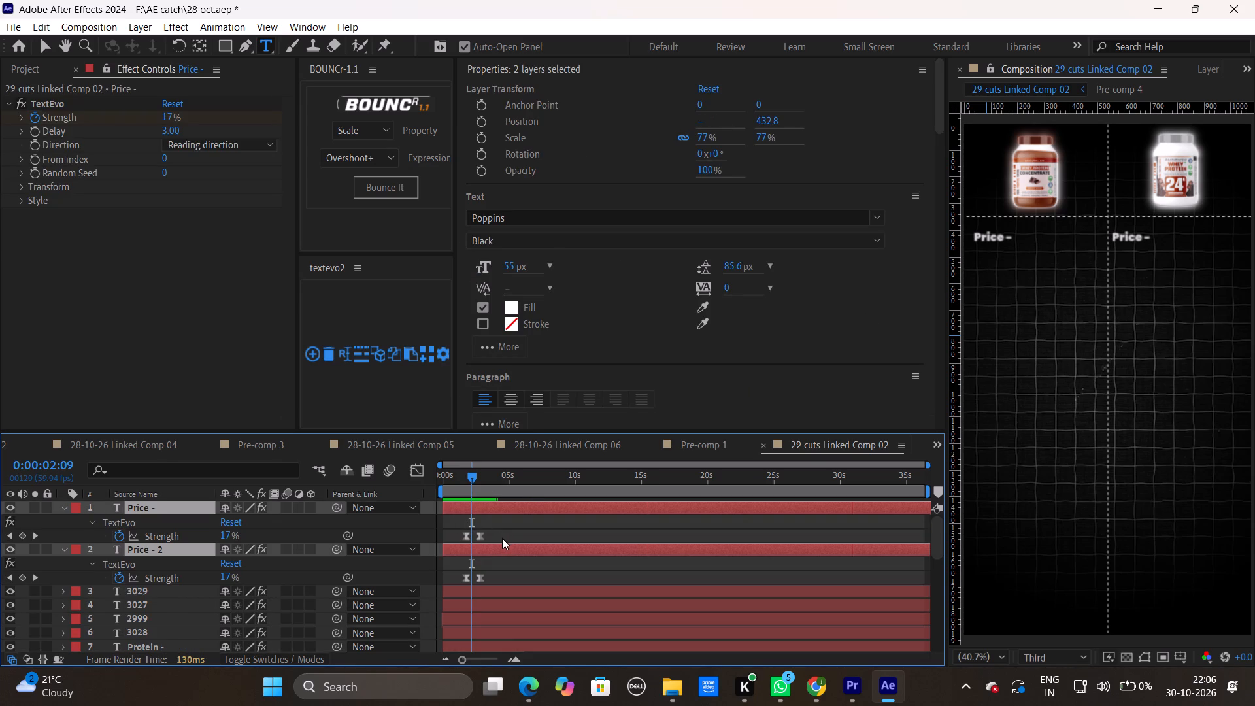
{"action": "left_click_drag", "start_coordinate": [496, 529], "coordinate": [456, 575]}
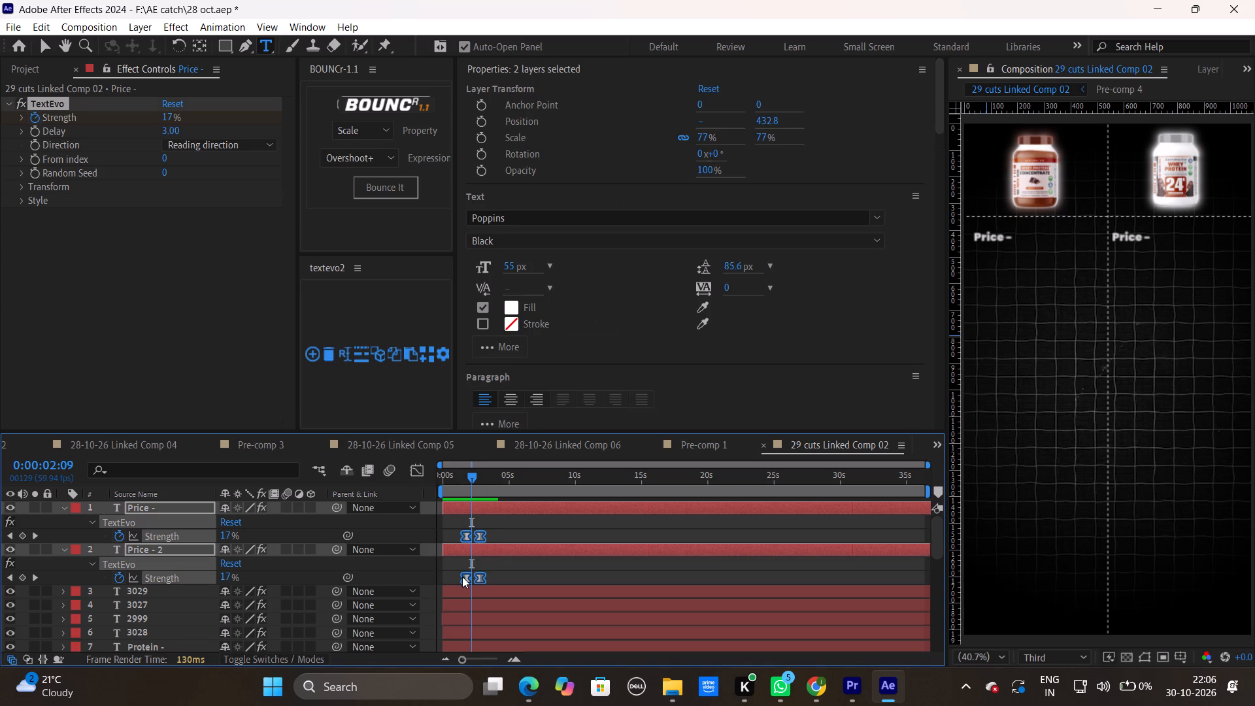
{"action": "left_click_drag", "start_coordinate": [463, 577], "coordinate": [455, 577]}
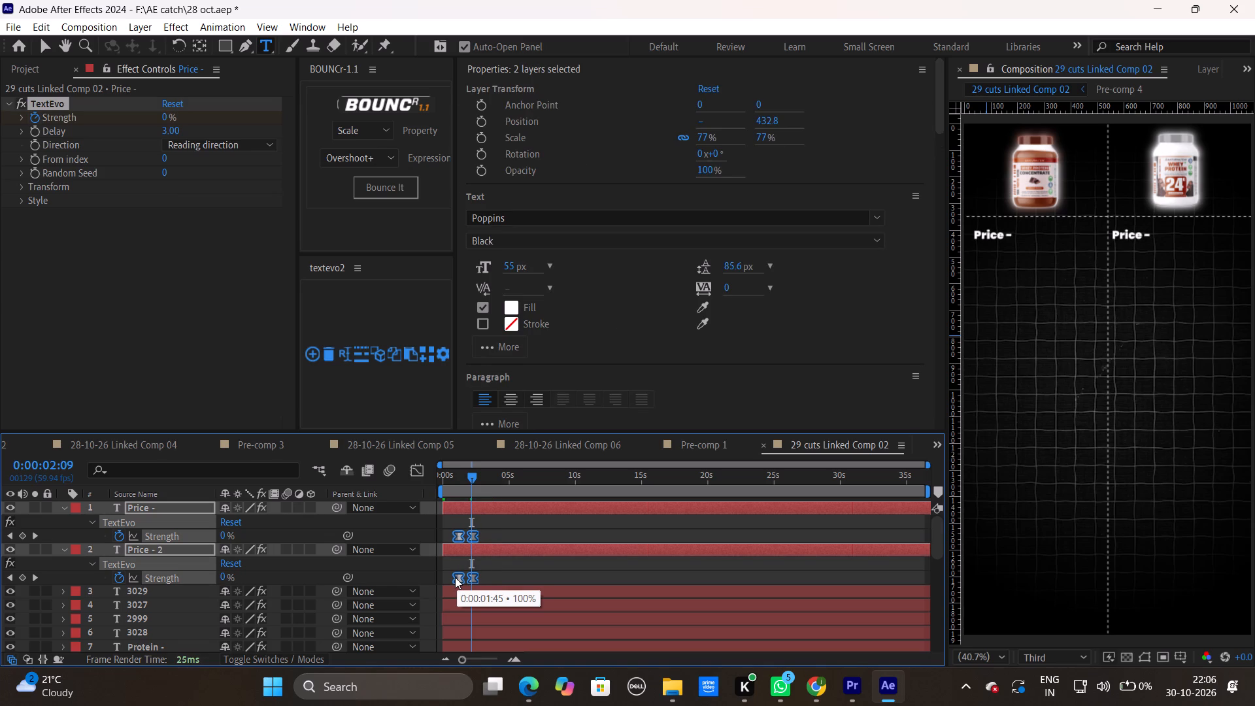
{"action": "left_click_drag", "start_coordinate": [455, 577], "coordinate": [453, 577]}
{"action": "left_click_drag", "start_coordinate": [469, 480], "coordinate": [409, 479]}
{"action": "key", "text": "space"}
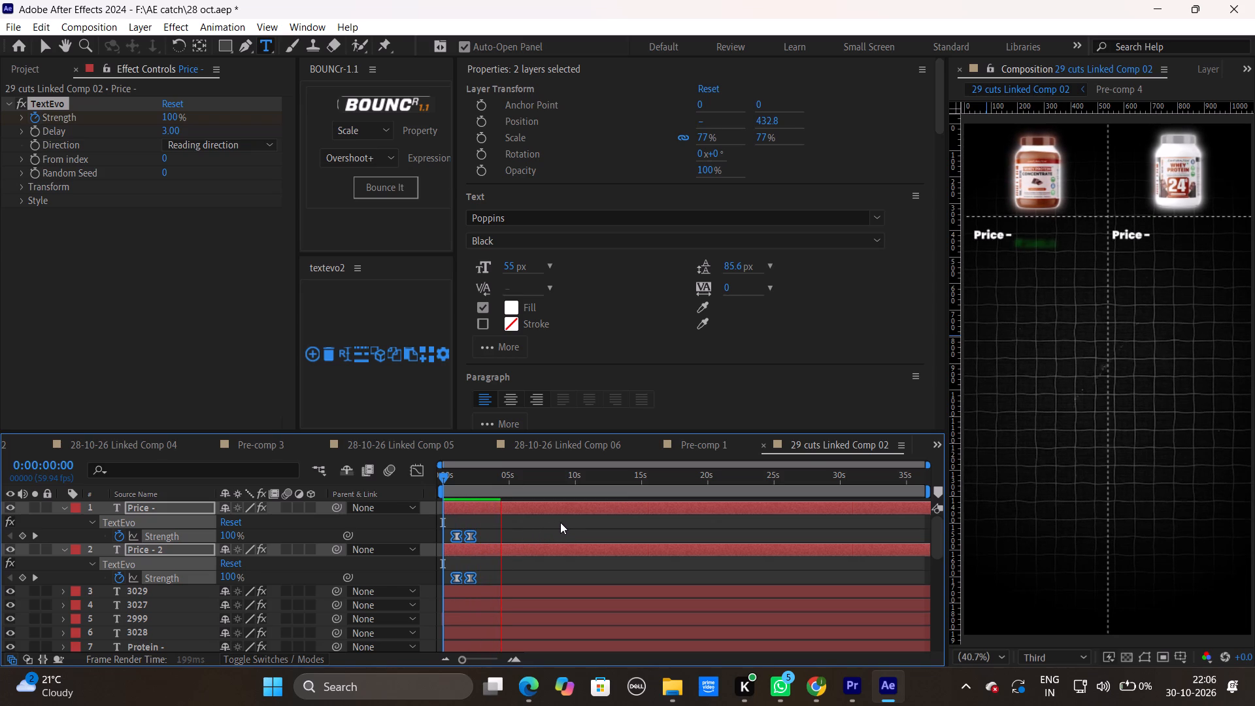
{"action": "key", "text": "space"}
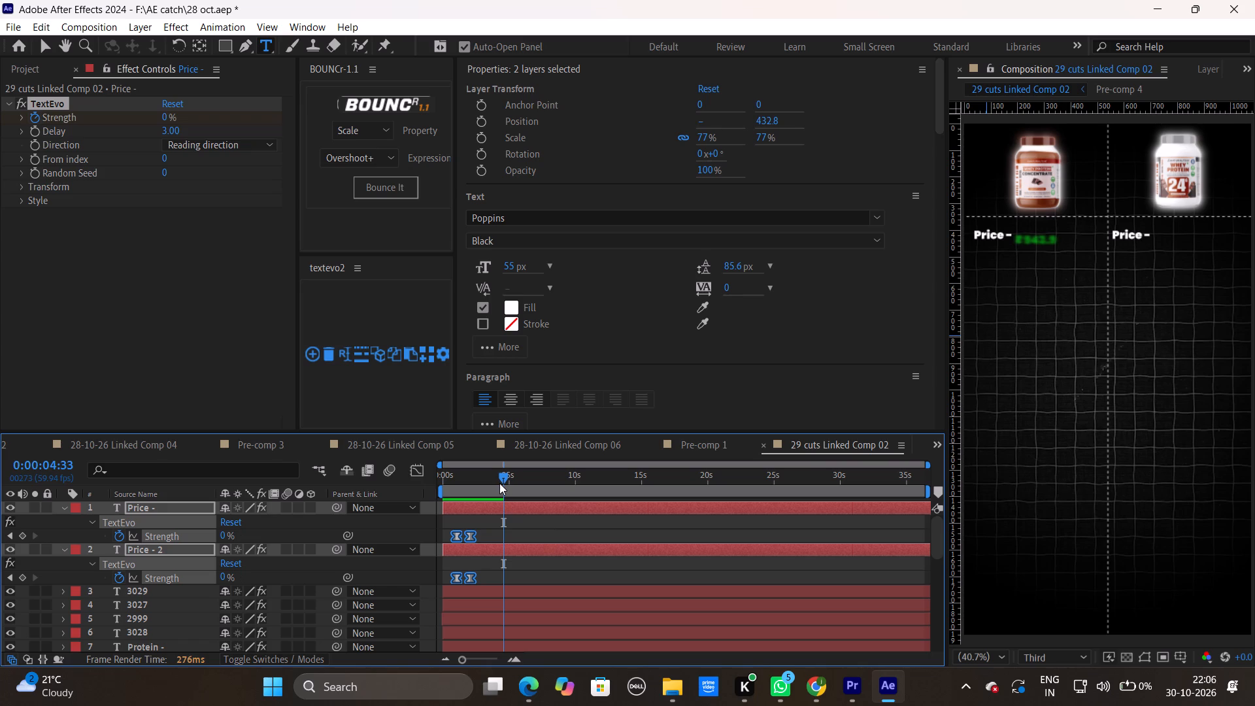
{"action": "left_click", "coordinate": [499, 483]}
Reveal the Slider and Strength keyframes of text layers 3029 and 3027 and check their timing against the other text layers.
{"action": "left_click", "coordinate": [148, 589]}
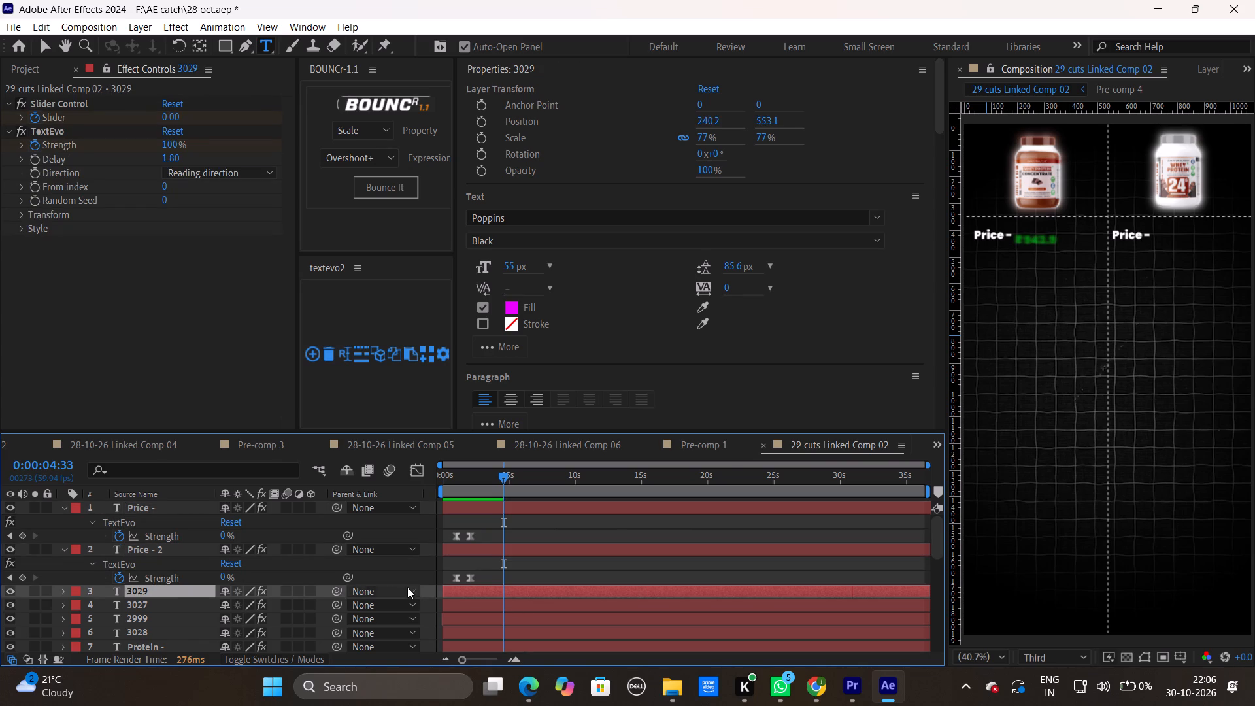
{"action": "key", "text": "u"}
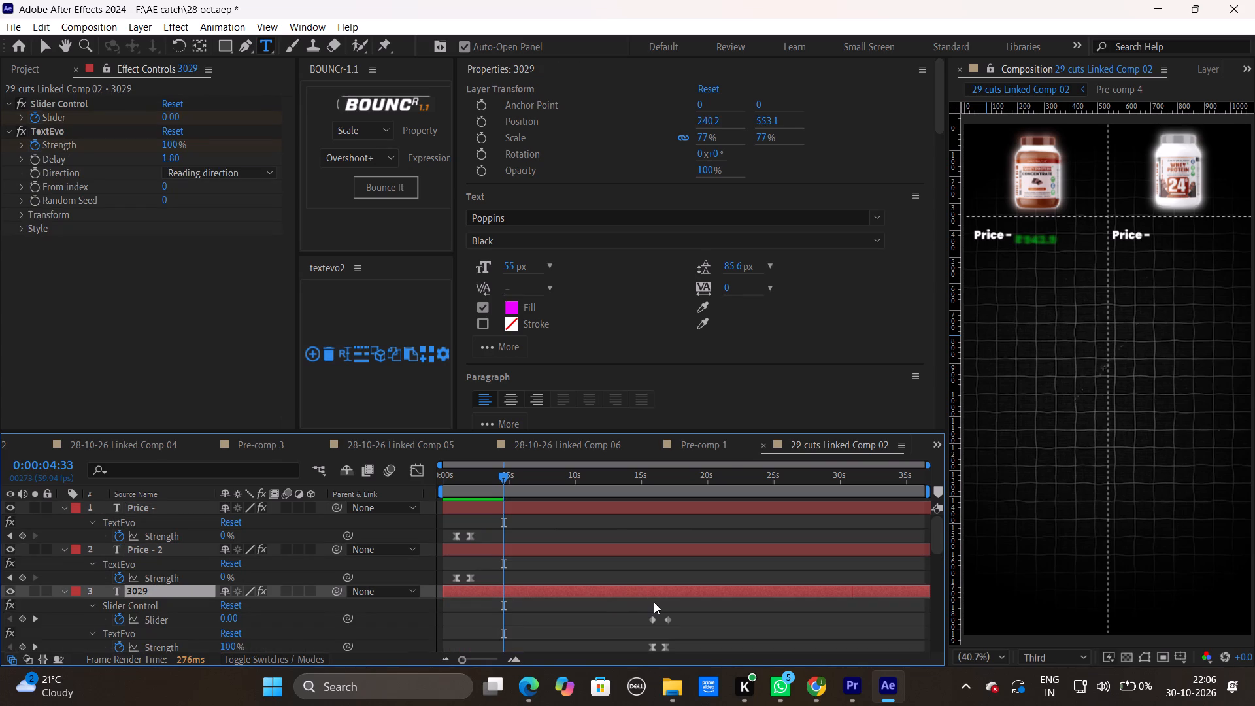
{"action": "scroll", "coordinate": [656, 609], "scroll_direction": "down", "scroll_amount": 1}
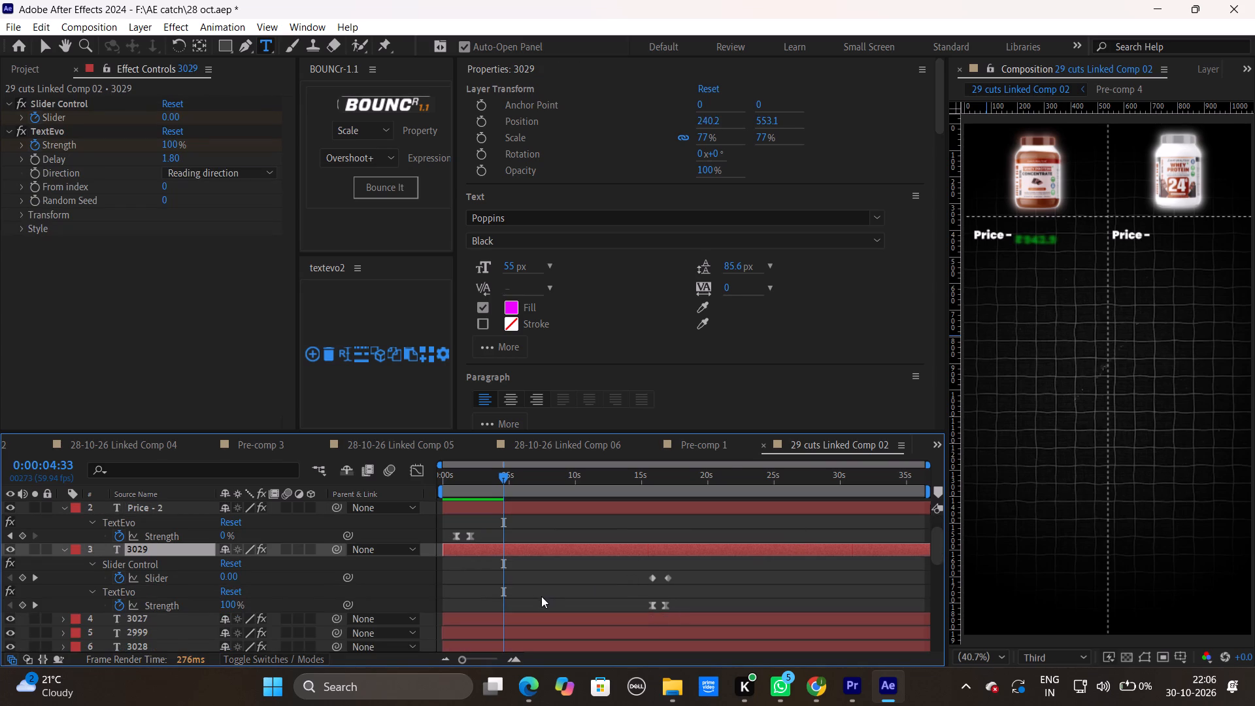
{"action": "scroll", "coordinate": [541, 596], "scroll_direction": "down", "scroll_amount": 1}
{"action": "left_click", "coordinate": [490, 577]}
{"action": "key", "text": "u"}
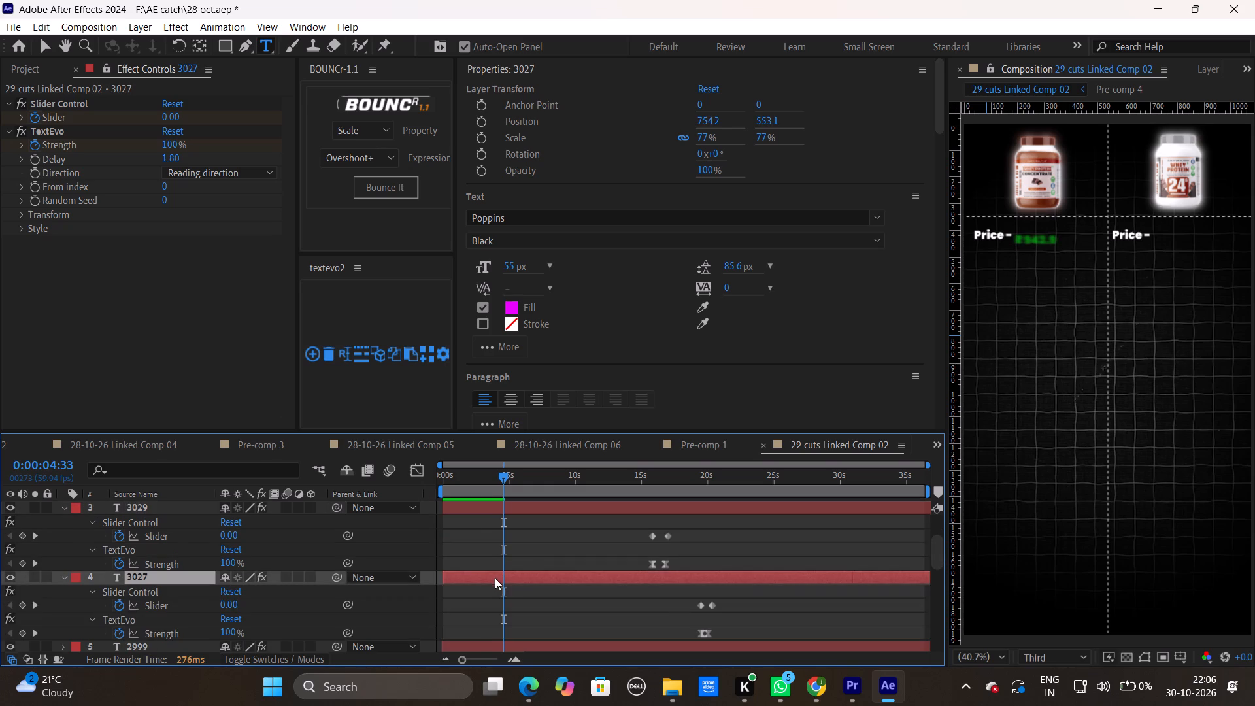
{"action": "left_click_drag", "start_coordinate": [509, 480], "coordinate": [564, 488]}
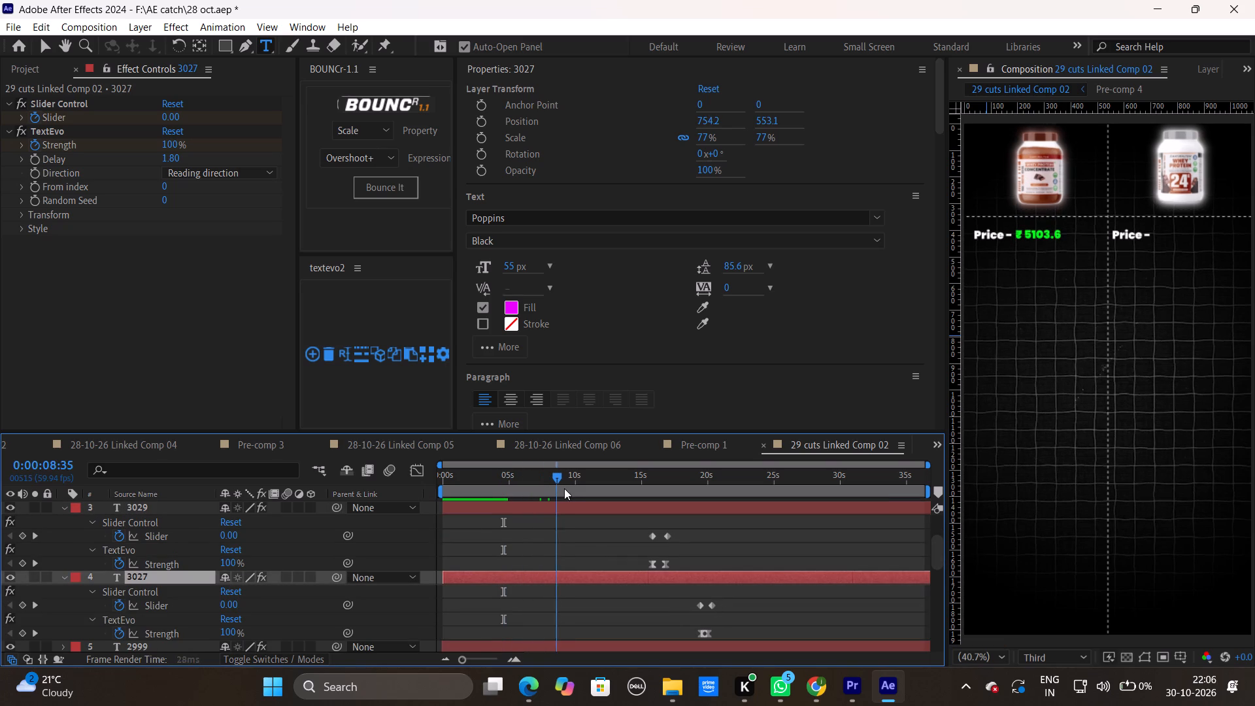
{"action": "left_click_drag", "start_coordinate": [564, 488], "coordinate": [567, 488]}
{"action": "scroll", "coordinate": [655, 521], "scroll_direction": "down", "scroll_amount": 3}
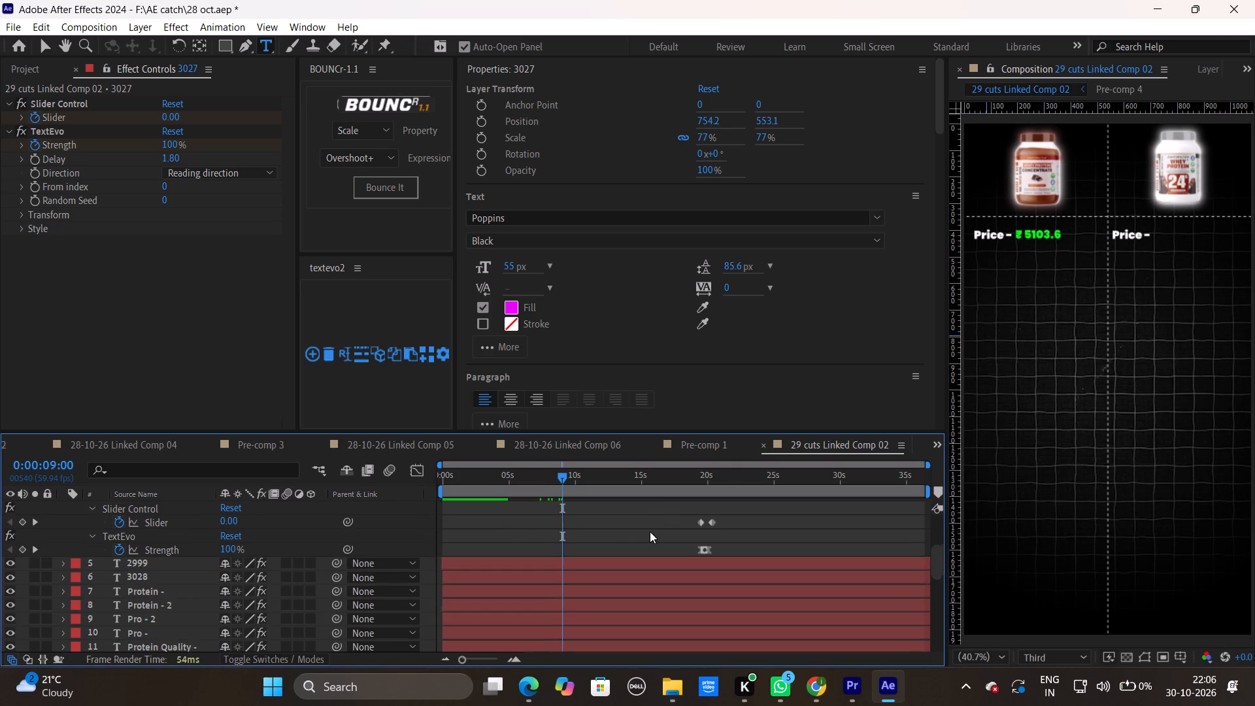
{"action": "scroll", "coordinate": [648, 533], "scroll_direction": "down", "scroll_amount": 3}
{"action": "scroll", "coordinate": [582, 542], "scroll_direction": "up", "scroll_amount": 3}
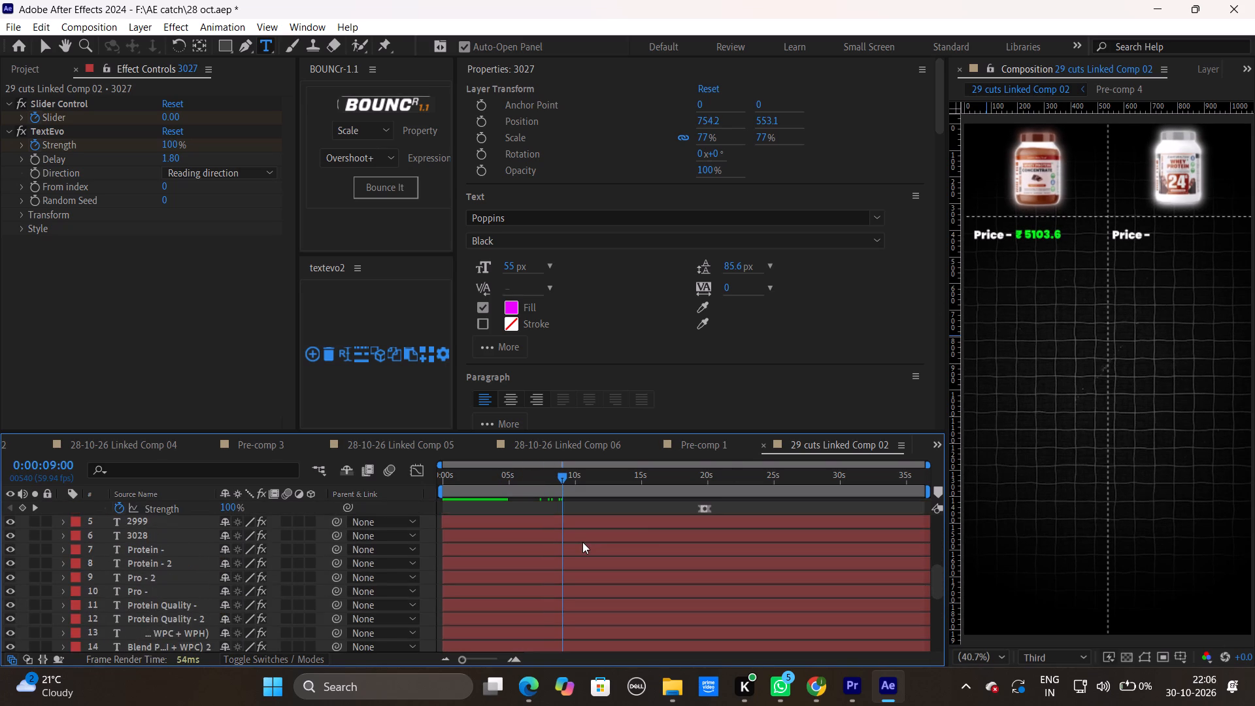
{"action": "scroll", "coordinate": [582, 542], "scroll_direction": "up", "scroll_amount": 1}
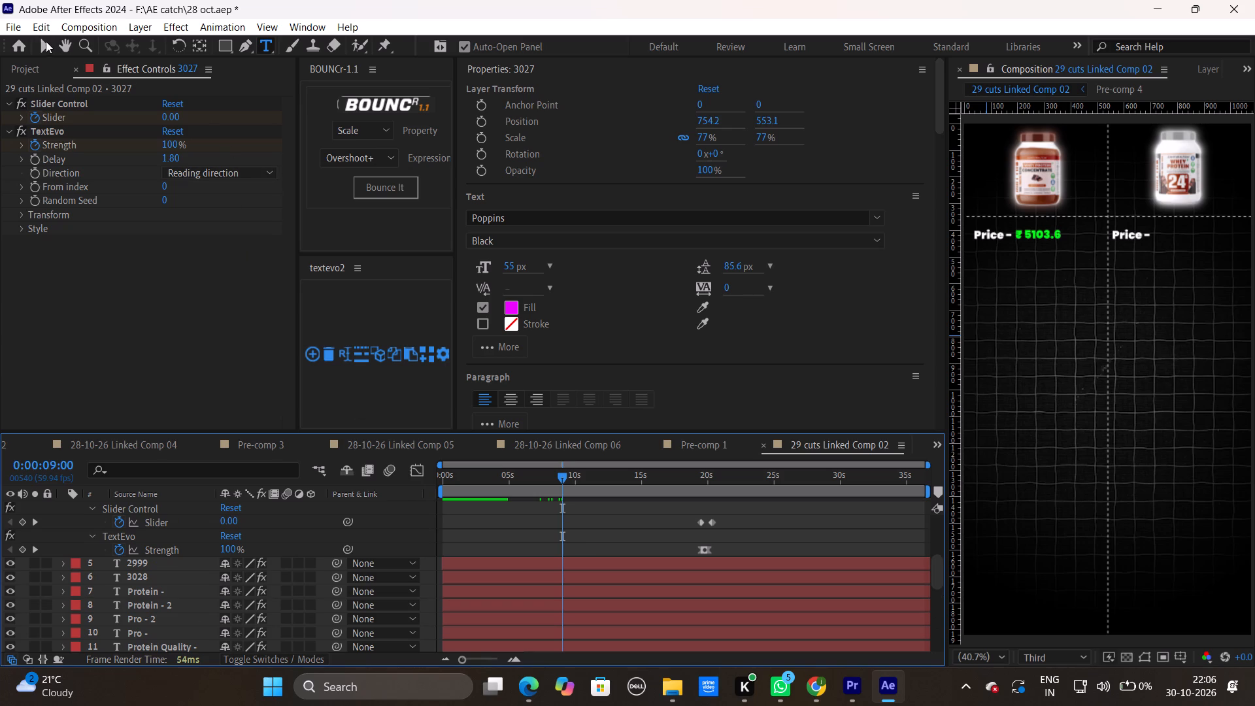
Locate the layer of the green rupee price under the first jar, reveal its keyframes and scrub through its count-up.
{"action": "left_click", "coordinate": [46, 42]}
{"action": "double_click", "coordinate": [1029, 237]}
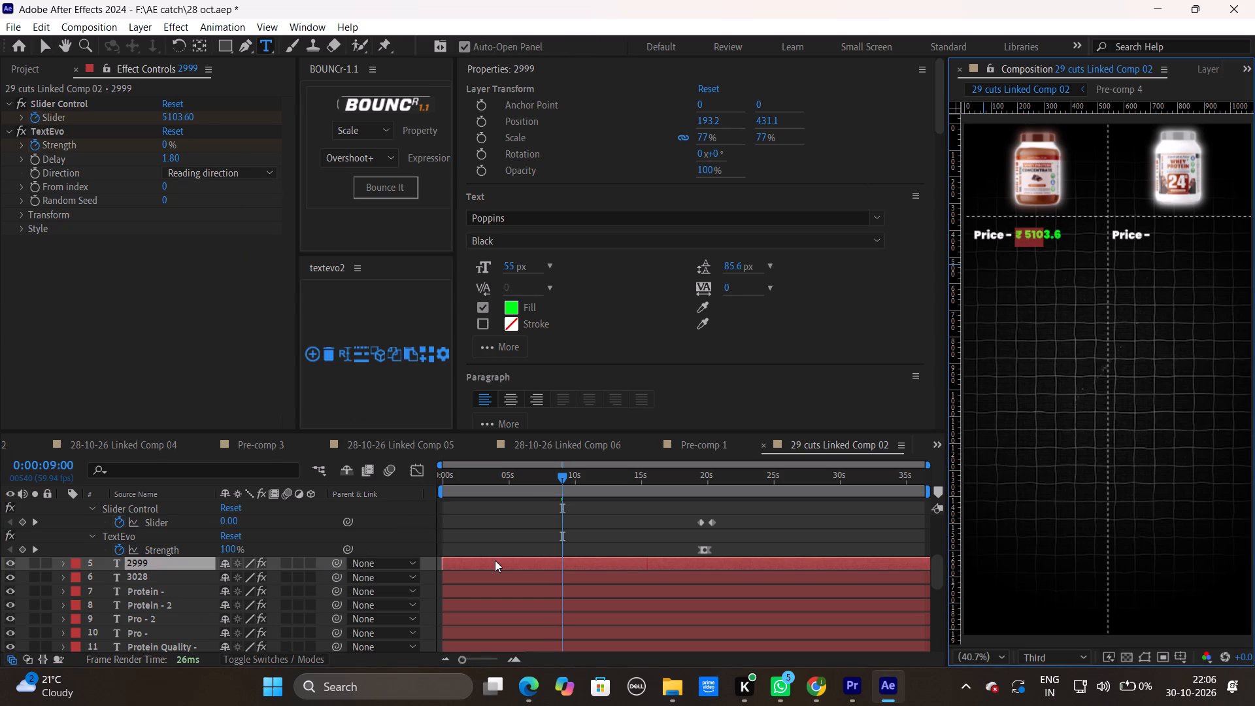
{"action": "key", "text": "u"}
{"action": "key", "text": "u"}
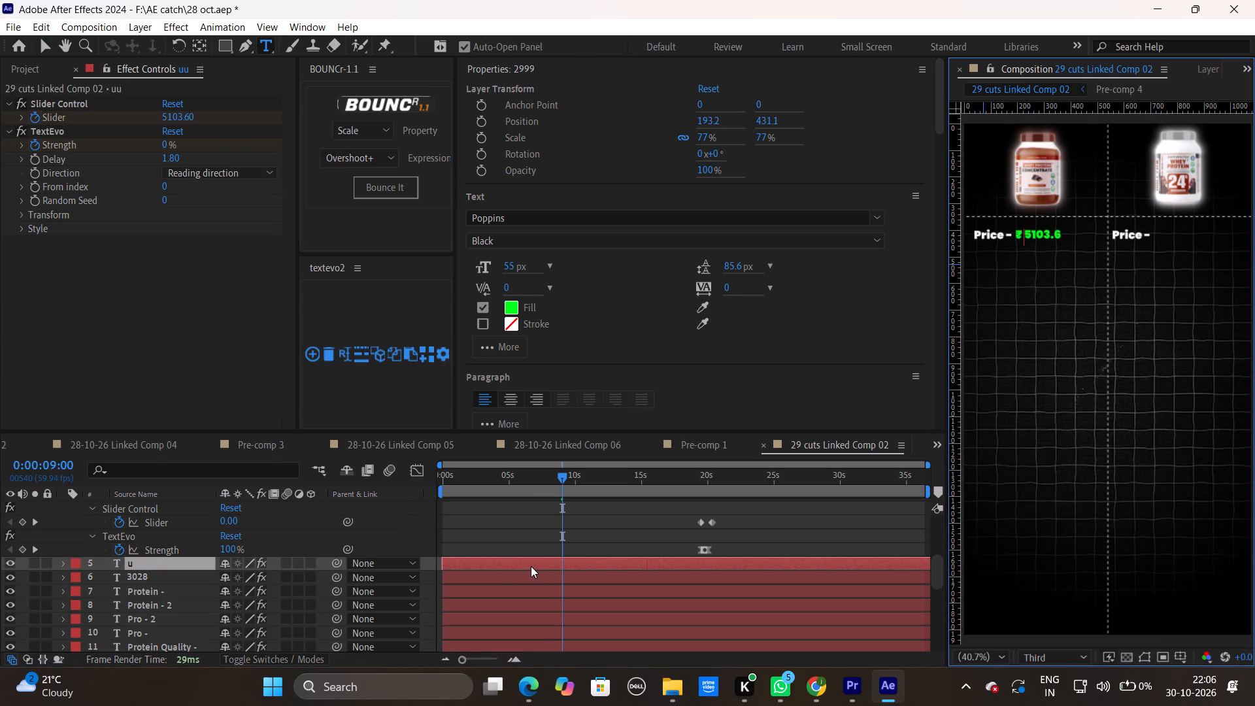
{"action": "left_click", "coordinate": [539, 528]}
{"action": "left_click", "coordinate": [531, 560]}
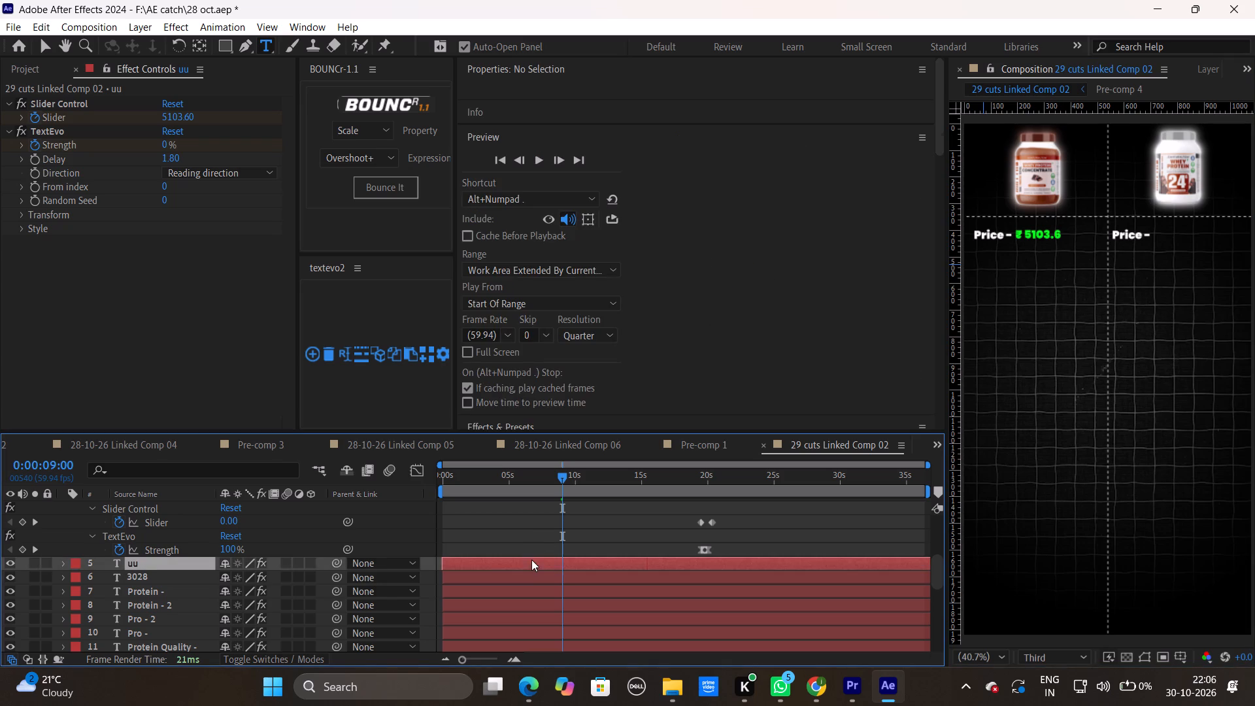
{"action": "key", "text": "u"}
{"action": "left_click_drag", "start_coordinate": [563, 475], "coordinate": [520, 482]}
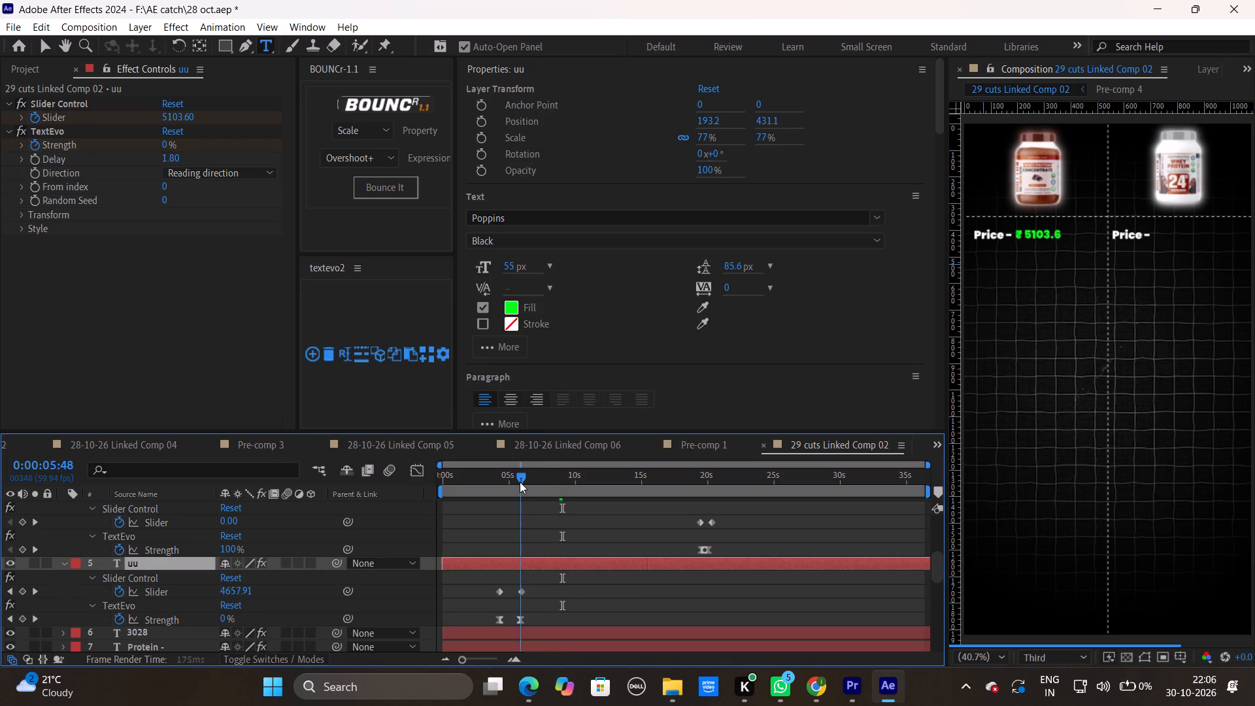
{"action": "left_click_drag", "start_coordinate": [520, 482], "coordinate": [490, 490]}
Move text layer uu up the layer stack so it sits directly below Price - 2.
{"action": "left_click_drag", "start_coordinate": [143, 563], "coordinate": [148, 500]}
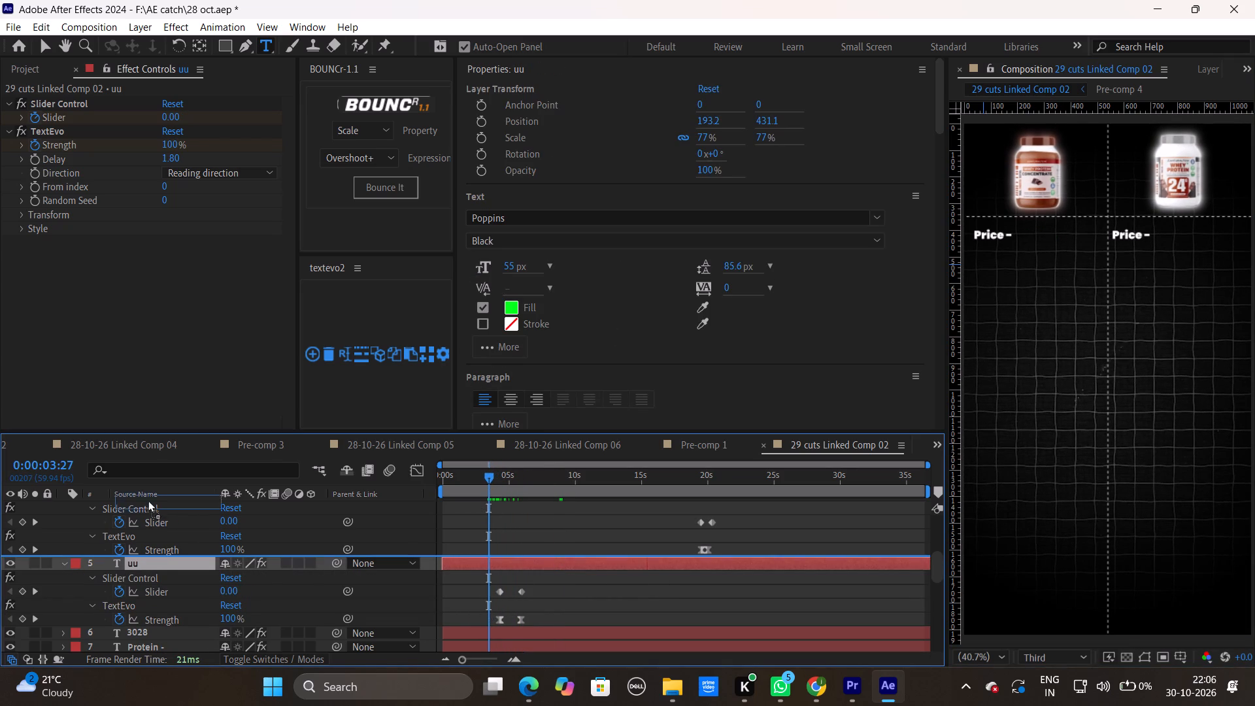
{"action": "left_click_drag", "start_coordinate": [148, 500], "coordinate": [157, 562]}
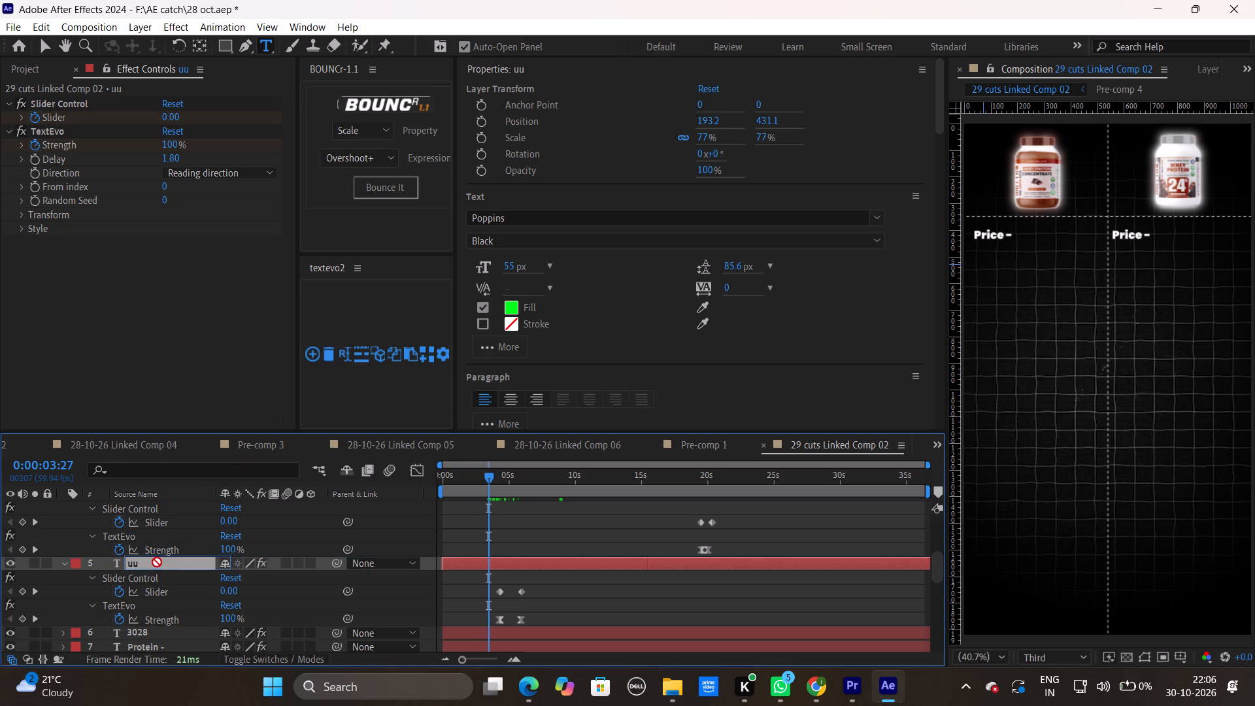
{"action": "left_click_drag", "start_coordinate": [157, 562], "coordinate": [176, 526]}
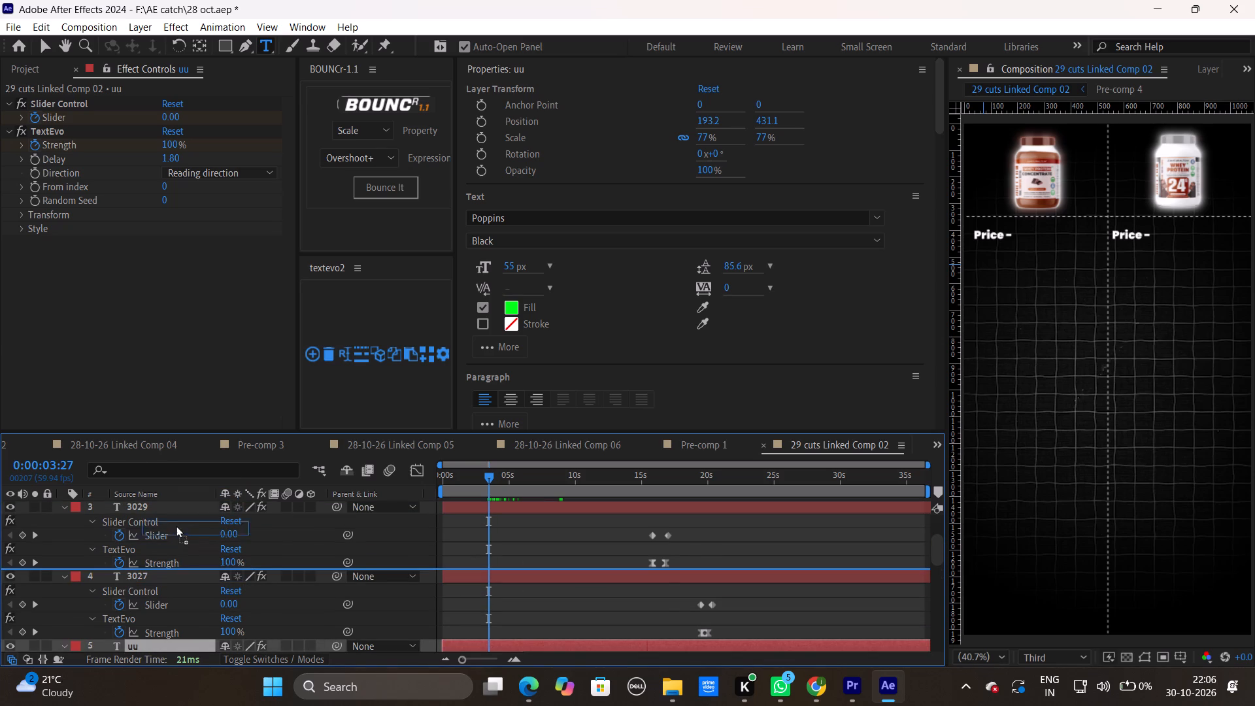
{"action": "left_click_drag", "start_coordinate": [176, 526], "coordinate": [183, 573]}
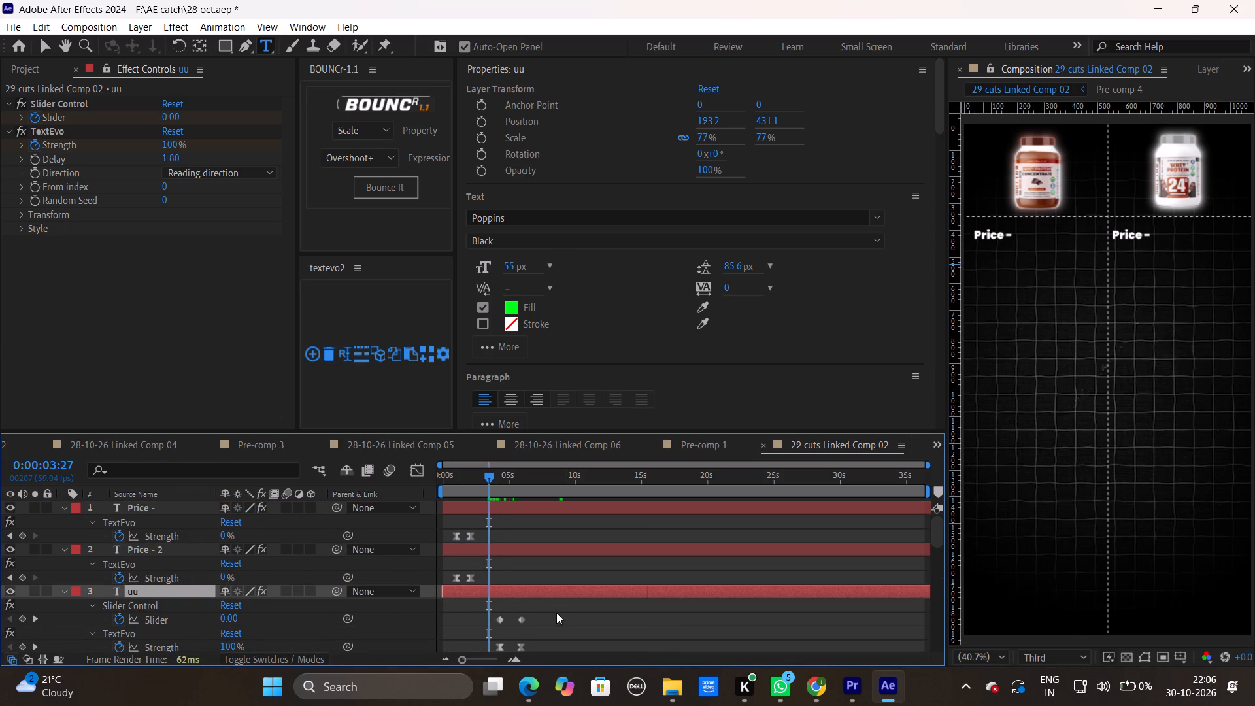
Shift all Slider and TextEvo Strength keyframes of layer uu earlier together, so they start at about 3.3 seconds.
{"action": "left_click_drag", "start_coordinate": [556, 613], "coordinate": [492, 653]}
{"action": "left_click_drag", "start_coordinate": [501, 645], "coordinate": [489, 644]}
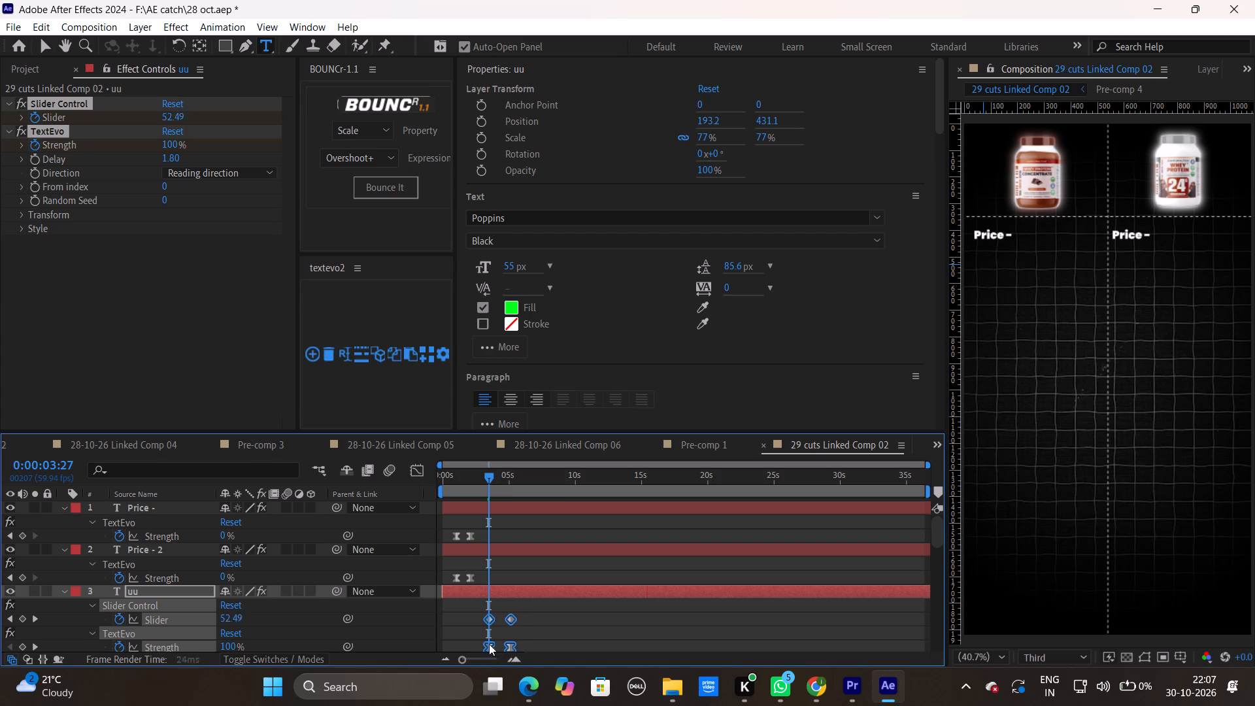
{"action": "left_click_drag", "start_coordinate": [489, 644], "coordinate": [487, 644]}
Replay the opening seconds to check when the first jar's green price counts up after the Price labels.
{"action": "left_click_drag", "start_coordinate": [482, 479], "coordinate": [407, 480]}
{"action": "key", "text": "space"}
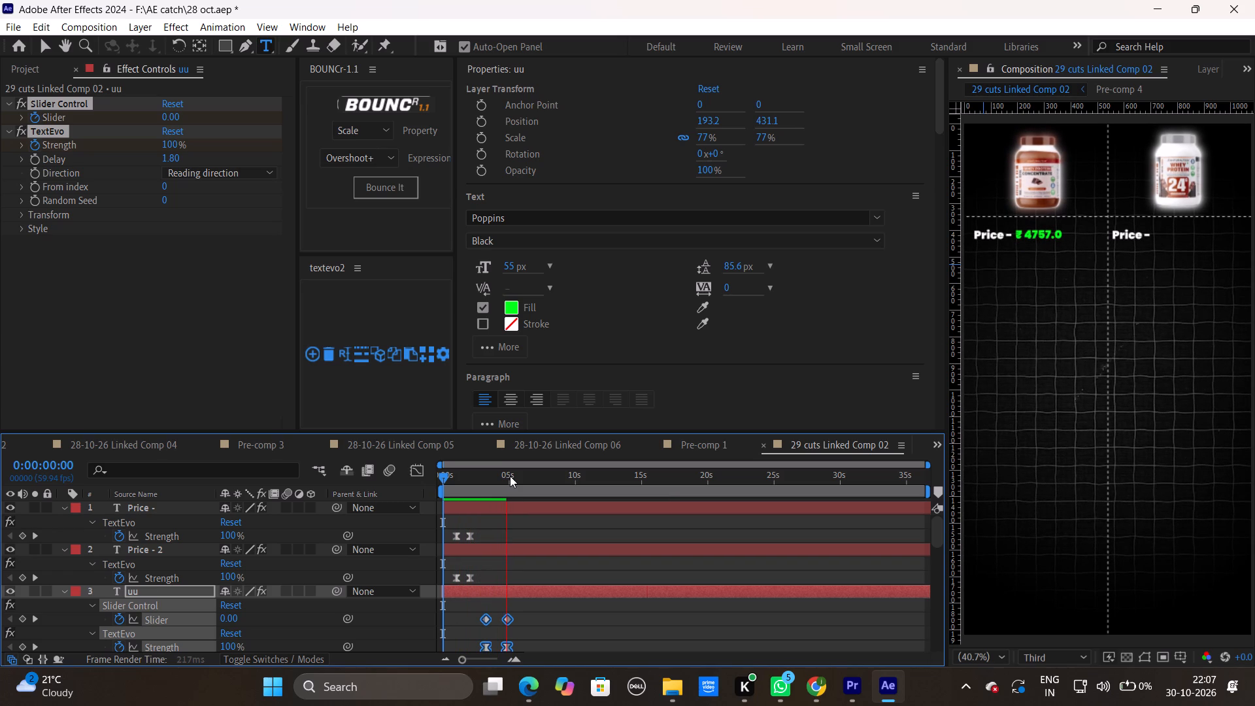
{"action": "key", "text": "space"}
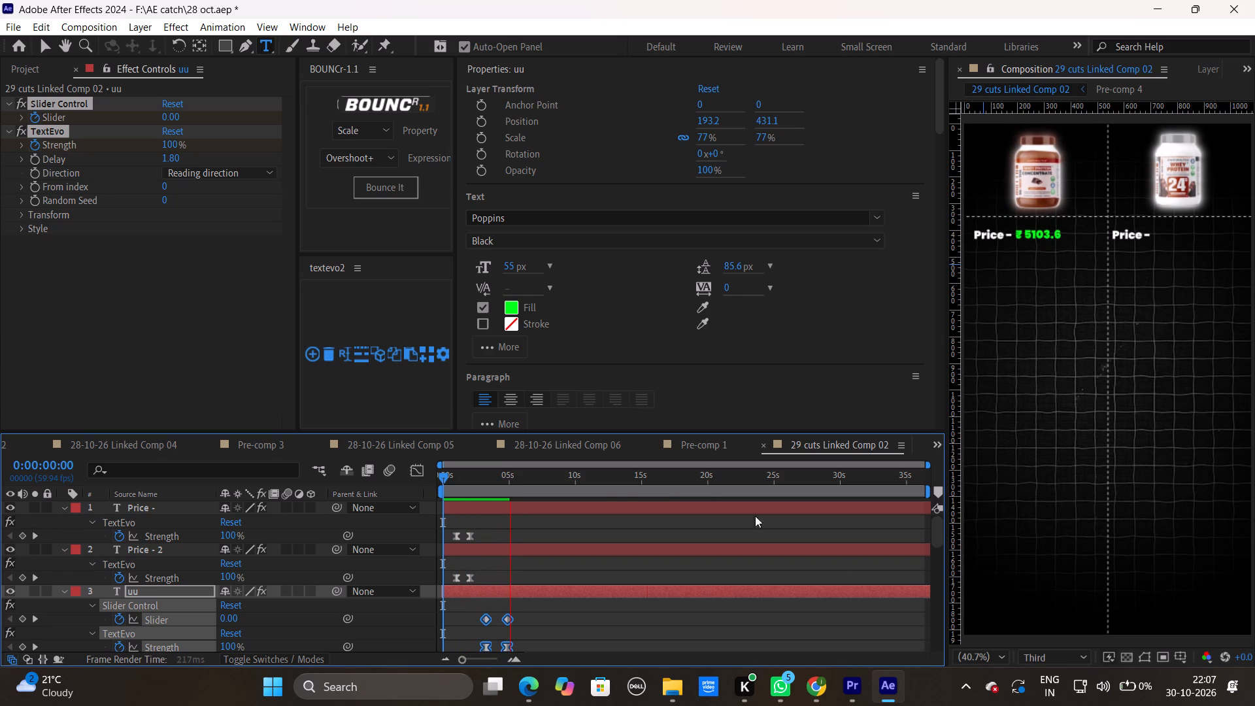
{"action": "left_click_drag", "start_coordinate": [510, 473], "coordinate": [397, 483]}
{"action": "key", "text": "space"}
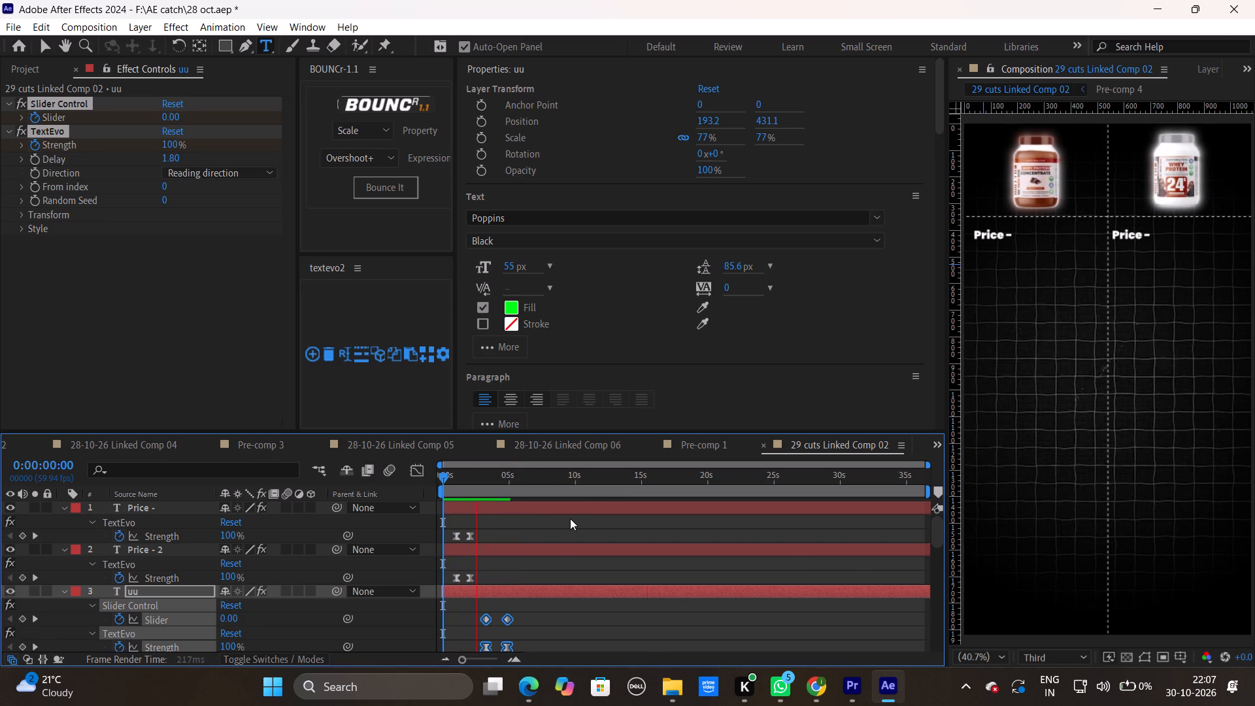
{"action": "key", "text": "space"}
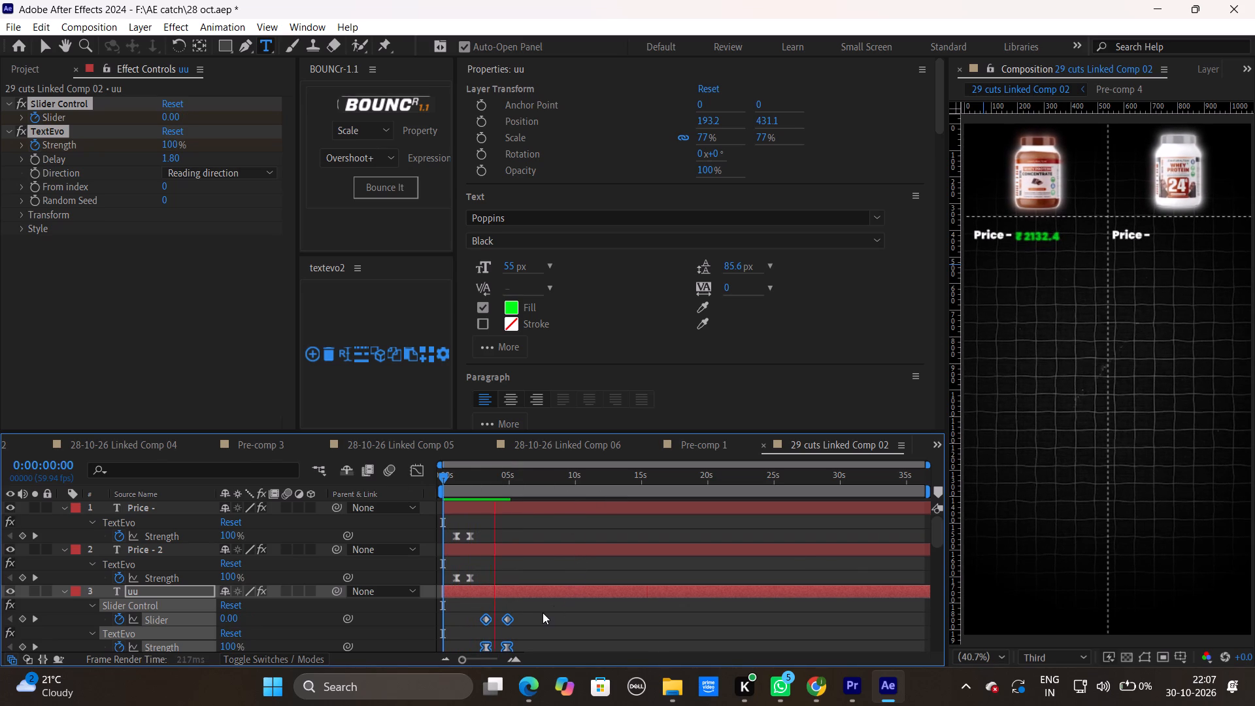
{"action": "left_click_drag", "start_coordinate": [495, 481], "coordinate": [481, 480]}
{"action": "key", "text": "space"}
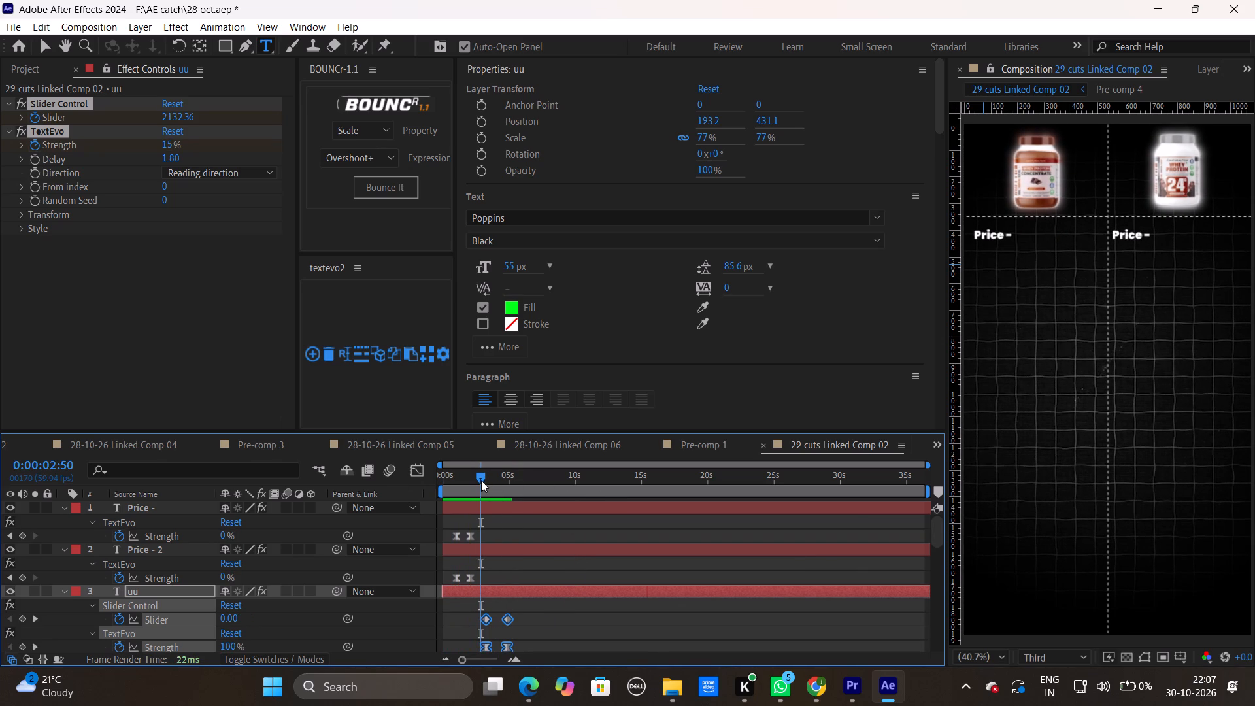
{"action": "key", "text": "space"}
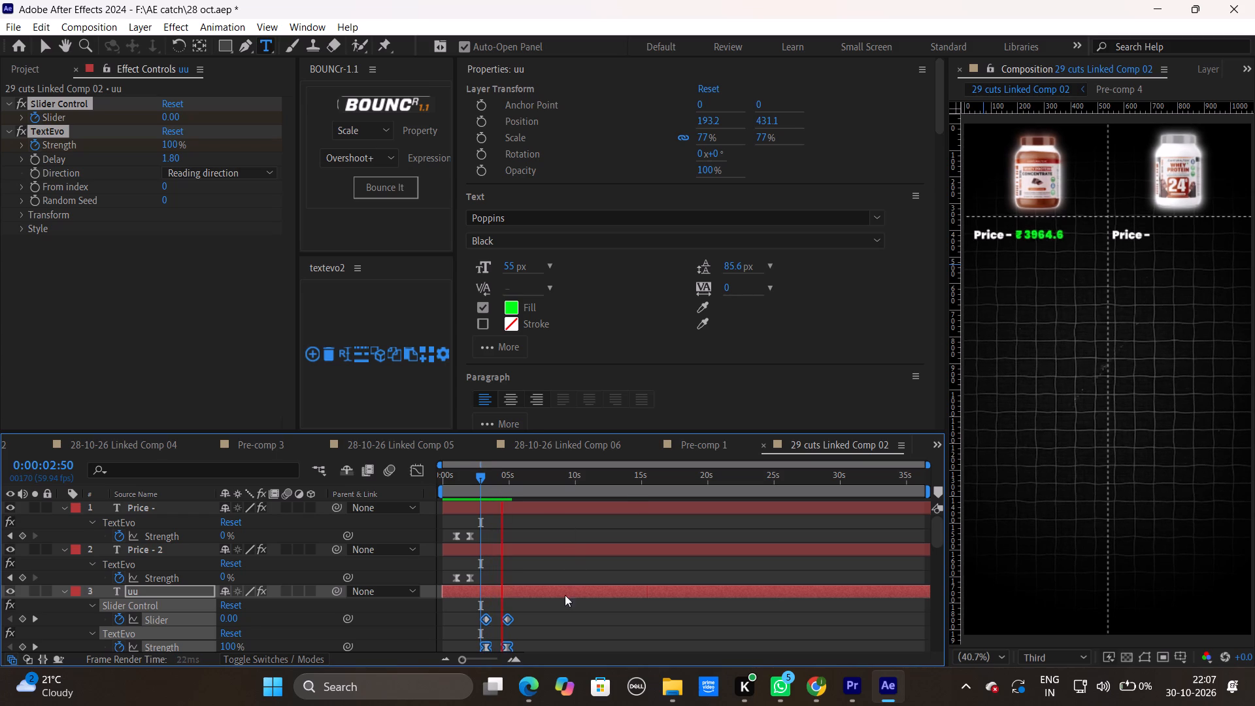
Shift layer uu's Slider and Strength keyframes earlier again together, so they start at about 2.4 seconds.
{"action": "left_click_drag", "start_coordinate": [550, 610], "coordinate": [475, 647]}
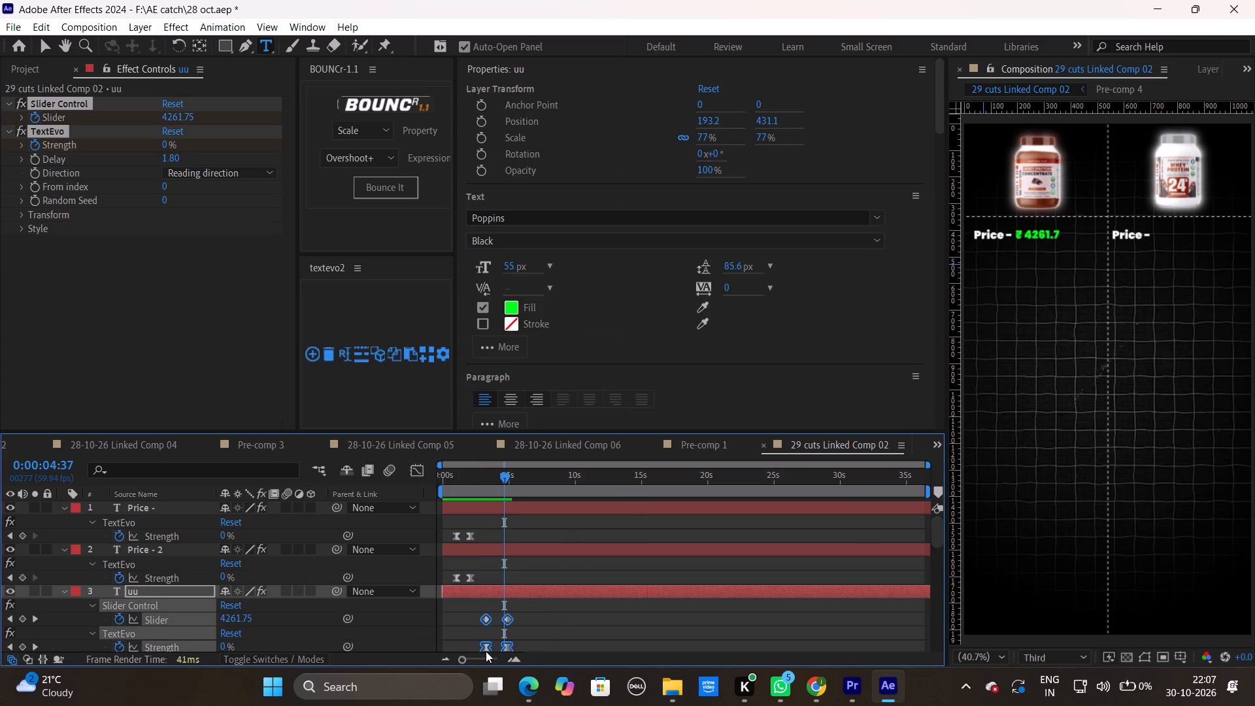
{"action": "left_click_drag", "start_coordinate": [486, 651], "coordinate": [475, 650]}
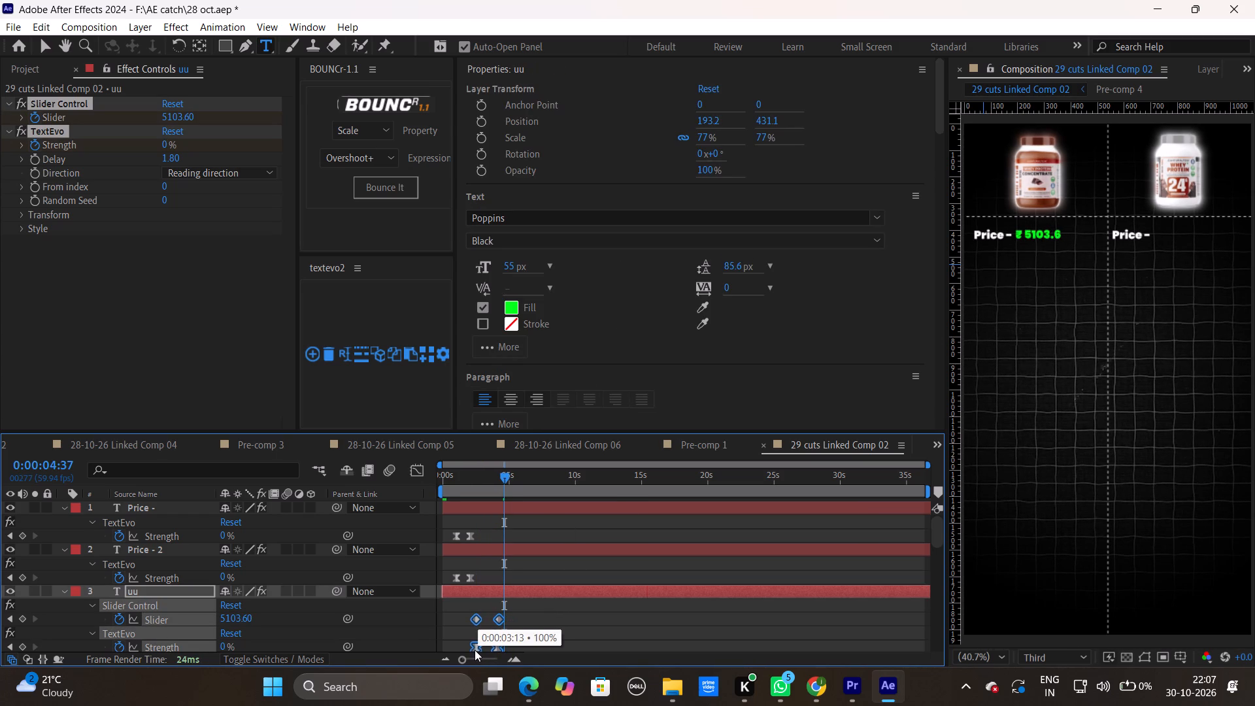
{"action": "left_click_drag", "start_coordinate": [475, 650], "coordinate": [475, 650]}
{"action": "left_click", "coordinate": [476, 645]}
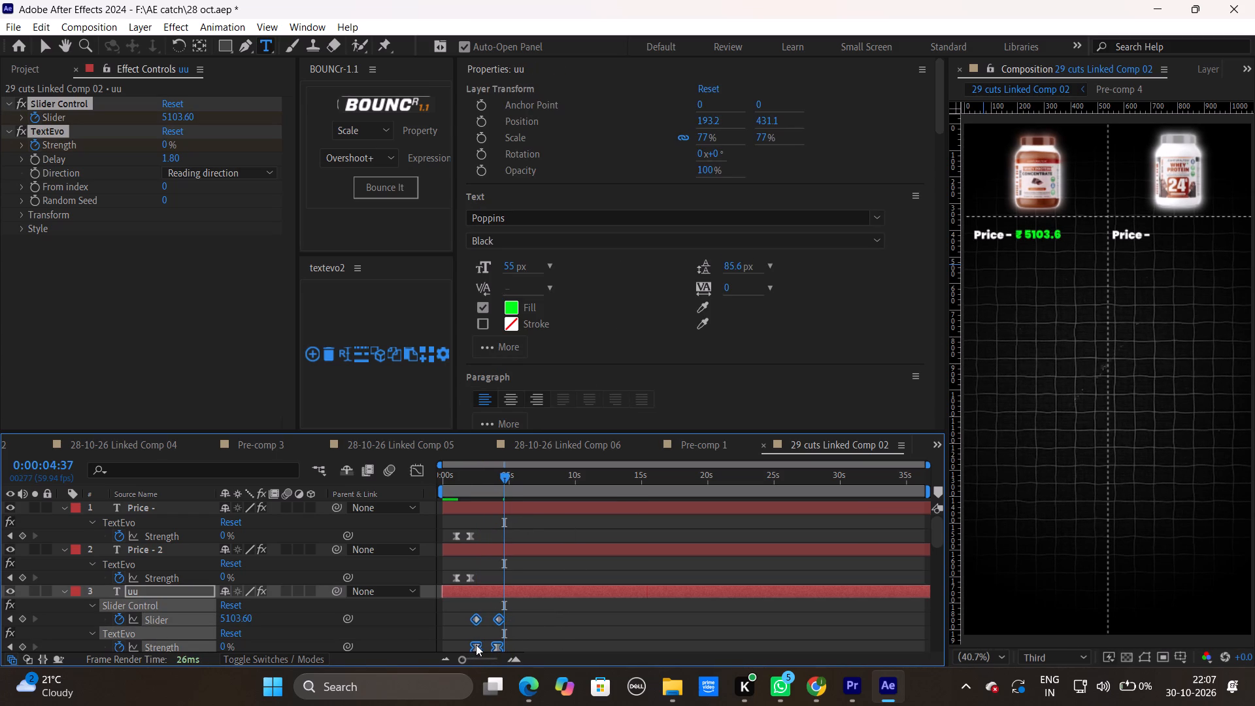
{"action": "left_click", "coordinate": [567, 624]}
Place the current time at 0:00:04:04 and delete layer uu's final Slider keyframe just before it.
{"action": "left_click_drag", "start_coordinate": [503, 475], "coordinate": [497, 481]}
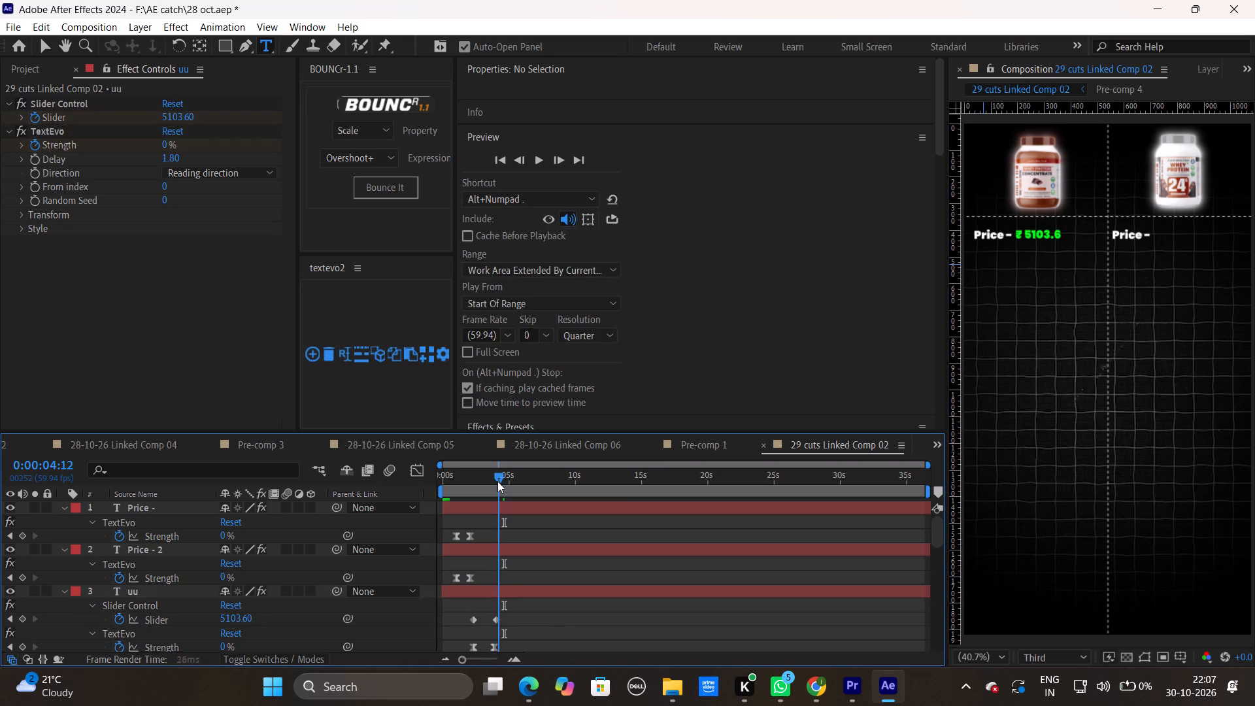
{"action": "left_click_drag", "start_coordinate": [497, 481], "coordinate": [496, 482]}
{"action": "left_click", "coordinate": [494, 621]}
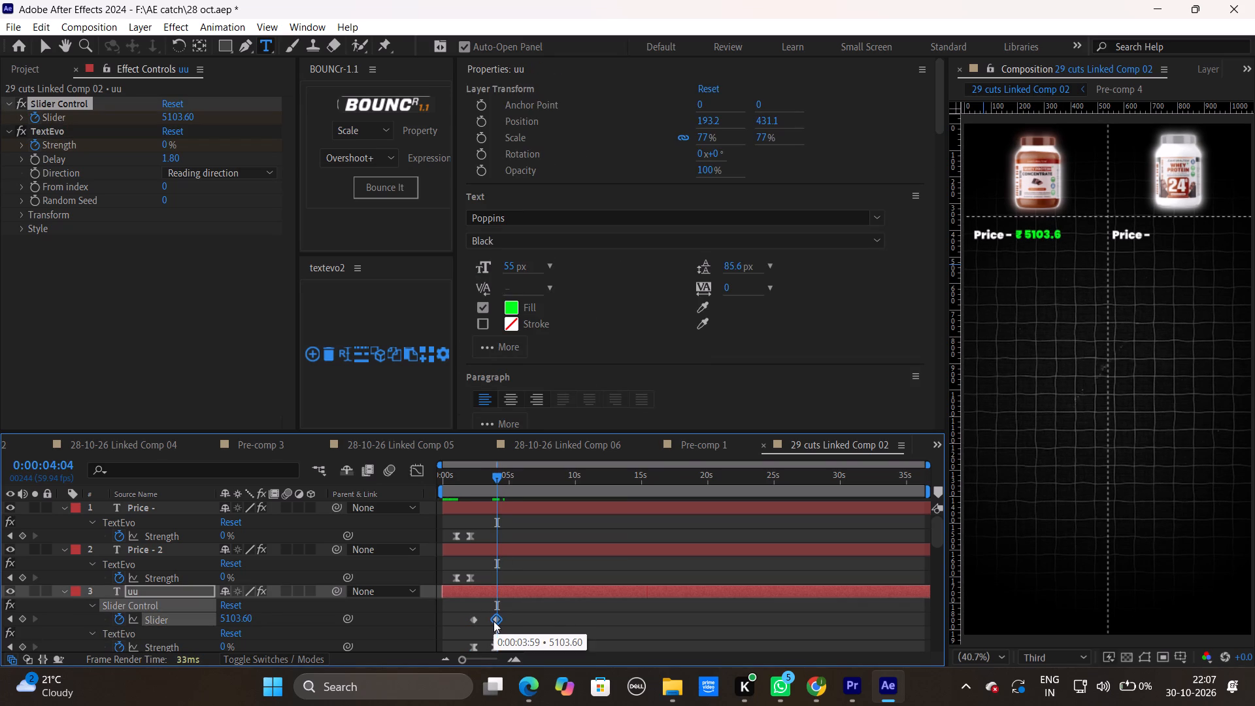
{"action": "key", "text": "Delete"}
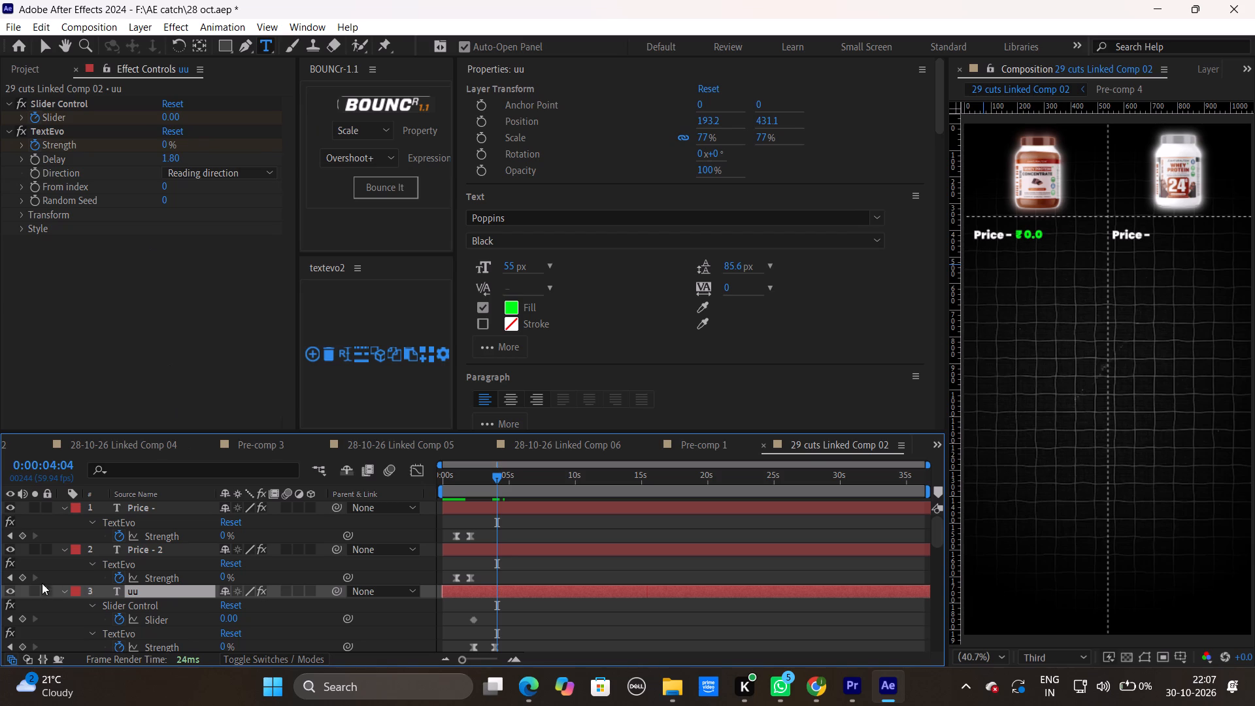
Edit layer uu's Source Text expression to use toFixed(0), so the rupee price has no decimals.
{"action": "left_click", "coordinate": [92, 604]}
{"action": "left_click", "coordinate": [92, 604]}
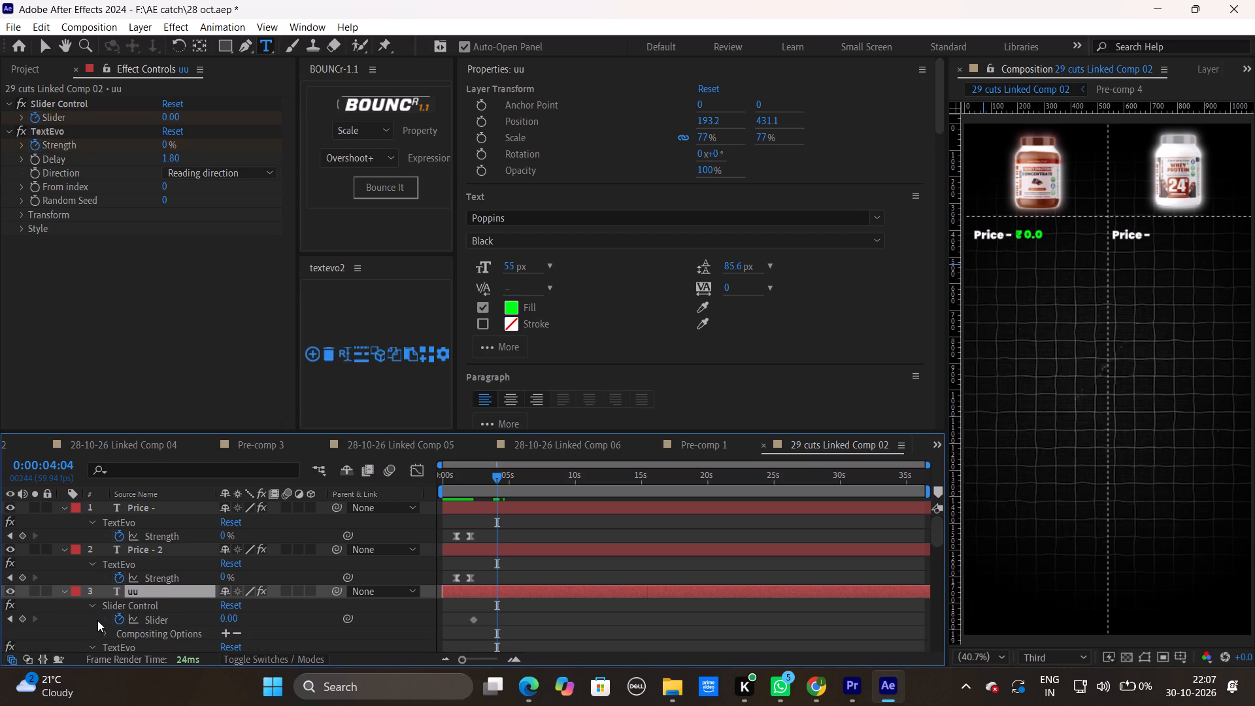
{"action": "scroll", "coordinate": [101, 620], "scroll_direction": "down", "scroll_amount": 1}
{"action": "left_click", "coordinate": [93, 565]}
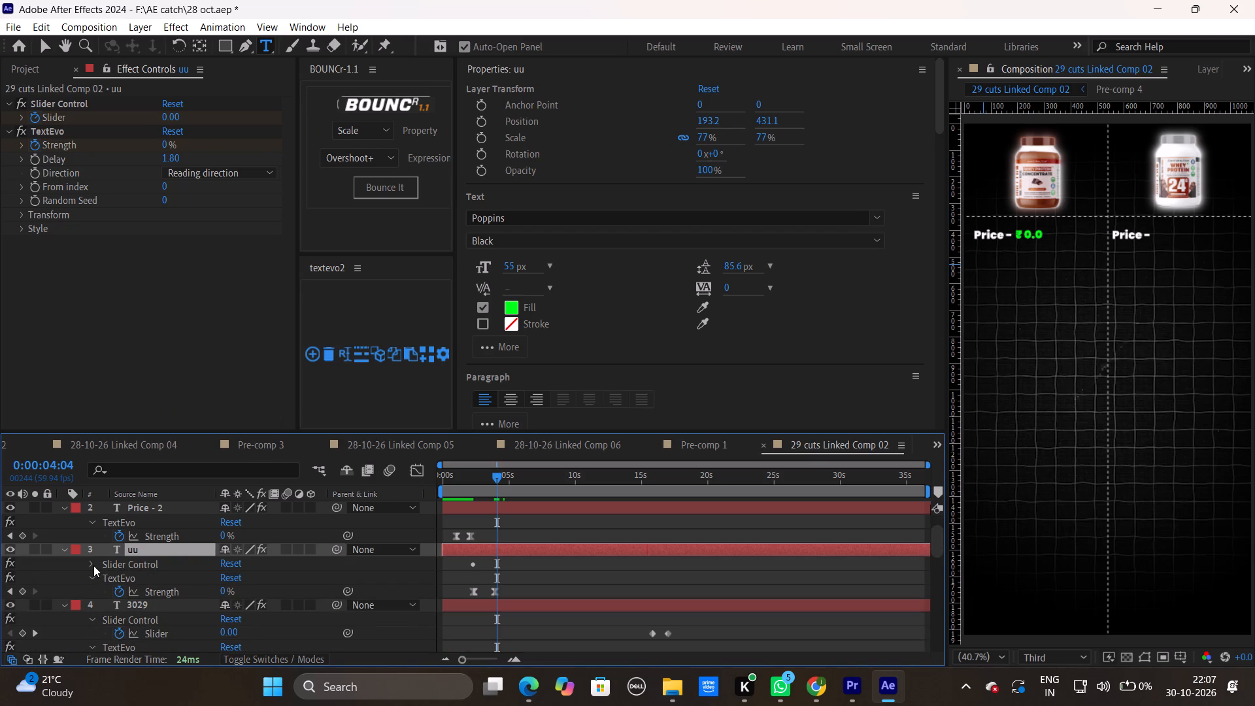
{"action": "left_click", "coordinate": [93, 565]}
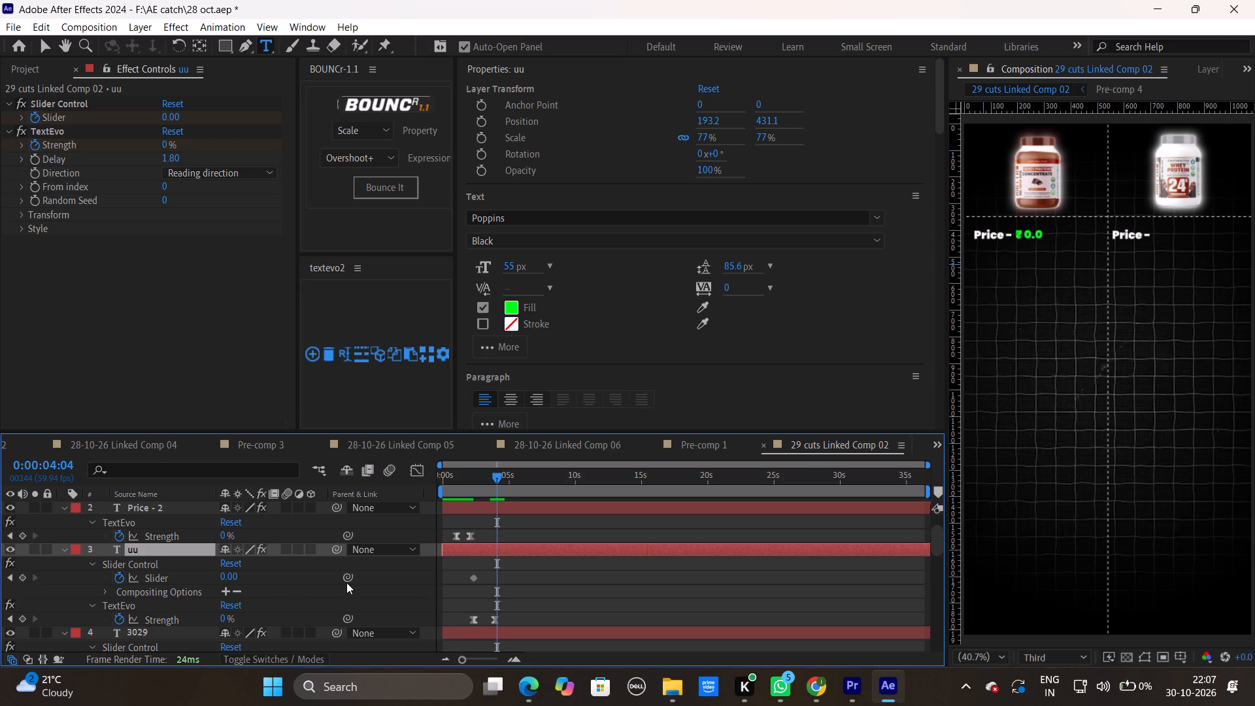
{"action": "left_click", "coordinate": [93, 567]}
{"action": "left_click", "coordinate": [60, 551]}
{"action": "left_click", "coordinate": [60, 551]}
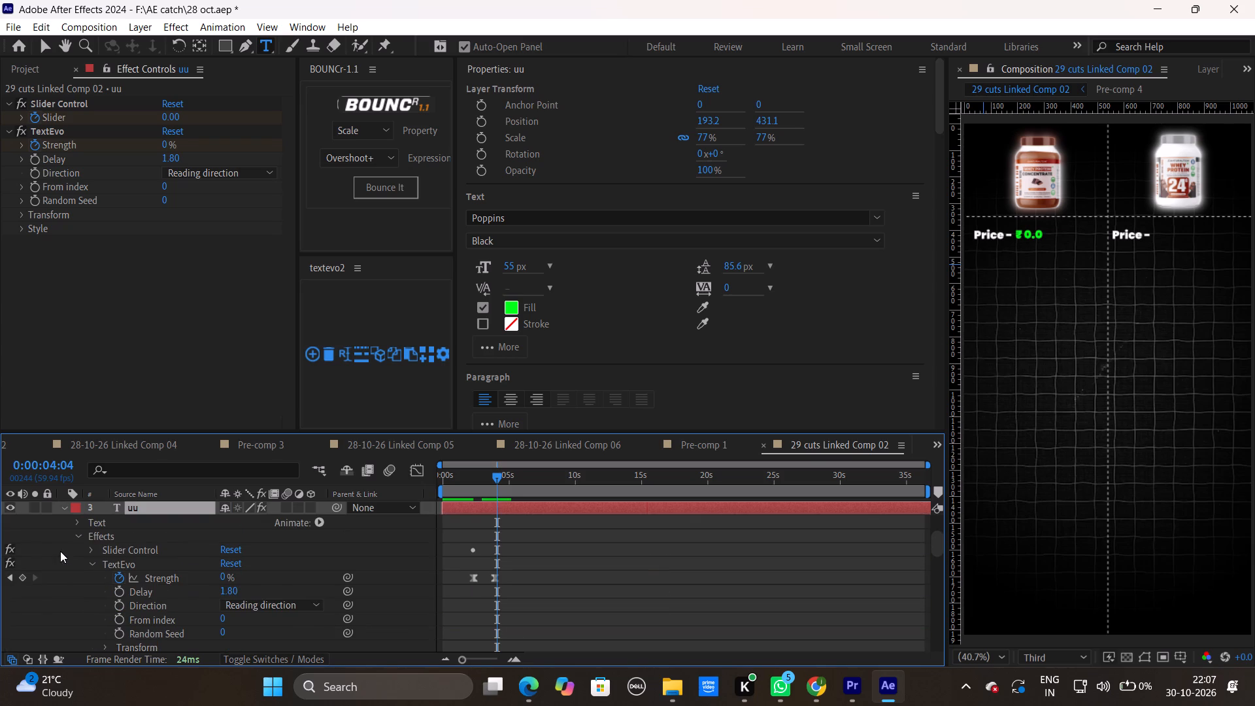
{"action": "left_click", "coordinate": [71, 521]}
{"action": "left_click", "coordinate": [92, 540]}
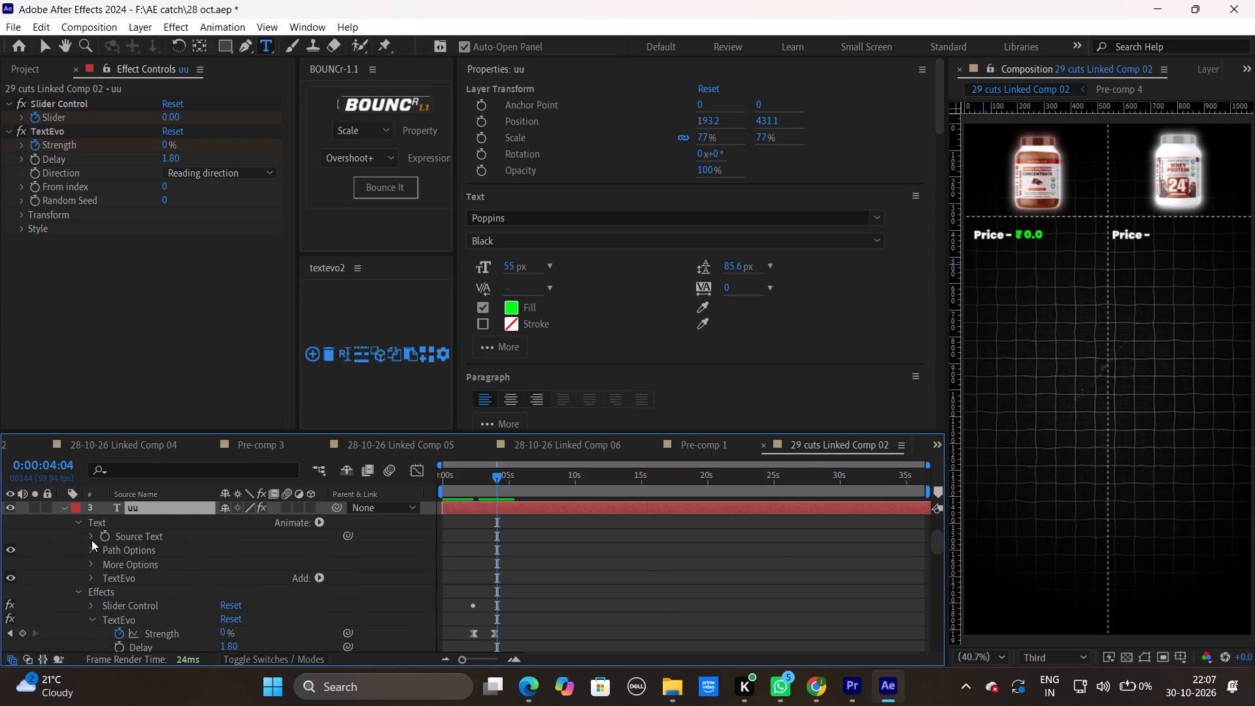
{"action": "left_click", "coordinate": [779, 548]}
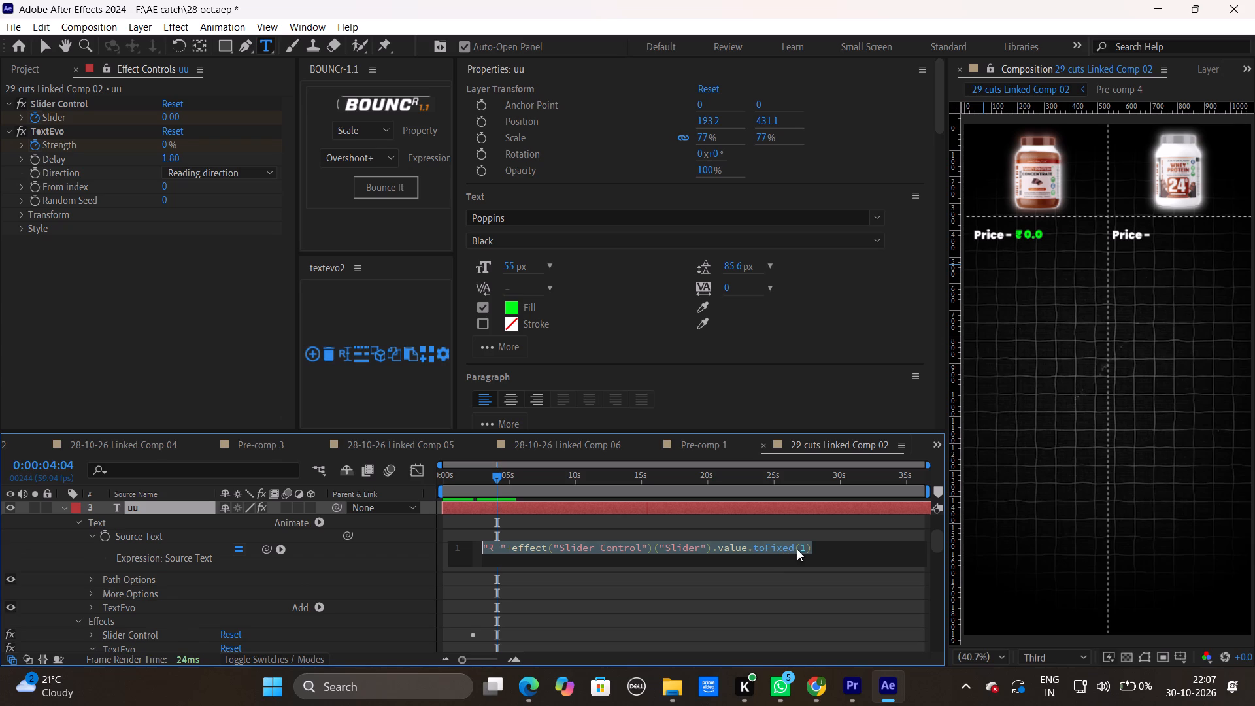
{"action": "left_click", "coordinate": [806, 546]}
{"action": "key", "text": "BackSpace"}
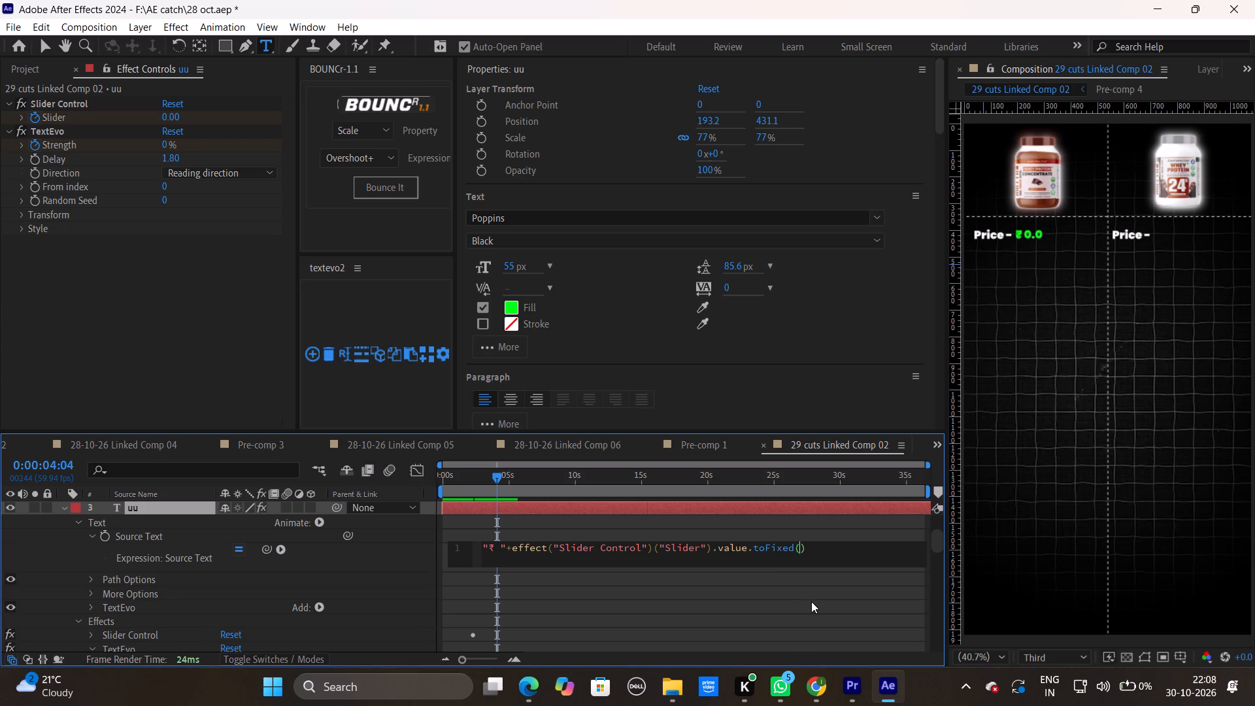
{"action": "key", "text": "0"}
{"action": "left_click", "coordinate": [712, 592]}
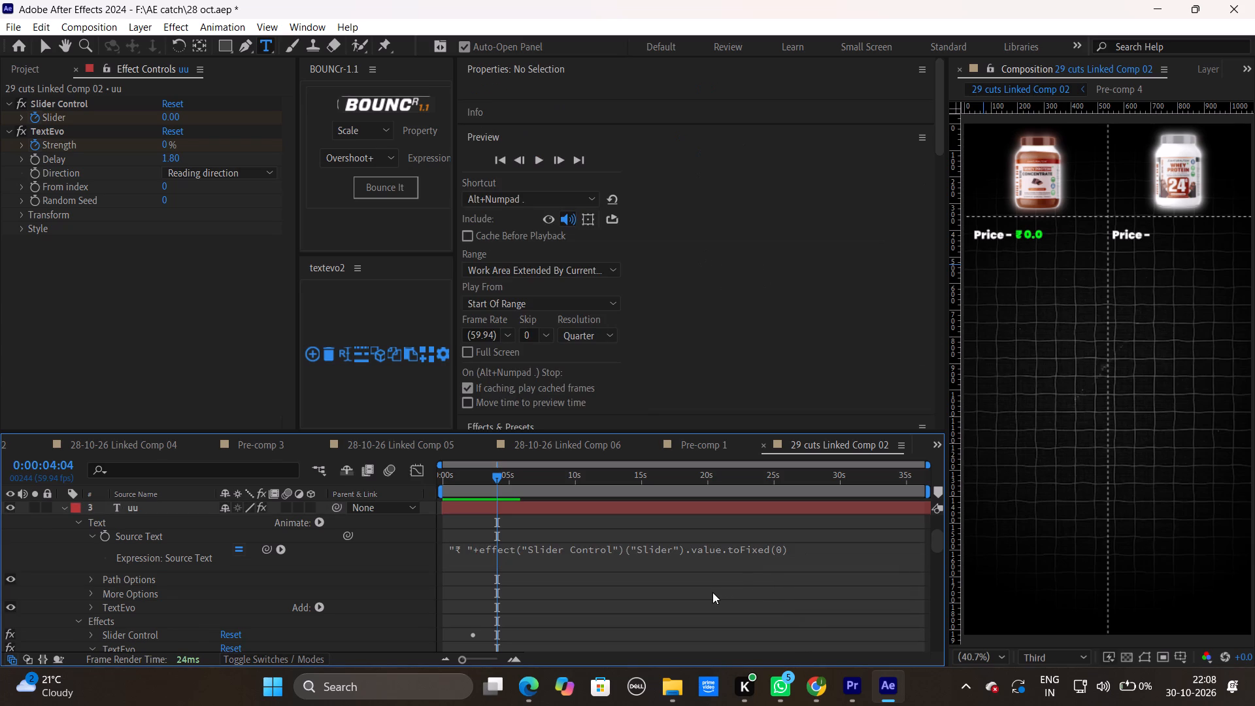
{"action": "left_click", "coordinate": [60, 505]}
Reveal layer uu's keyframes and set its Slider to 4199 at 0:00:04:04.
{"action": "left_click", "coordinate": [497, 512]}
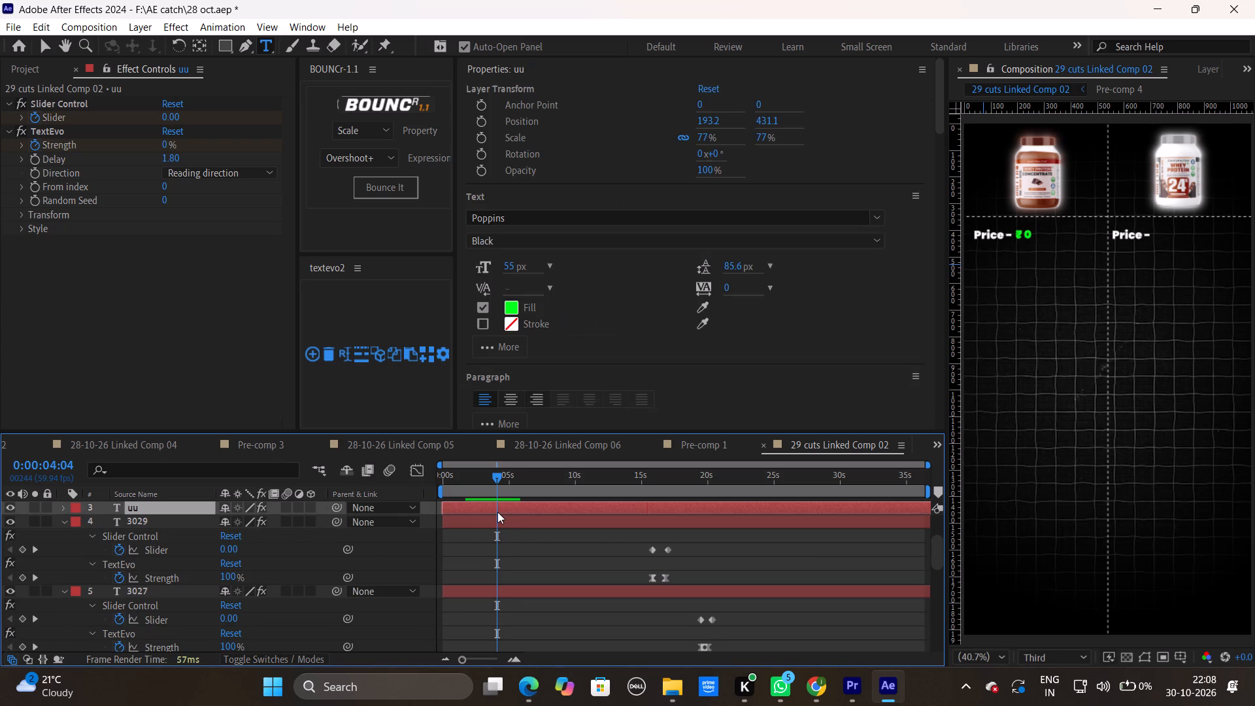
{"action": "scroll", "coordinate": [519, 525], "scroll_direction": "up", "scroll_amount": 3}
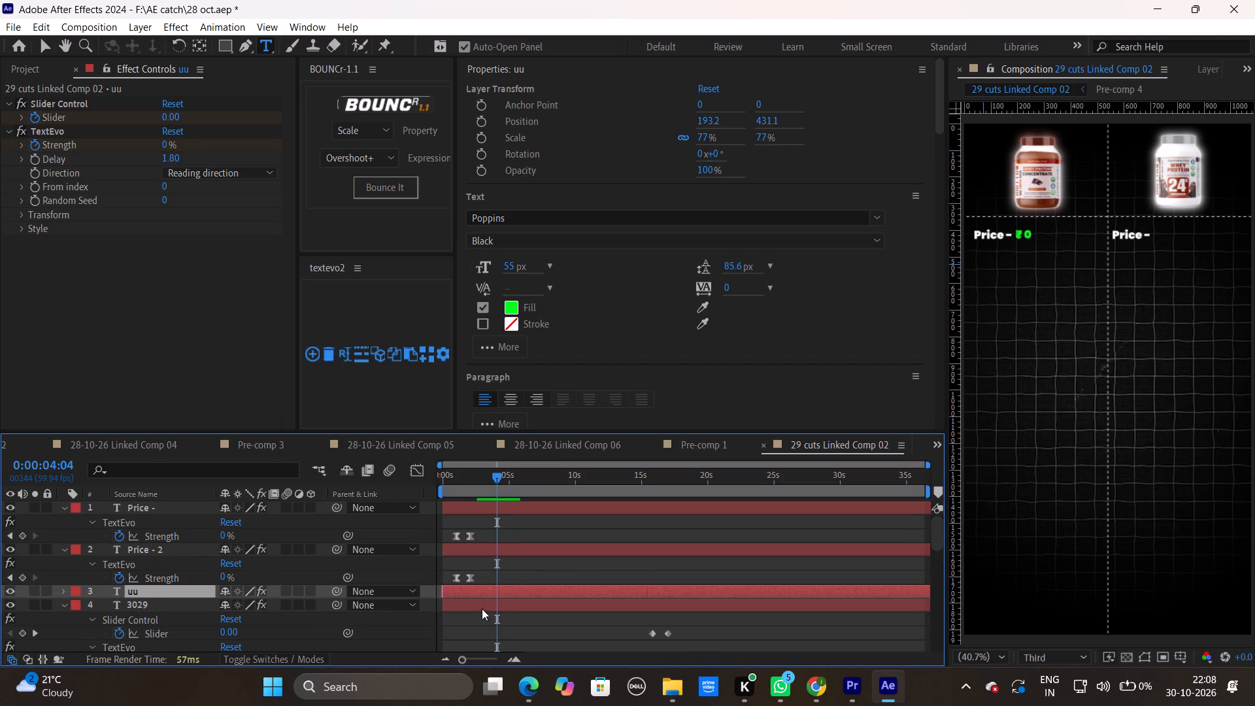
{"action": "key", "text": "u"}
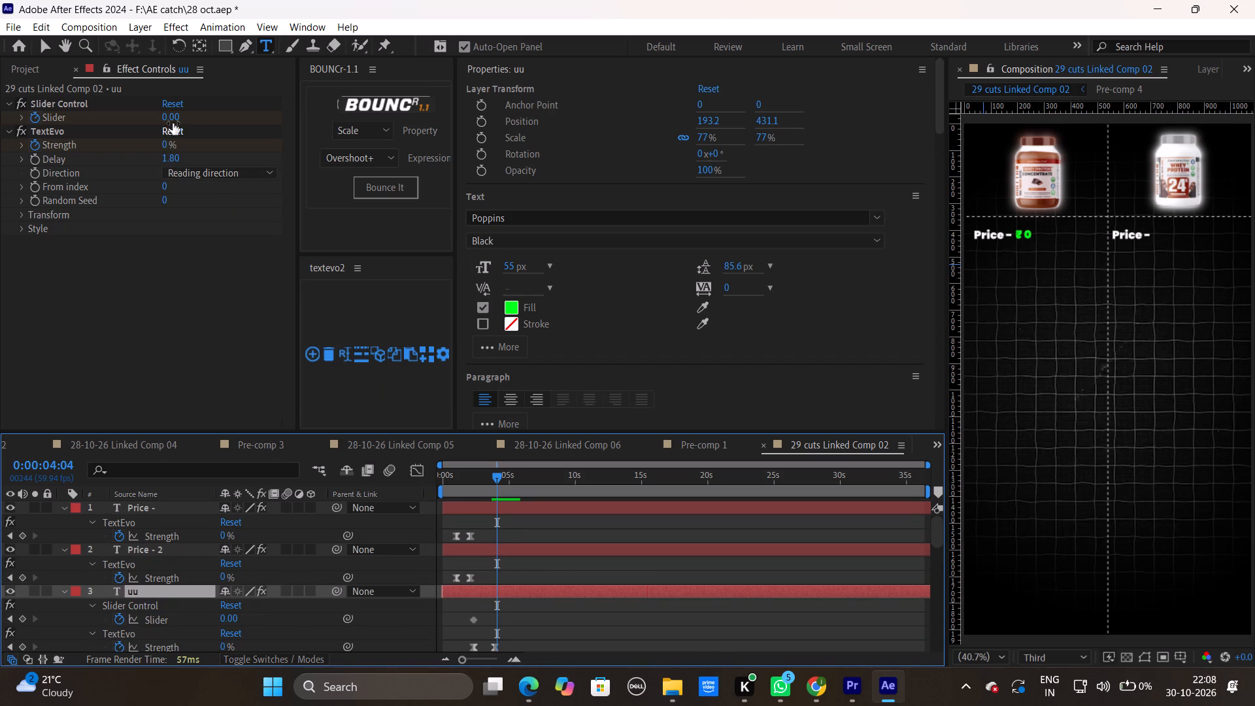
{"action": "left_click", "coordinate": [171, 116]}
{"action": "type", "text": "4199"}
{"action": "key", "text": "Return"}
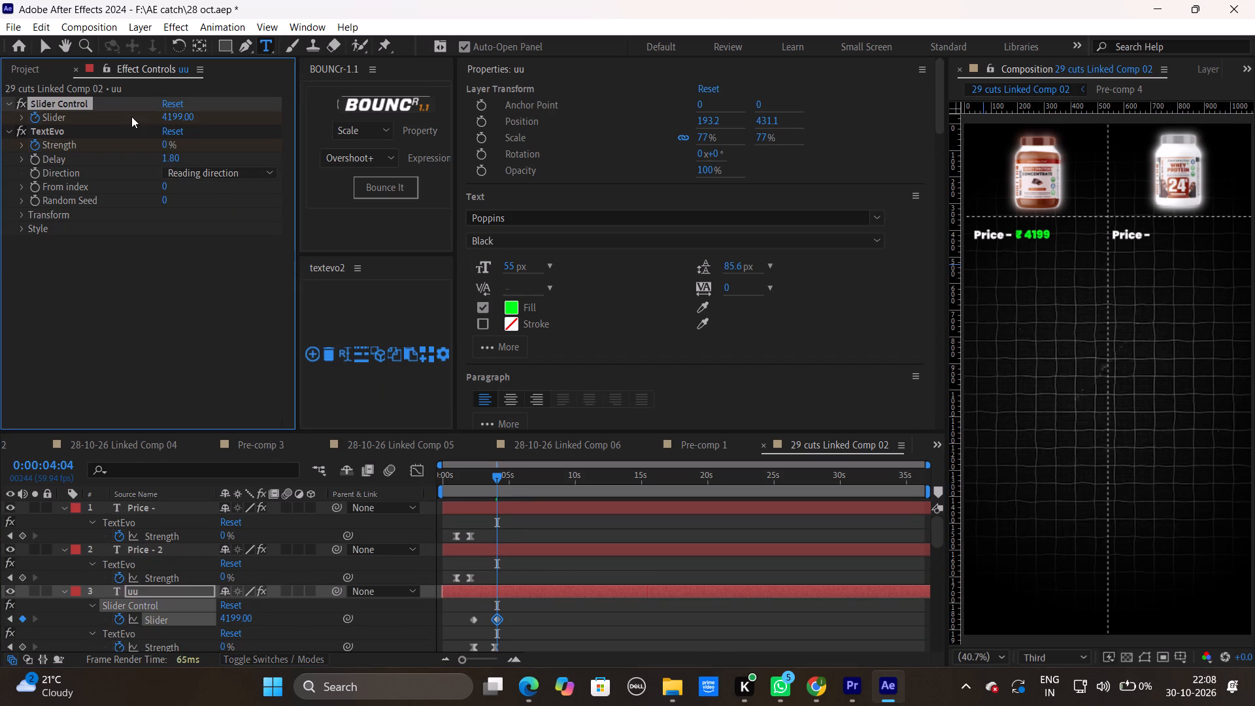
Trim the work area to start at about 4 seconds and preview the comparison from there to about 8 seconds.
{"action": "left_click_drag", "start_coordinate": [440, 496], "coordinate": [465, 496]}
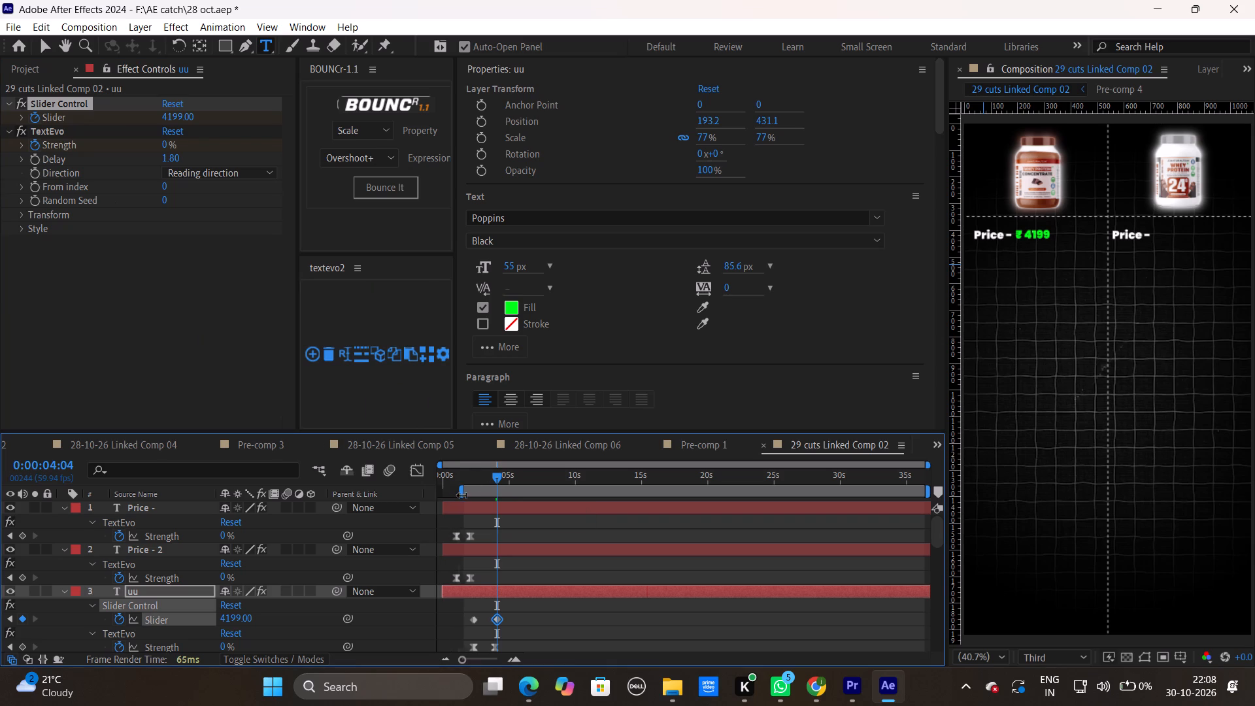
{"action": "left_click_drag", "start_coordinate": [465, 496], "coordinate": [494, 494]}
{"action": "left_click_drag", "start_coordinate": [494, 494], "coordinate": [493, 494]}
{"action": "key", "text": "space"}
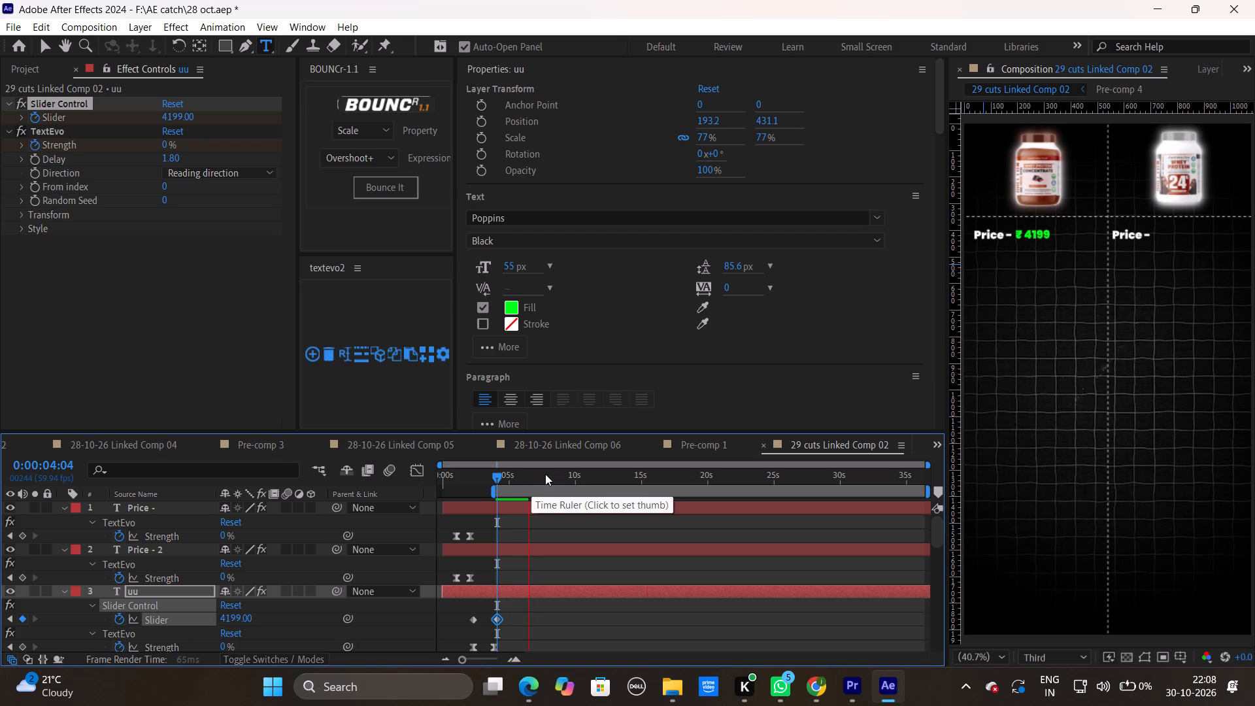
{"action": "key", "text": "space"}
{"action": "left_click_drag", "start_coordinate": [529, 475], "coordinate": [504, 480]}
{"action": "key", "text": "space"}
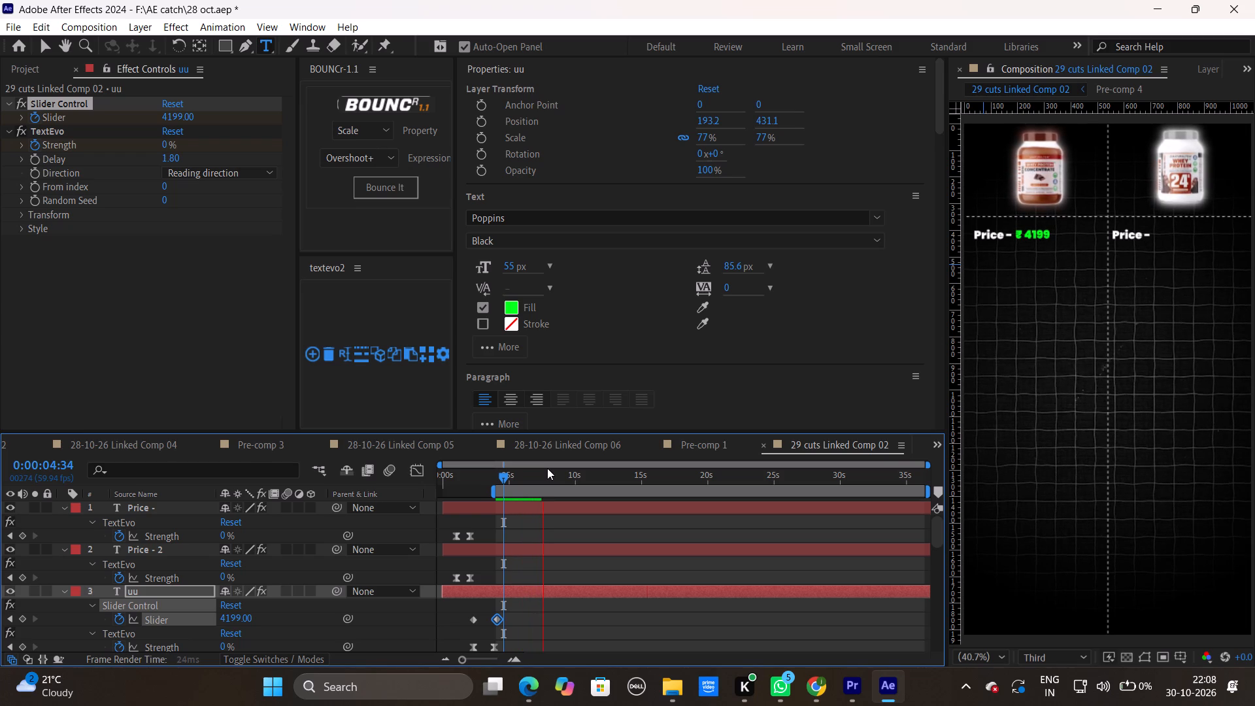
{"action": "key", "text": "space"}
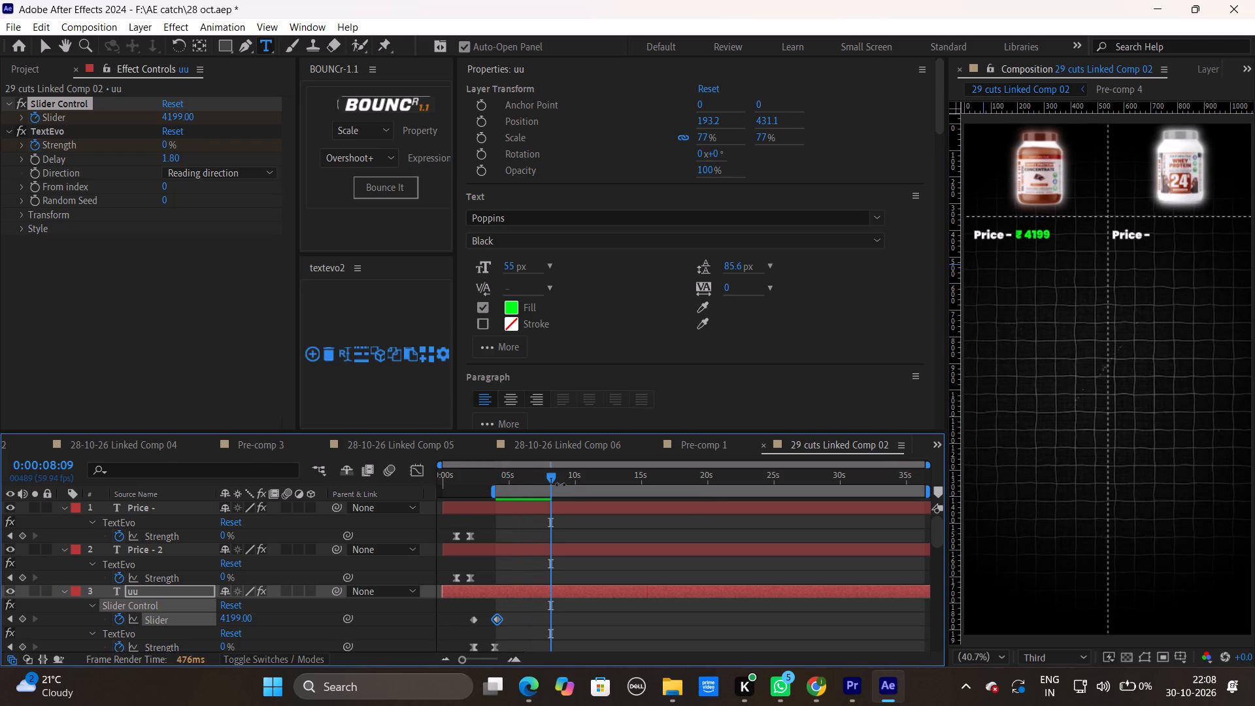
Preview the comparison from 0:00:05:33 to 0:00:08:33.
{"action": "left_click_drag", "start_coordinate": [552, 477], "coordinate": [518, 488]}
{"action": "key", "text": "space"}
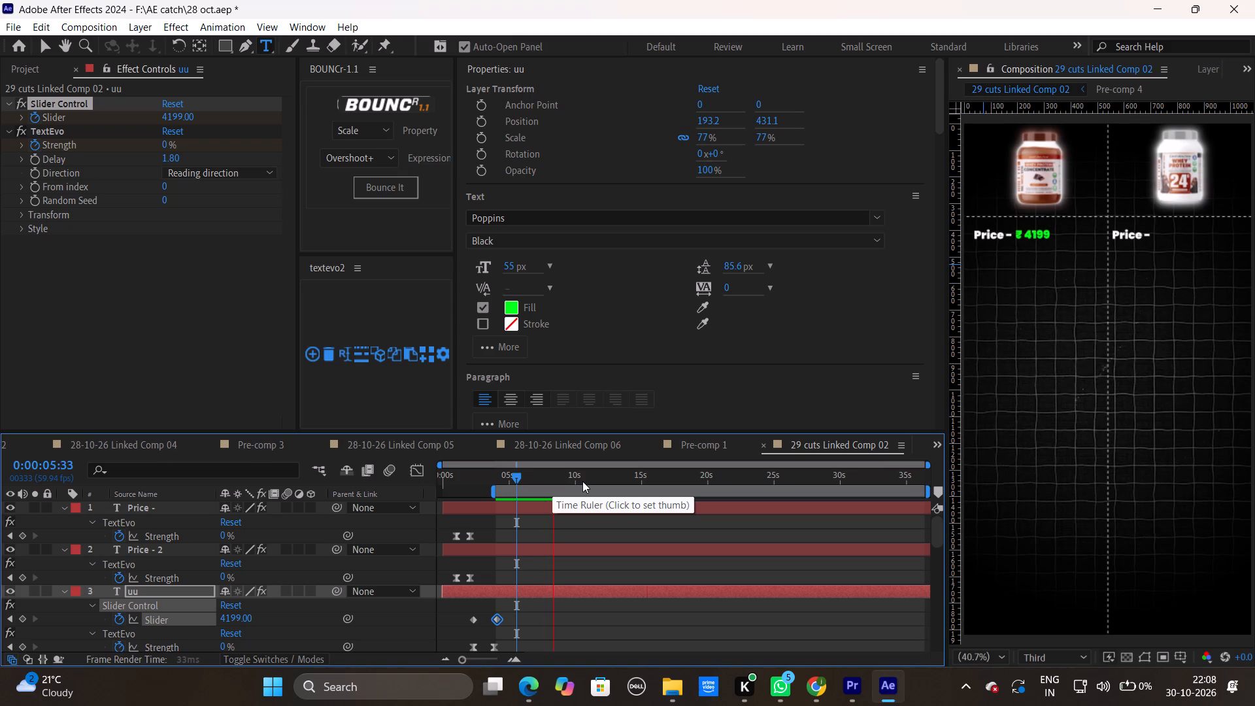
{"action": "key", "text": "space"}
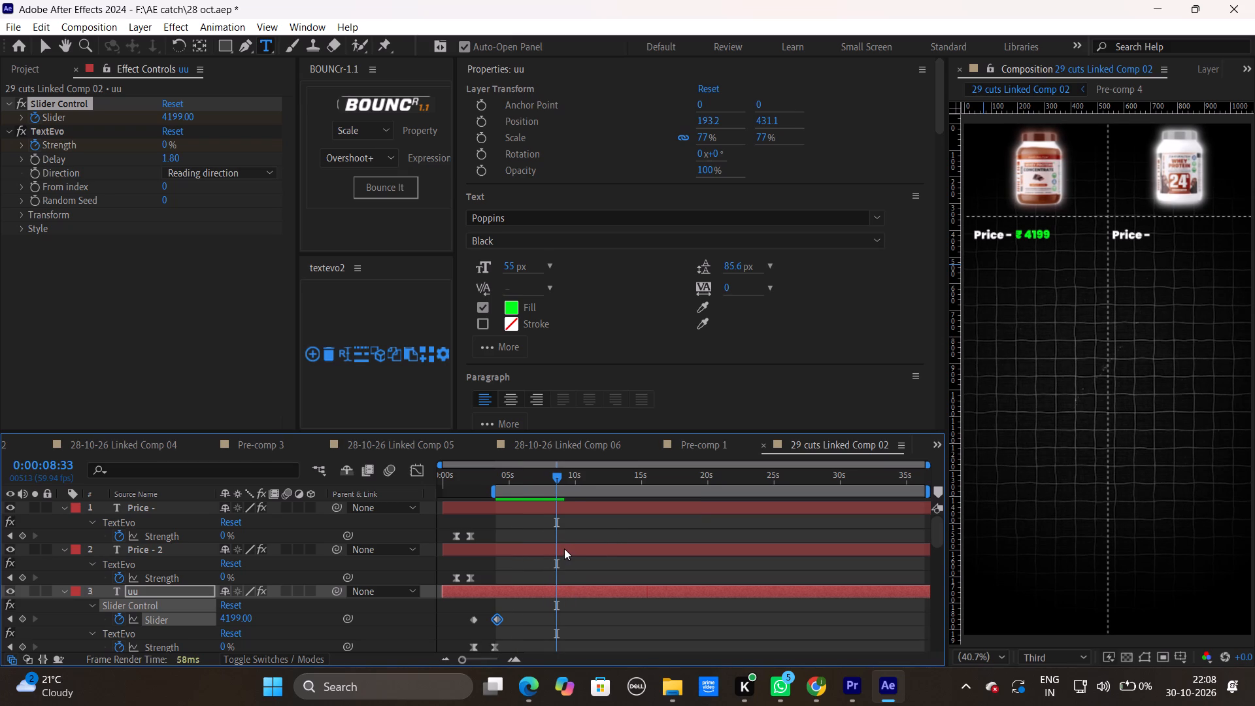
Select the second jar's price layer 2999 and move it directly above layer 3029 in the layer stack.
{"action": "scroll", "coordinate": [567, 548], "scroll_direction": "down", "scroll_amount": 1}
{"action": "scroll", "coordinate": [567, 548], "scroll_direction": "up", "scroll_amount": 1}
{"action": "scroll", "coordinate": [567, 548], "scroll_direction": "down", "scroll_amount": 2}
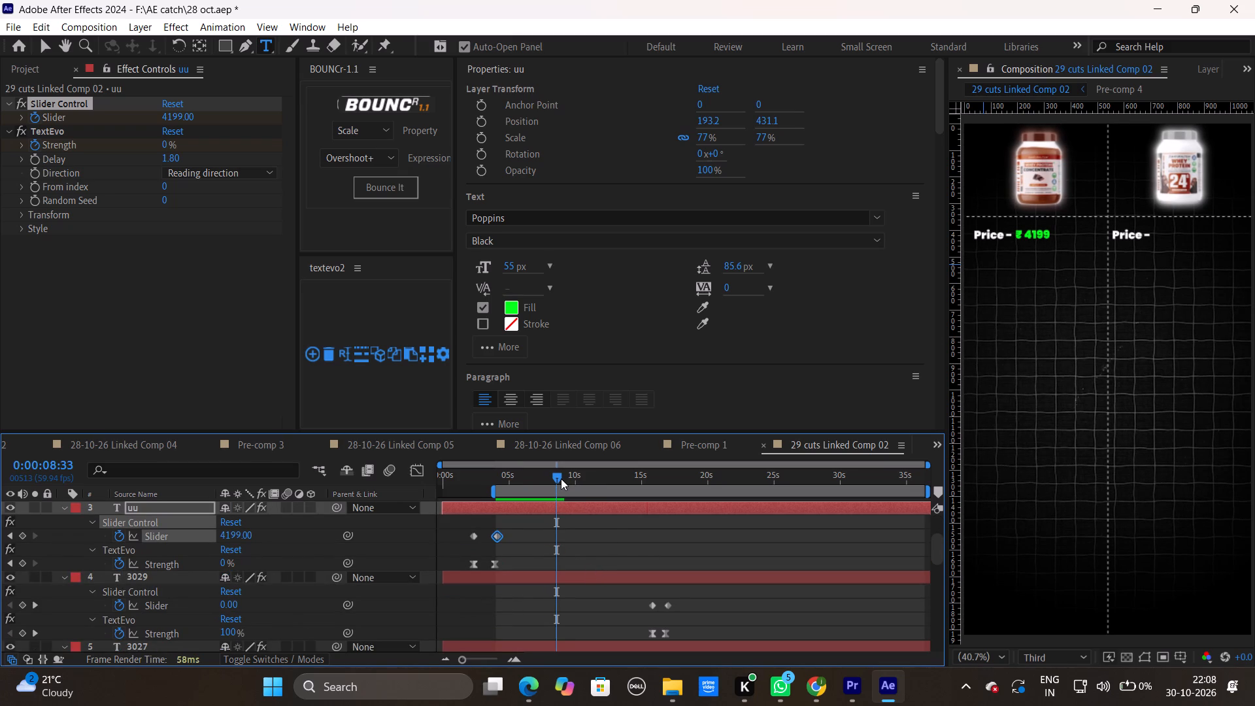
{"action": "left_click_drag", "start_coordinate": [561, 478], "coordinate": [604, 483]}
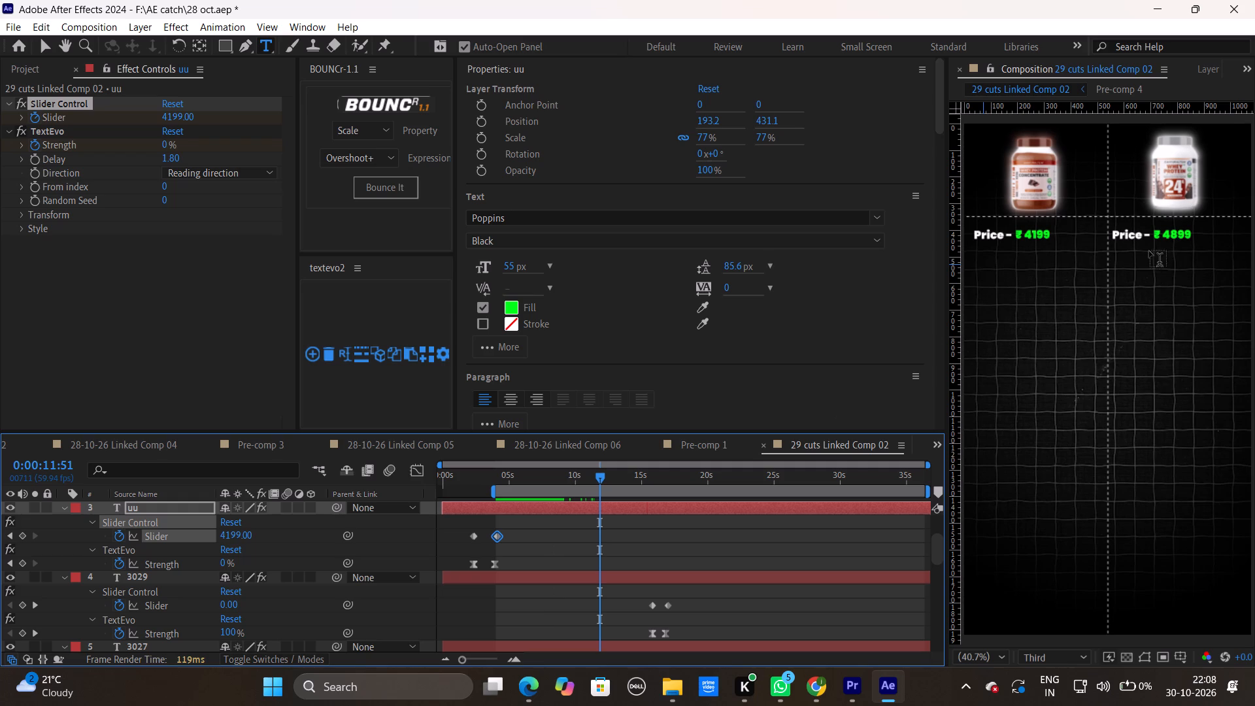
{"action": "left_click_drag", "start_coordinate": [1158, 235], "coordinate": [1204, 233]}
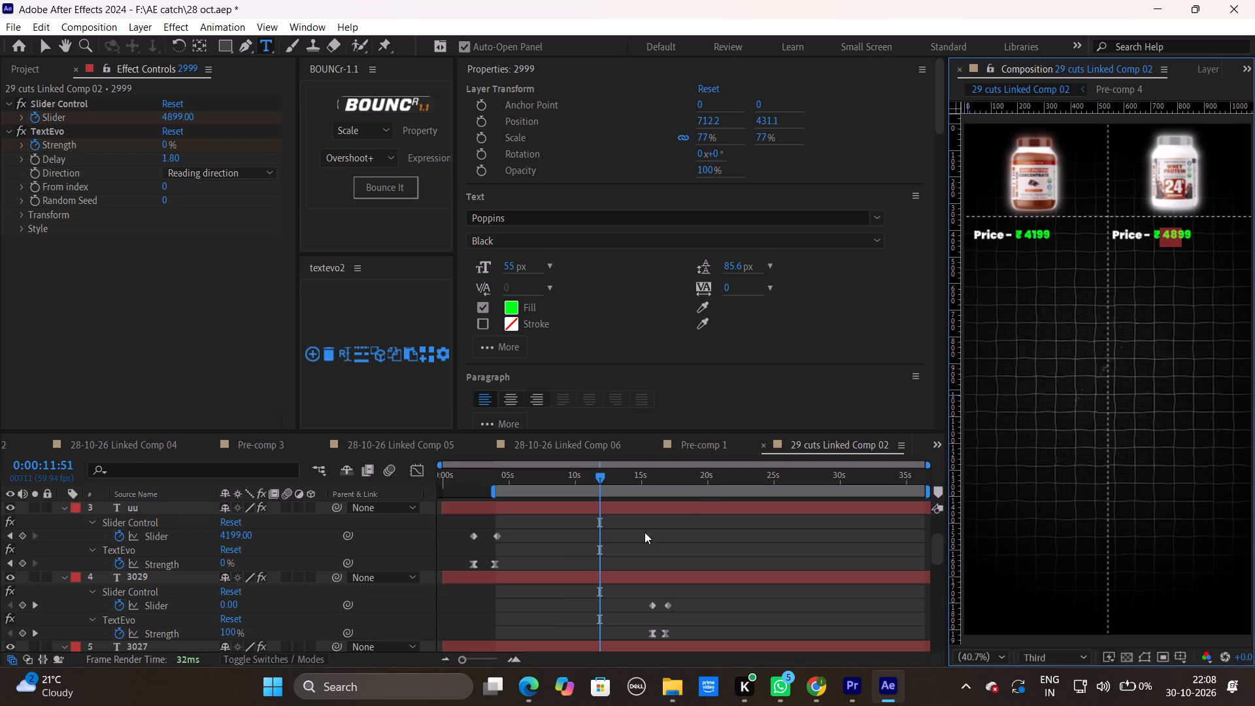
{"action": "scroll", "coordinate": [635, 546], "scroll_direction": "up", "scroll_amount": 7}
{"action": "scroll", "coordinate": [635, 546], "scroll_direction": "down", "scroll_amount": 11}
{"action": "scroll", "coordinate": [635, 546], "scroll_direction": "up", "scroll_amount": 2}
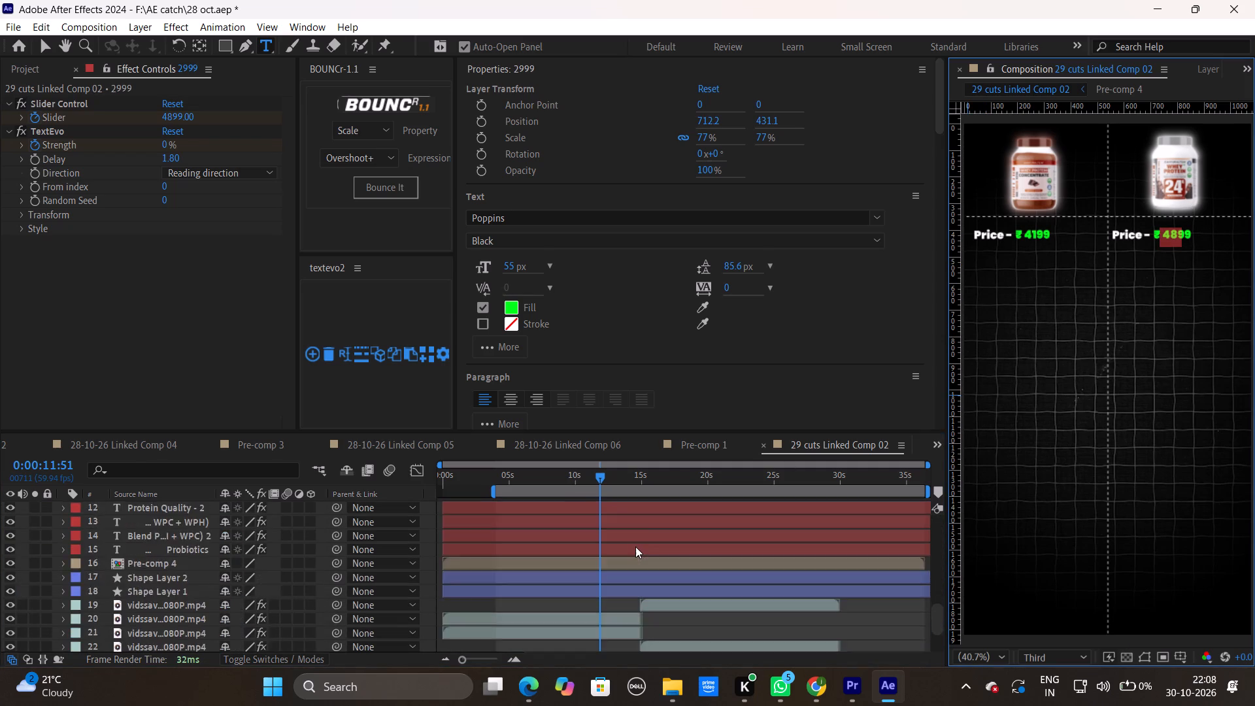
{"action": "scroll", "coordinate": [635, 546], "scroll_direction": "up", "scroll_amount": 4}
{"action": "left_click_drag", "start_coordinate": [157, 596], "coordinate": [177, 518]}
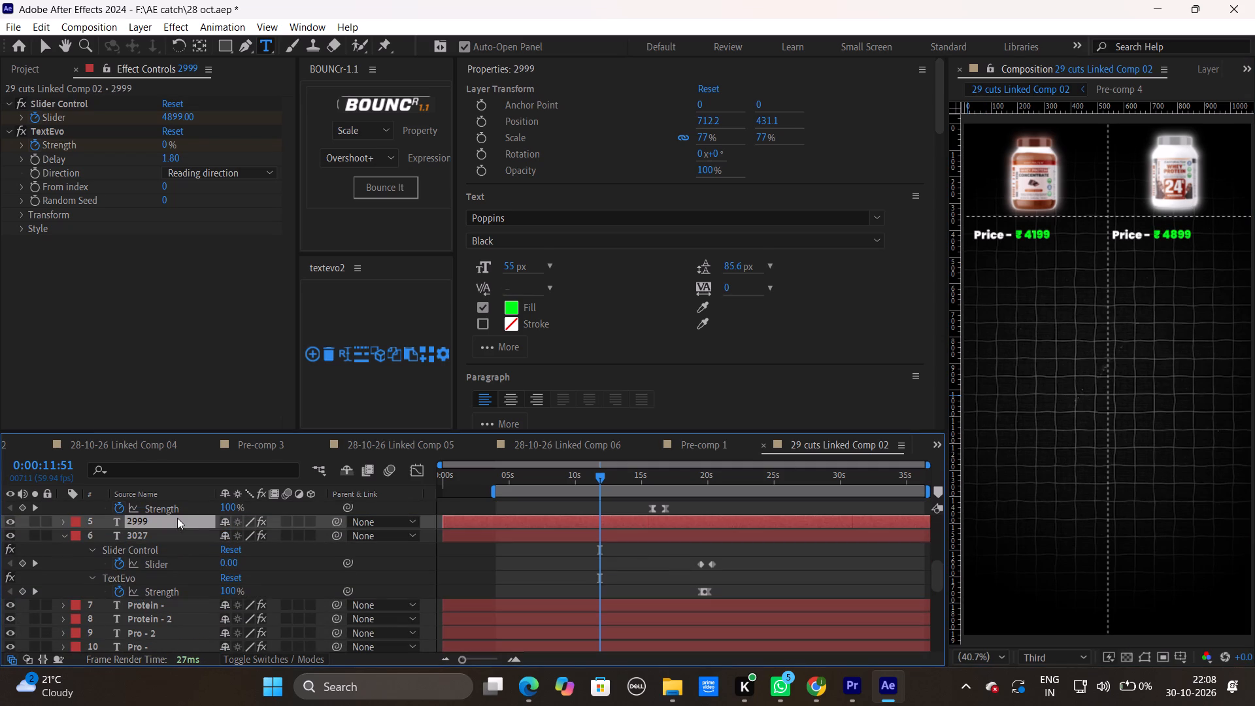
{"action": "scroll", "coordinate": [362, 537], "scroll_direction": "up", "scroll_amount": 2}
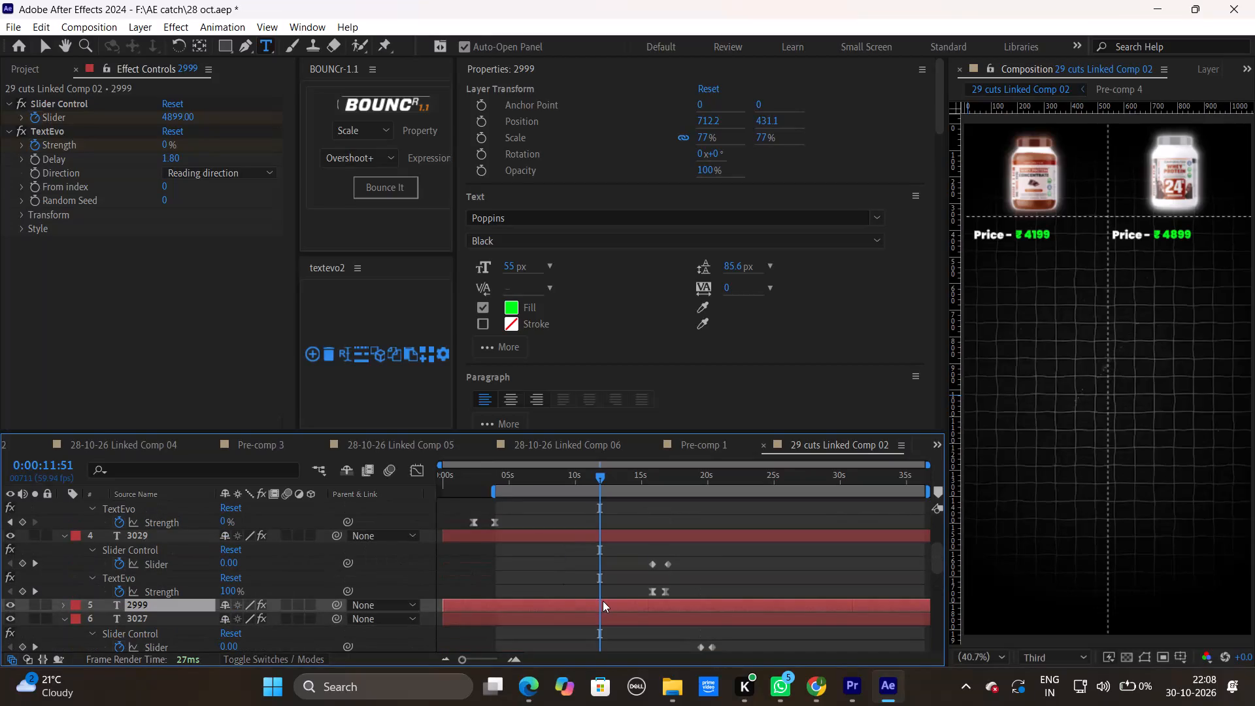
{"action": "left_click_drag", "start_coordinate": [173, 603], "coordinate": [175, 586]}
{"action": "left_click_drag", "start_coordinate": [175, 586], "coordinate": [183, 531]}
{"action": "left_click", "coordinate": [515, 537]}
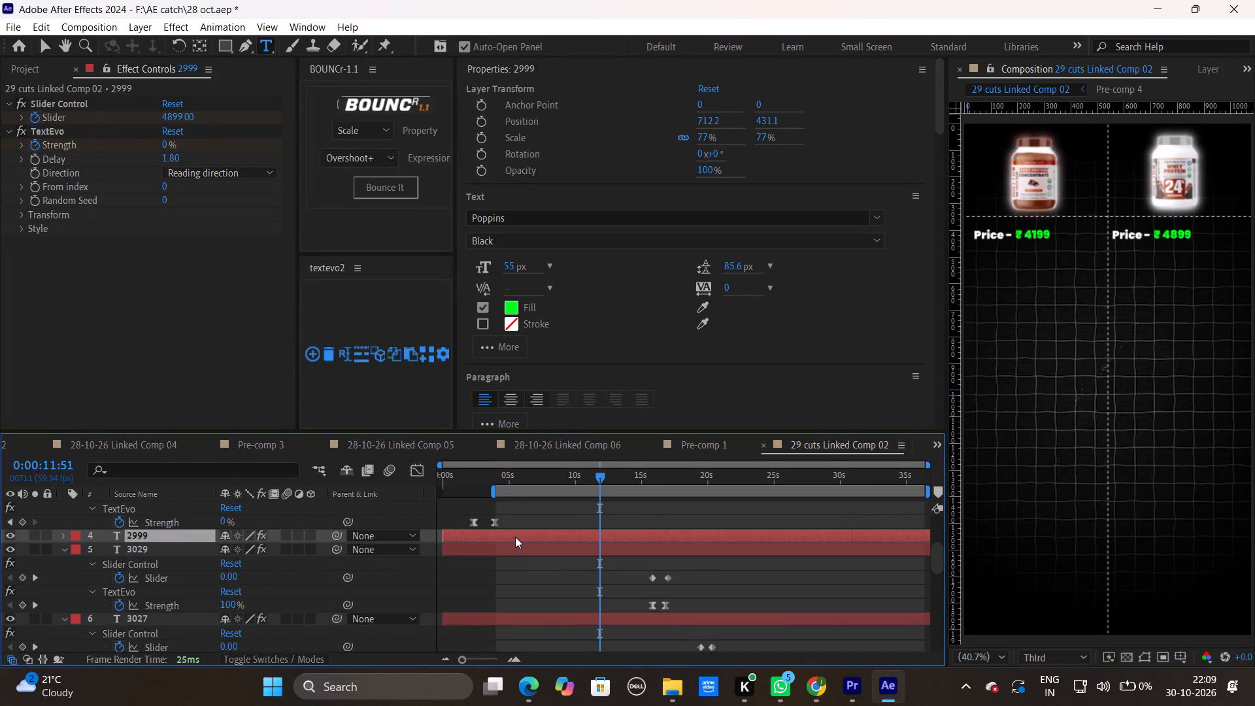
Reveal layer 2999's keyframes and shift its Slider and TextEvo Strength keyframes about 2 seconds earlier, starting near 8 seconds.
{"action": "key", "text": "u"}
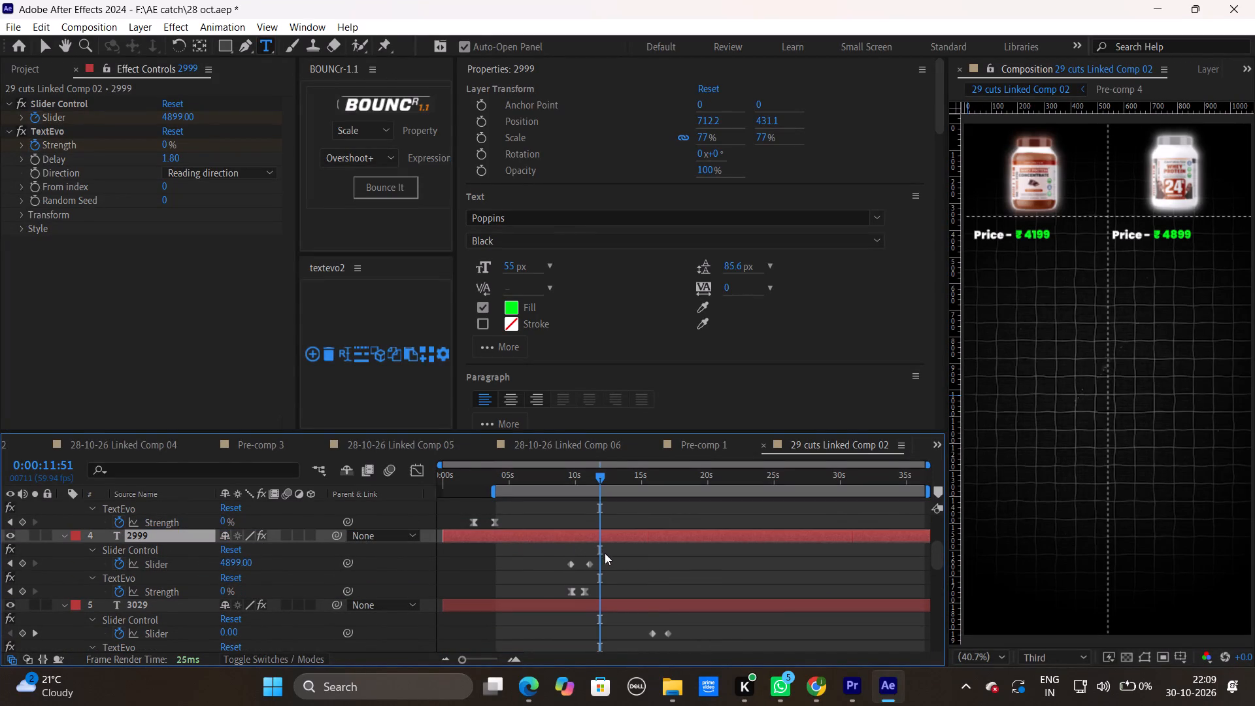
{"action": "left_click_drag", "start_coordinate": [605, 554], "coordinate": [559, 593]}
{"action": "left_click_drag", "start_coordinate": [569, 592], "coordinate": [550, 592]}
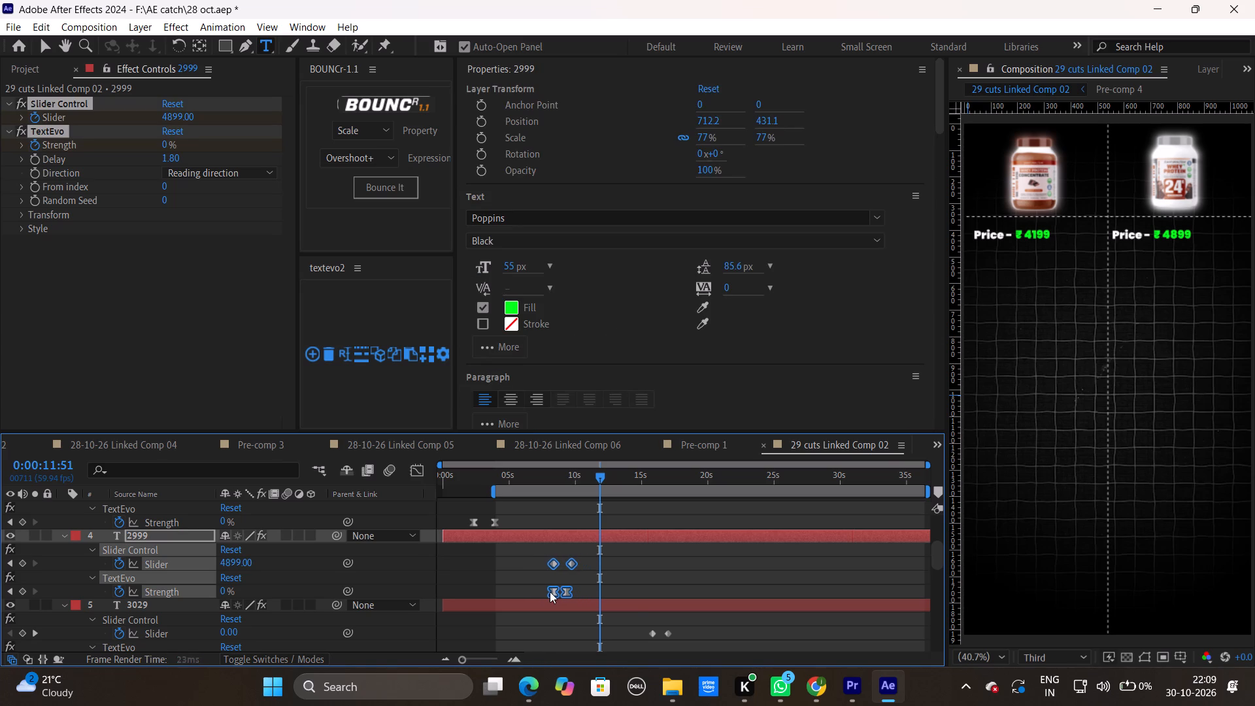
{"action": "left_click_drag", "start_coordinate": [550, 592], "coordinate": [545, 592]}
At 0:00:09:12, delete layer 2999's final Slider keyframe and set the Slider to 3499 there.
{"action": "left_click_drag", "start_coordinate": [594, 470], "coordinate": [561, 482]}
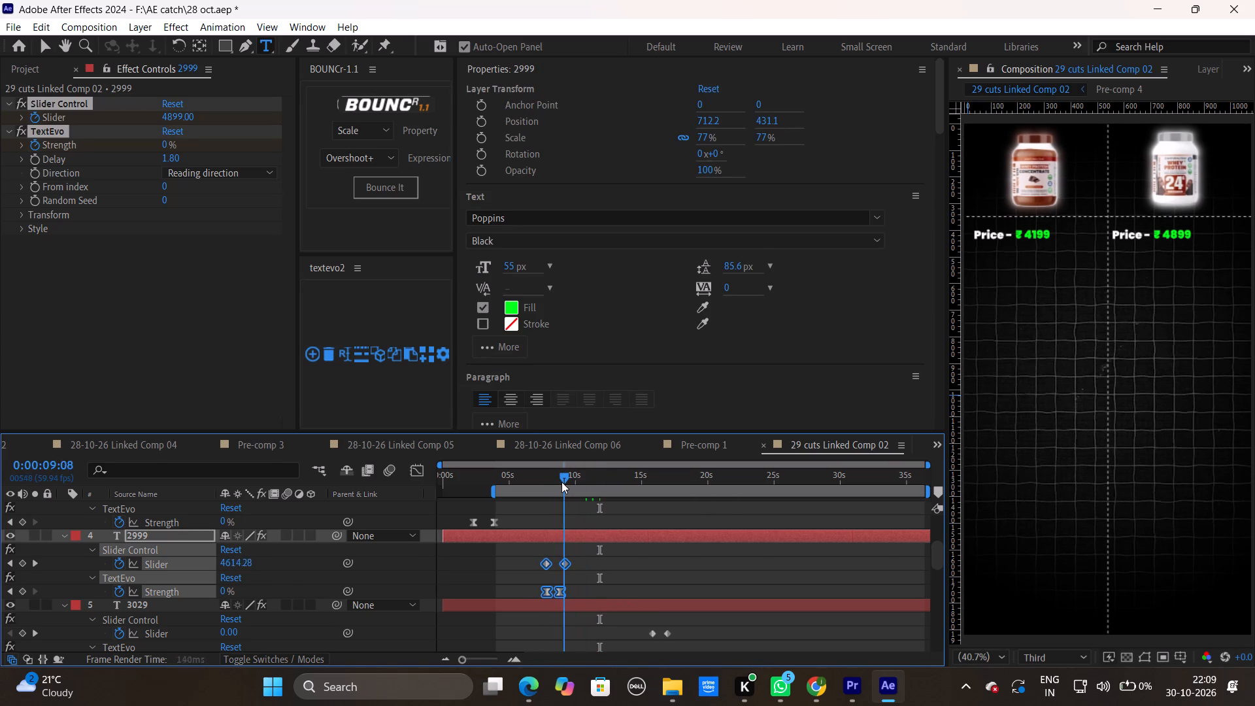
{"action": "left_click_drag", "start_coordinate": [561, 482], "coordinate": [565, 483]}
{"action": "left_click", "coordinate": [609, 551]}
{"action": "left_click", "coordinate": [563, 560]}
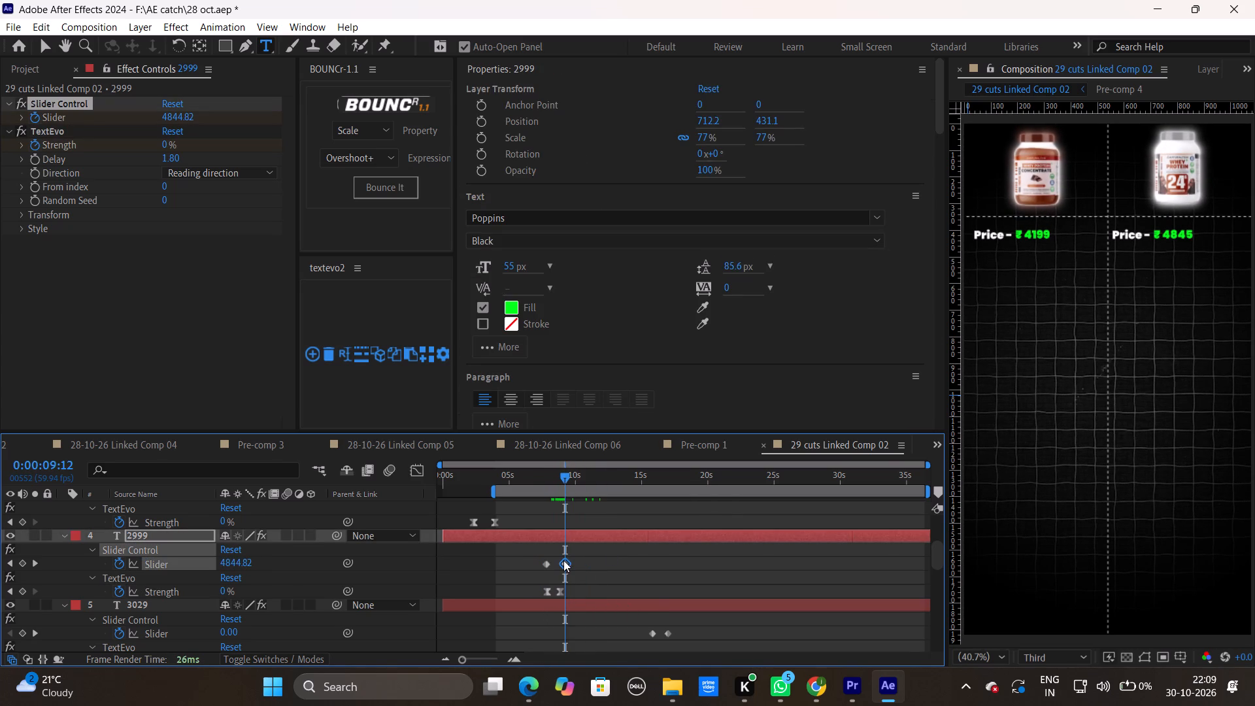
{"action": "key", "text": "Delete"}
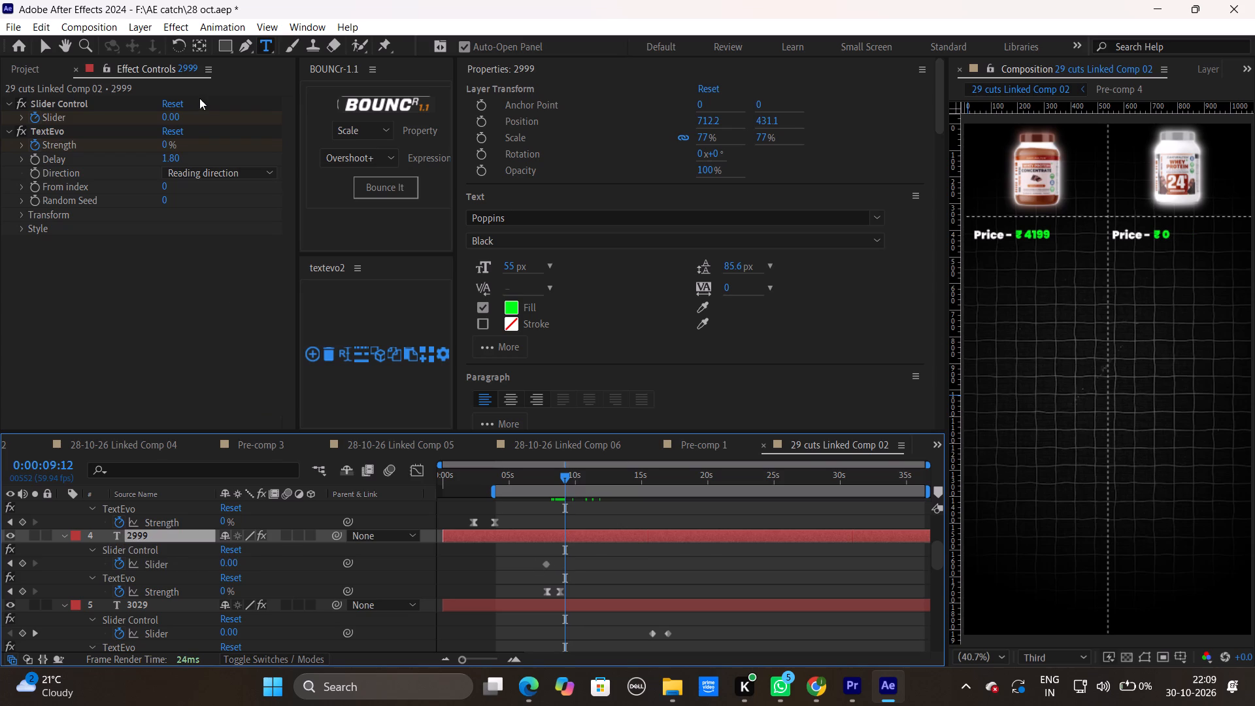
{"action": "left_click", "coordinate": [172, 114]}
{"action": "type", "text": "3499"}
{"action": "key", "text": "Return"}
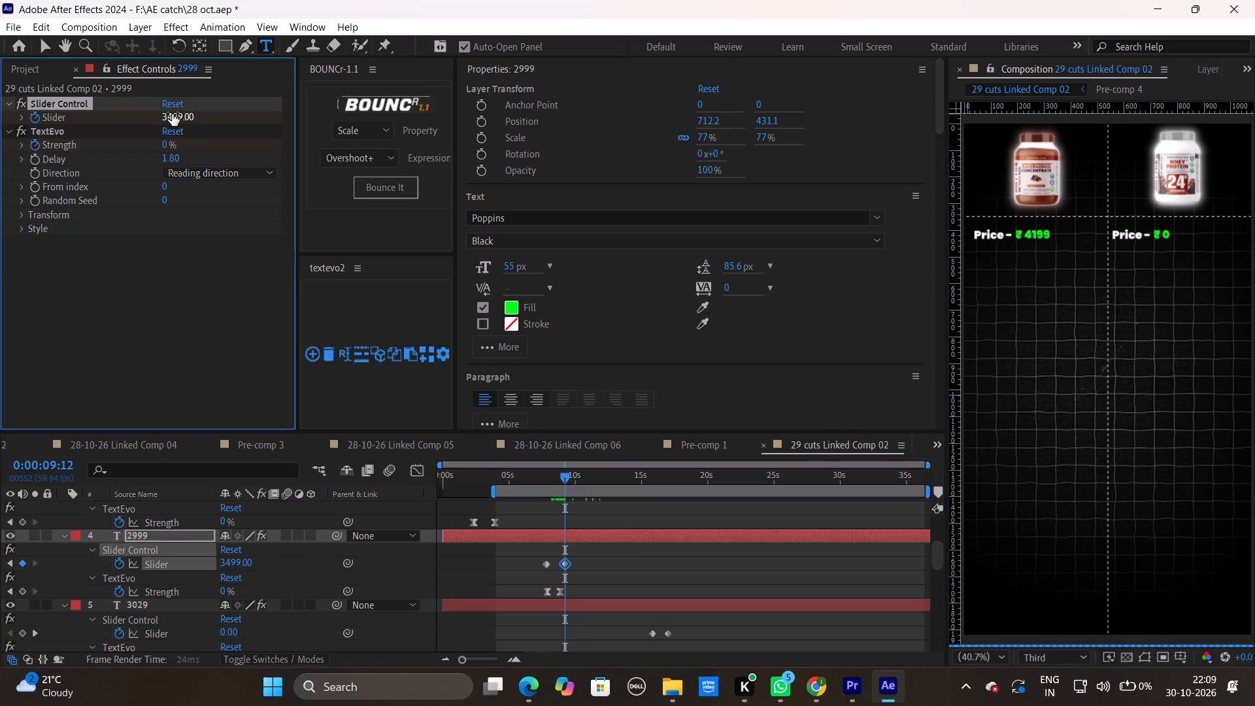
Preview briefly from 0:00:06:06, and shift all of layer 2999's Slider and Strength keyframes earlier so Strength starts at 0:00:05:59.
{"action": "left_click_drag", "start_coordinate": [546, 473], "coordinate": [524, 479]}
{"action": "key", "text": "space"}
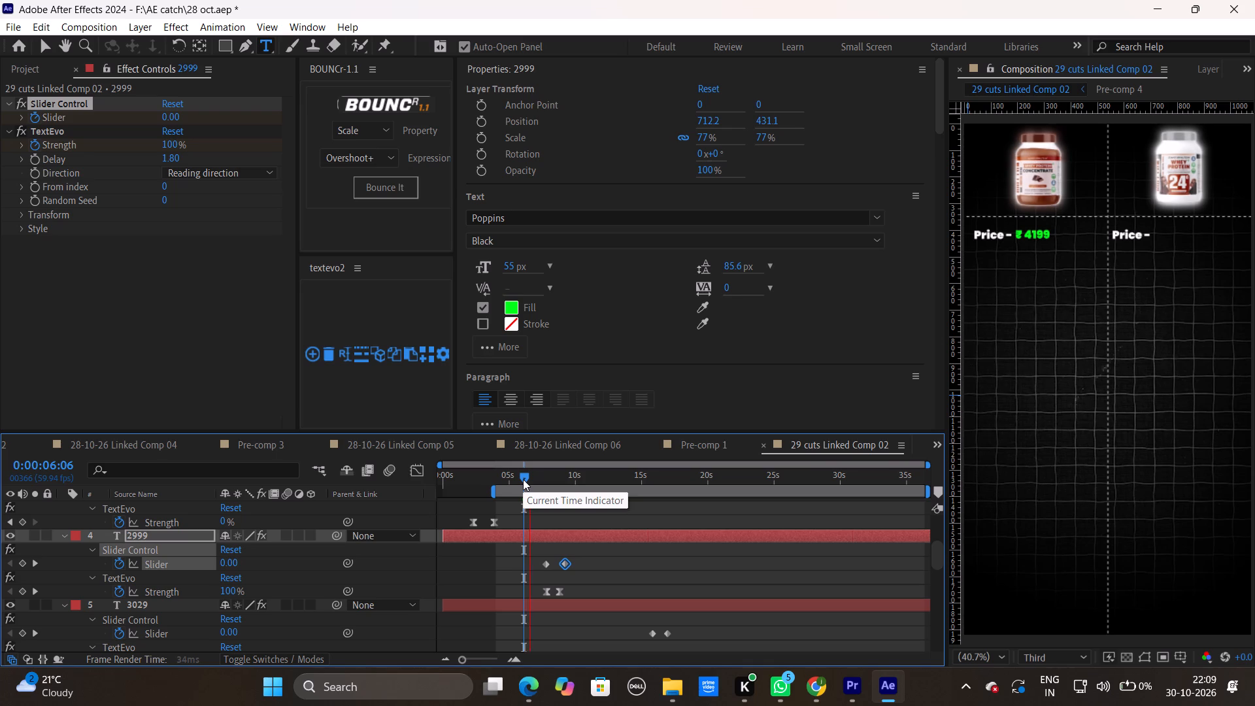
{"action": "key", "text": "space"}
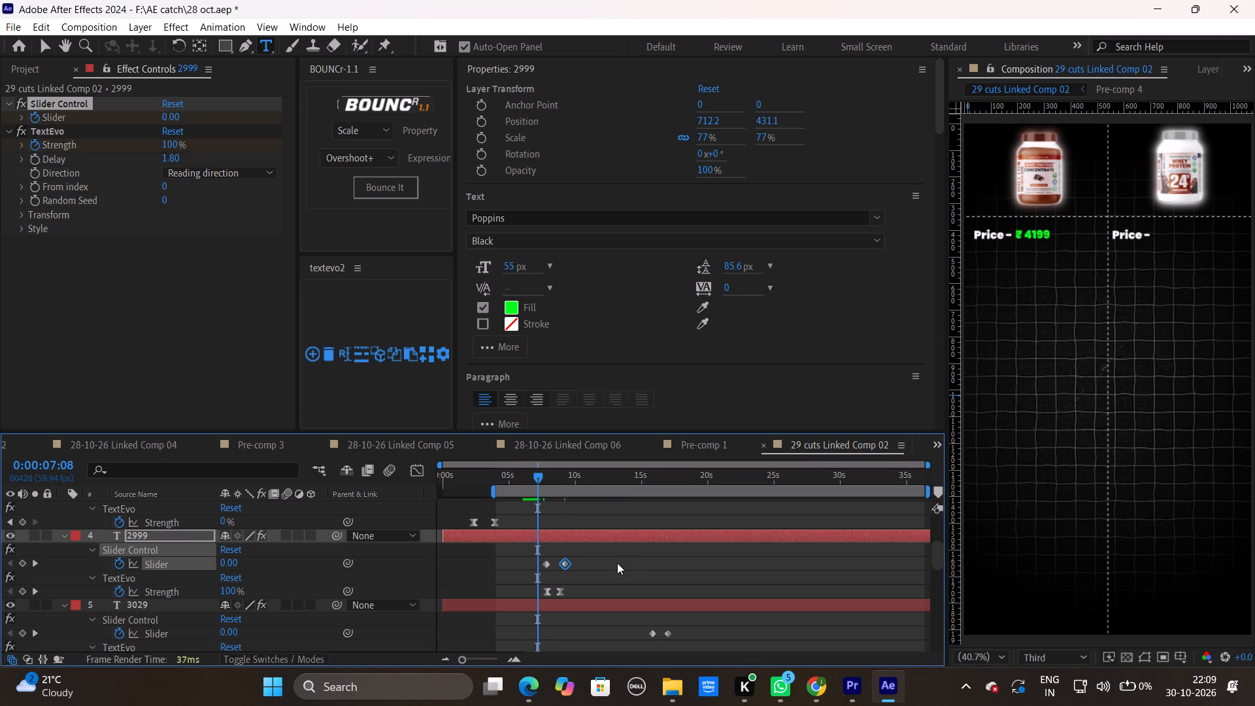
{"action": "left_click_drag", "start_coordinate": [601, 552], "coordinate": [524, 603]}
{"action": "left_click_drag", "start_coordinate": [546, 597], "coordinate": [521, 597]}
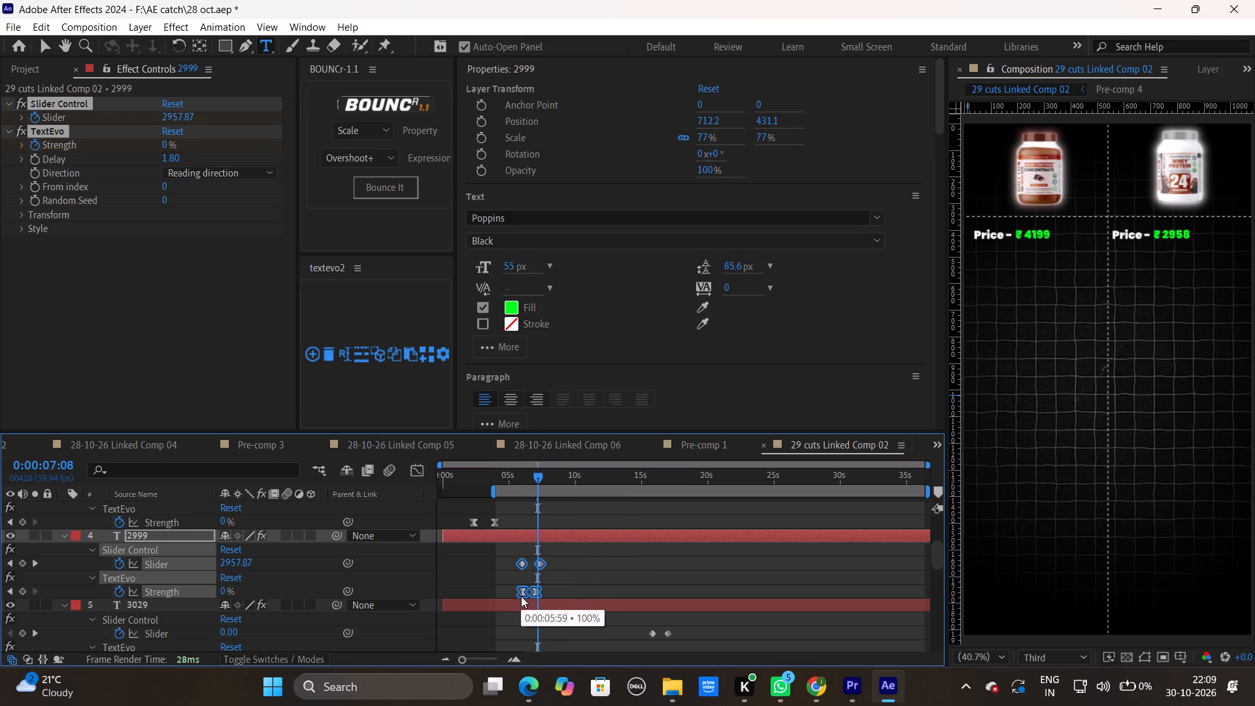
Replay the second jar's price animation several times between 0:00:05:41 and about 10 seconds to check its timing.
{"action": "left_click_drag", "start_coordinate": [539, 479], "coordinate": [519, 479]}
{"action": "key", "text": "space"}
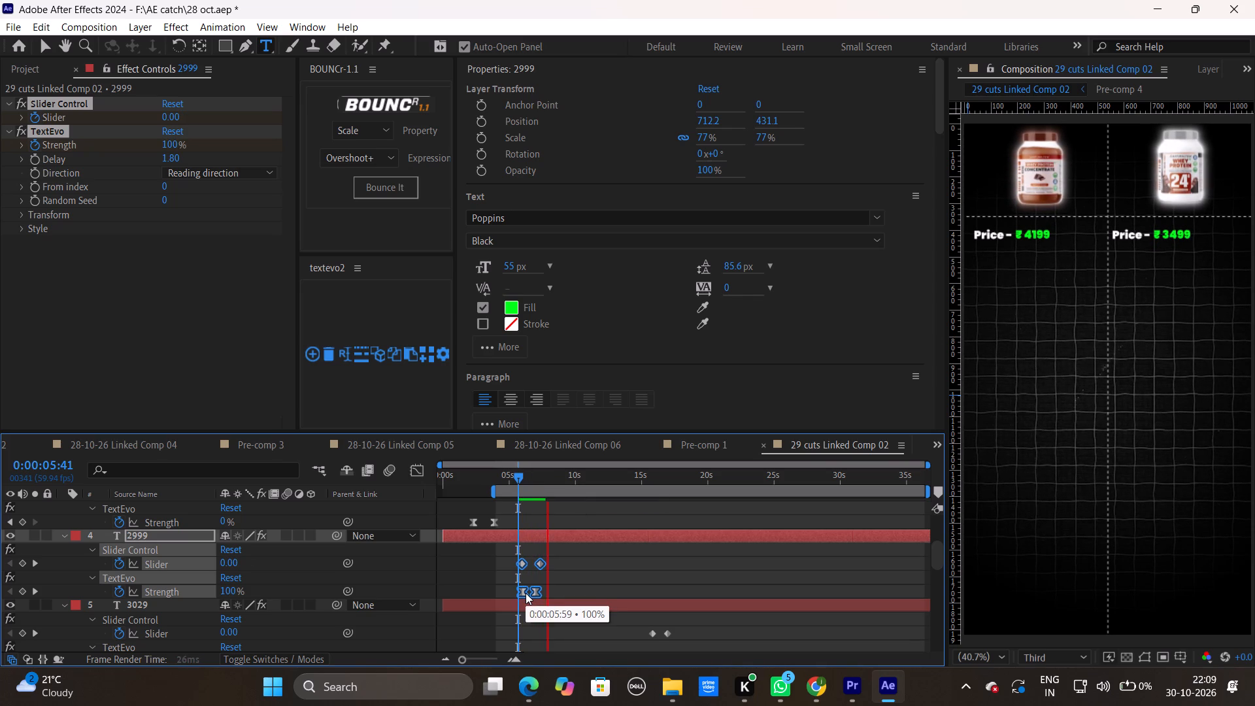
{"action": "key", "text": "space"}
{"action": "left_click_drag", "start_coordinate": [546, 475], "coordinate": [529, 480]}
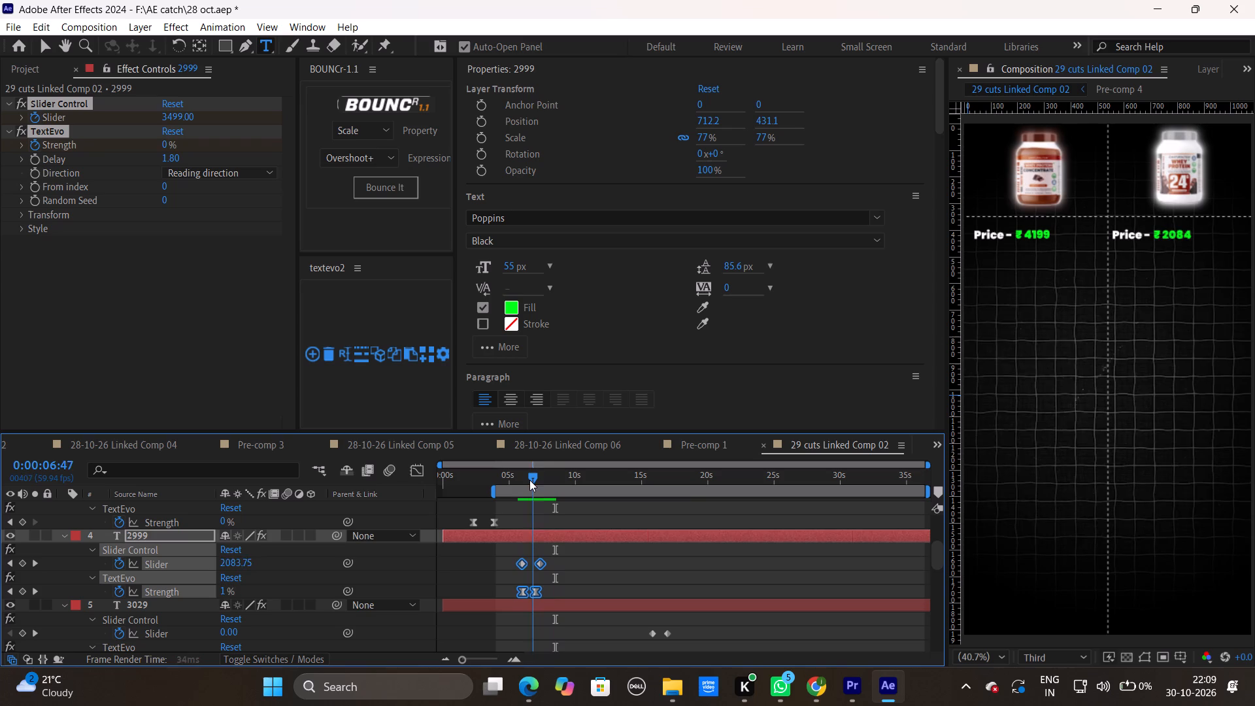
{"action": "left_click_drag", "start_coordinate": [529, 480], "coordinate": [520, 482]}
{"action": "key", "text": "space"}
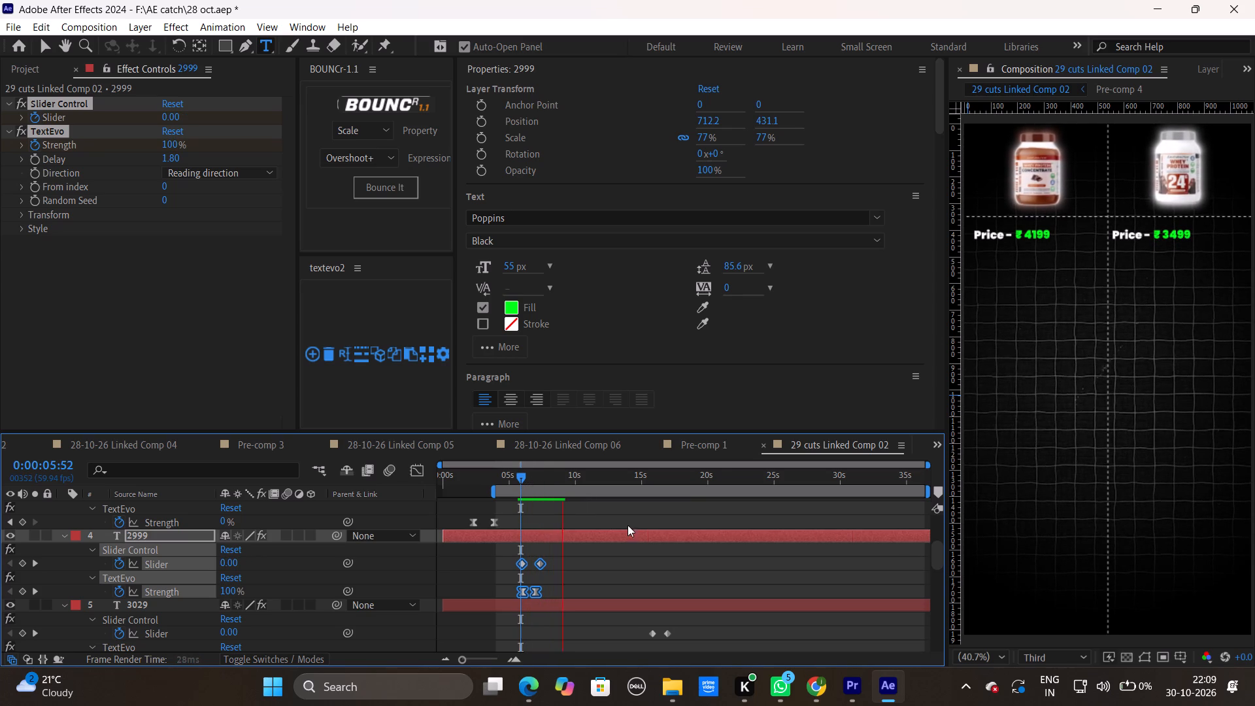
{"action": "key", "text": "space"}
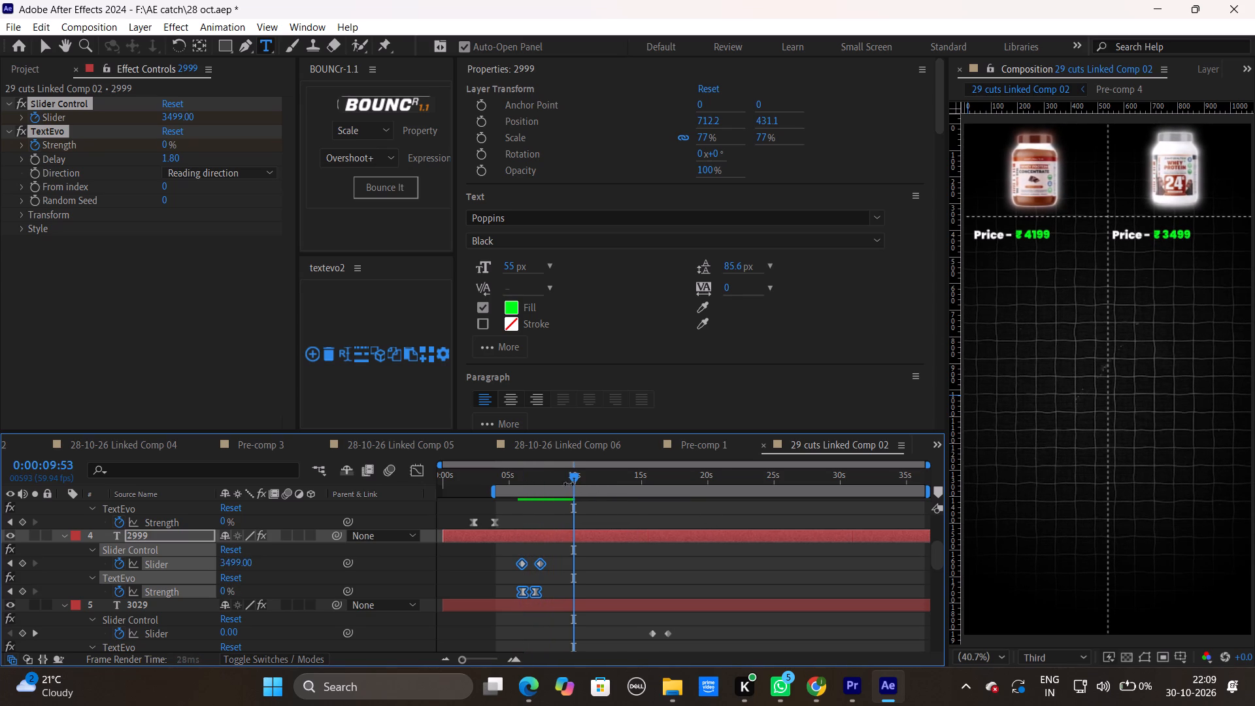
{"action": "left_click_drag", "start_coordinate": [569, 480], "coordinate": [531, 494]}
{"action": "key", "text": "space"}
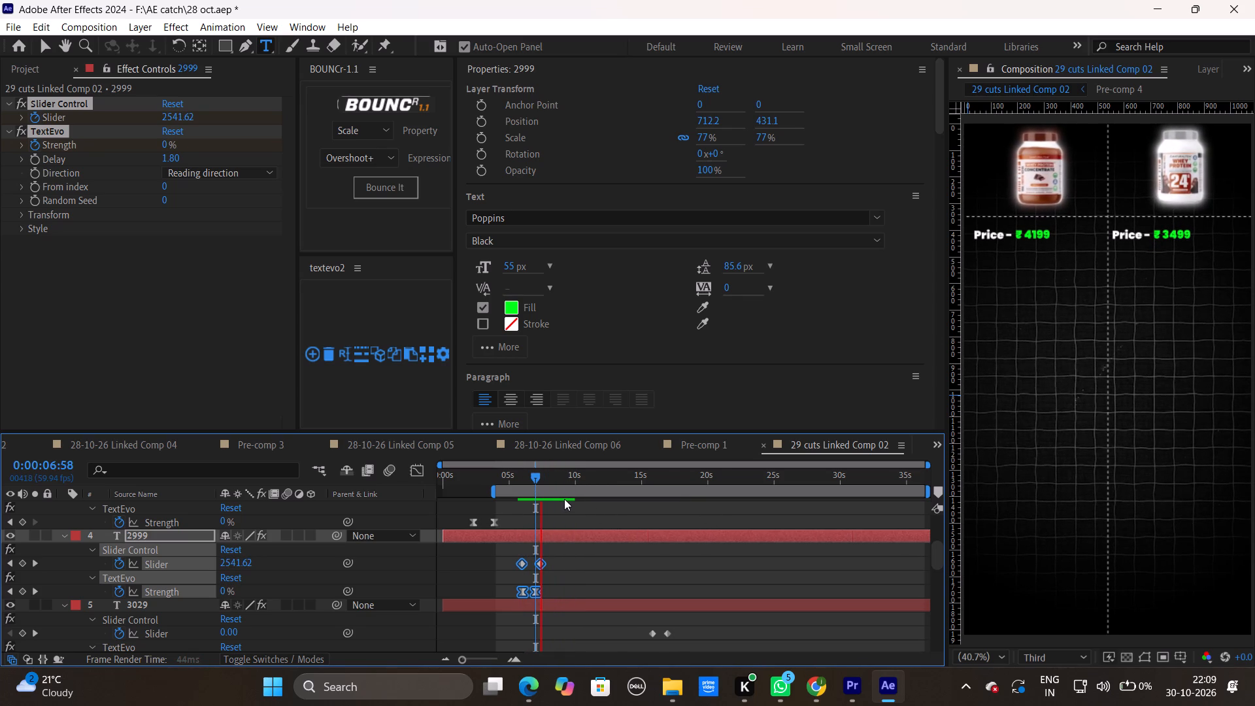
{"action": "key", "text": "space"}
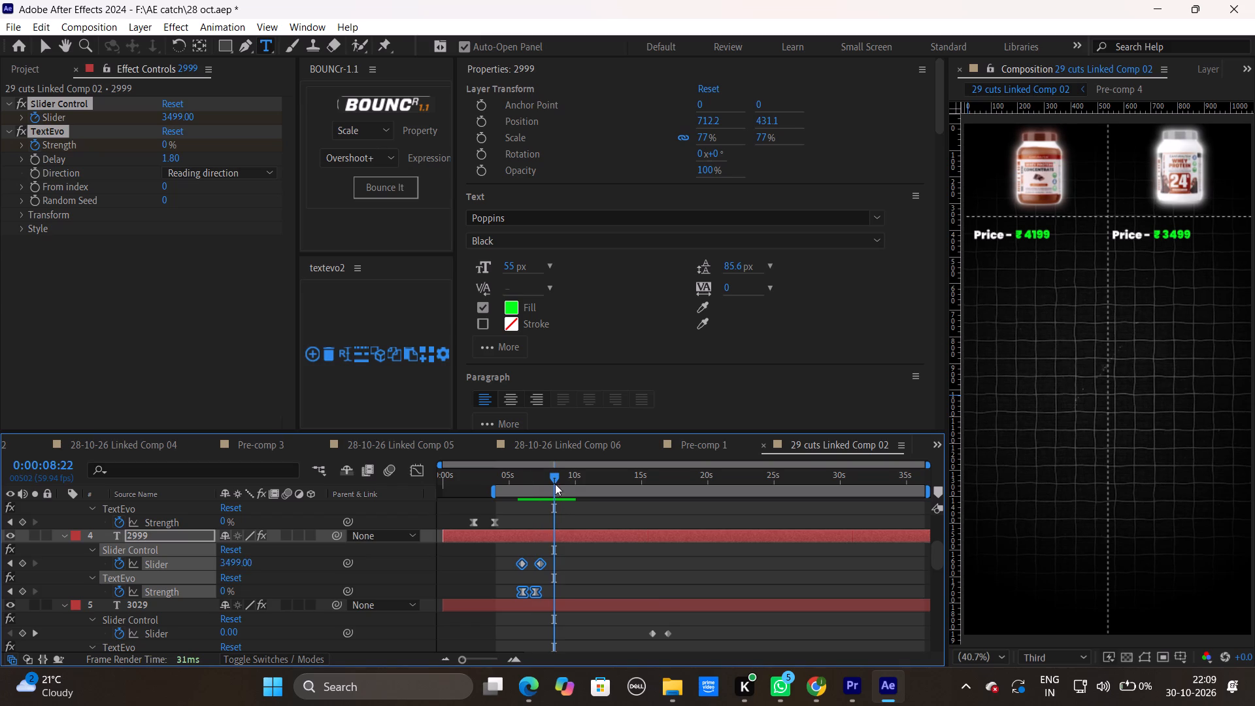
Move the Protein - and Protein - 2 layers up the layer stack, placing them directly below layer 2999 and above 3029.
{"action": "left_click", "coordinate": [550, 483]}
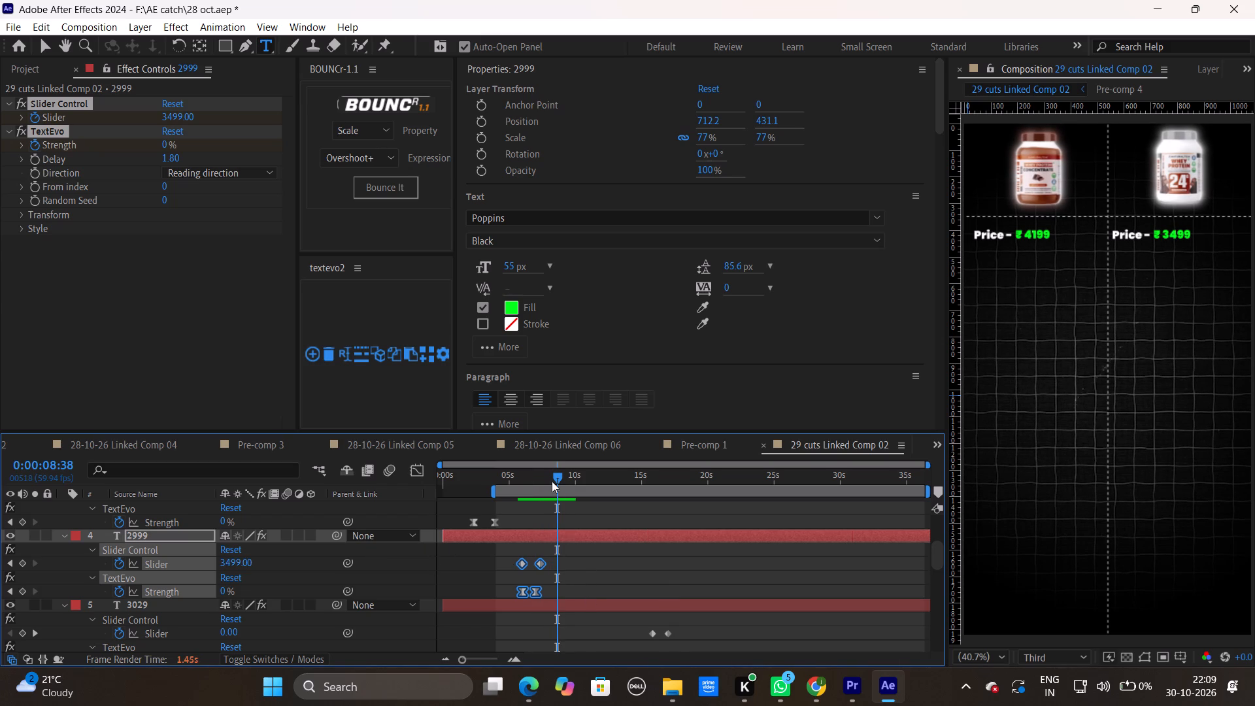
{"action": "scroll", "coordinate": [585, 566], "scroll_direction": "down", "scroll_amount": 2}
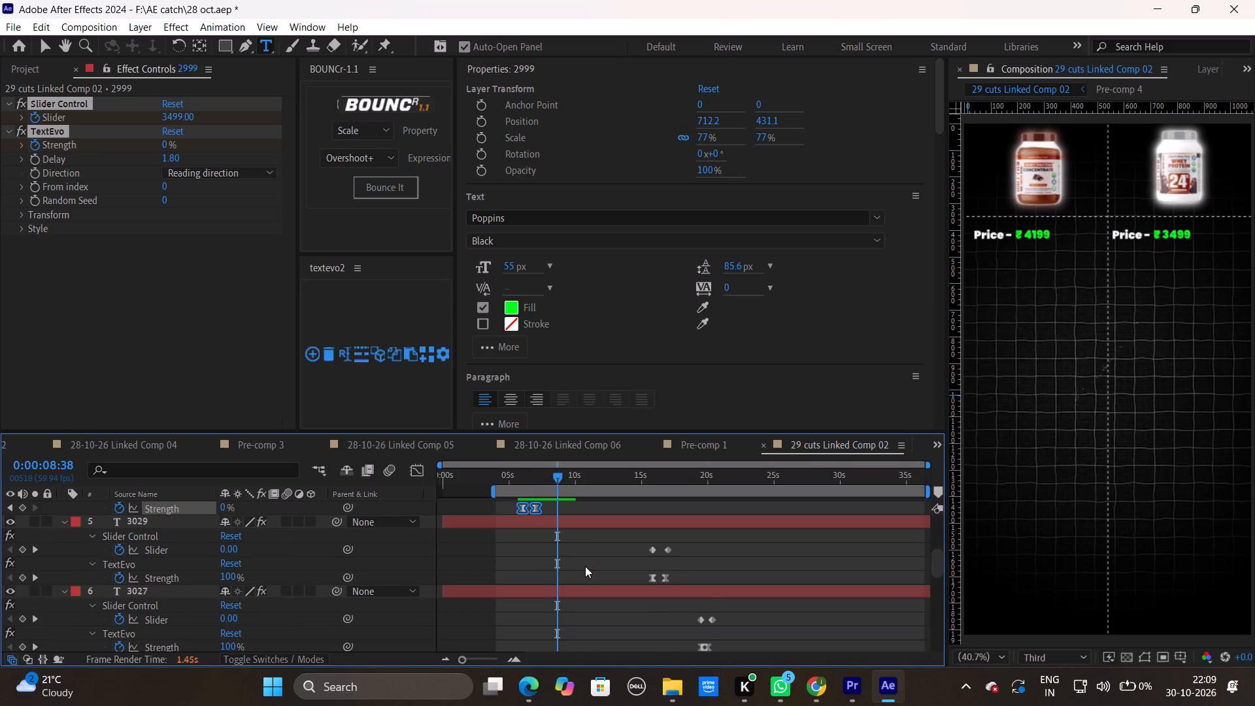
{"action": "scroll", "coordinate": [585, 566], "scroll_direction": "down", "scroll_amount": 1}
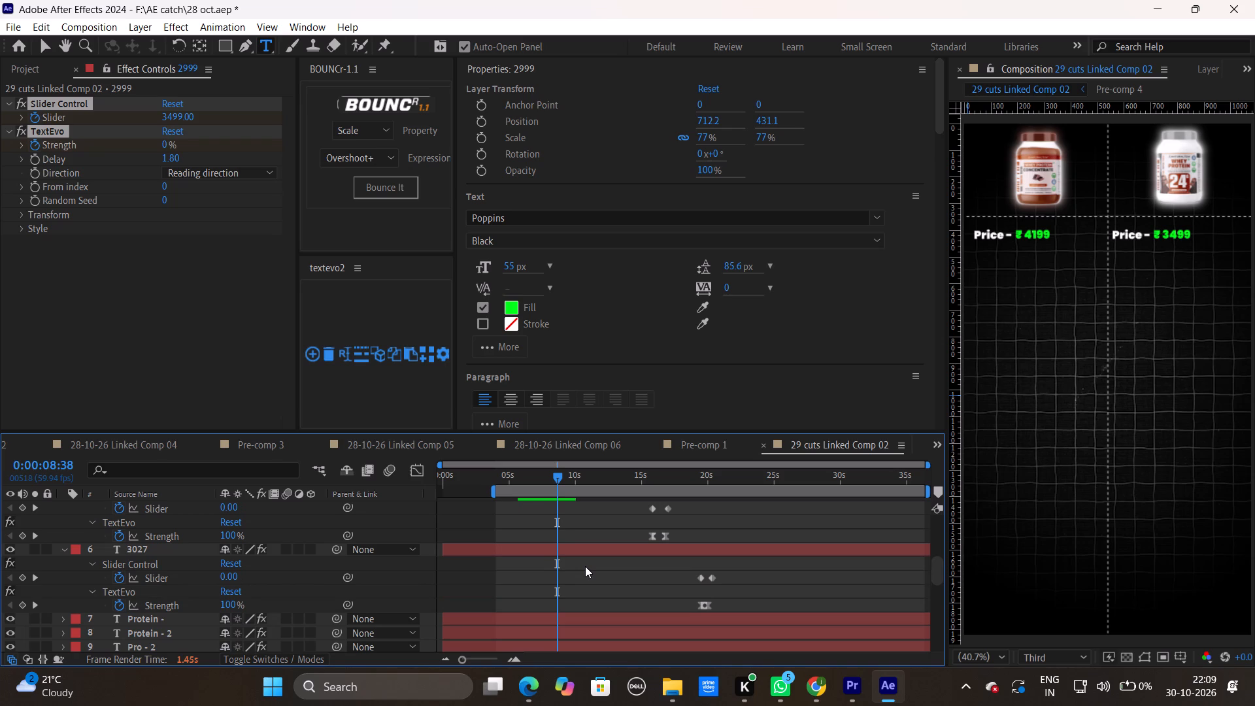
{"action": "scroll", "coordinate": [585, 566], "scroll_direction": "down", "scroll_amount": 1}
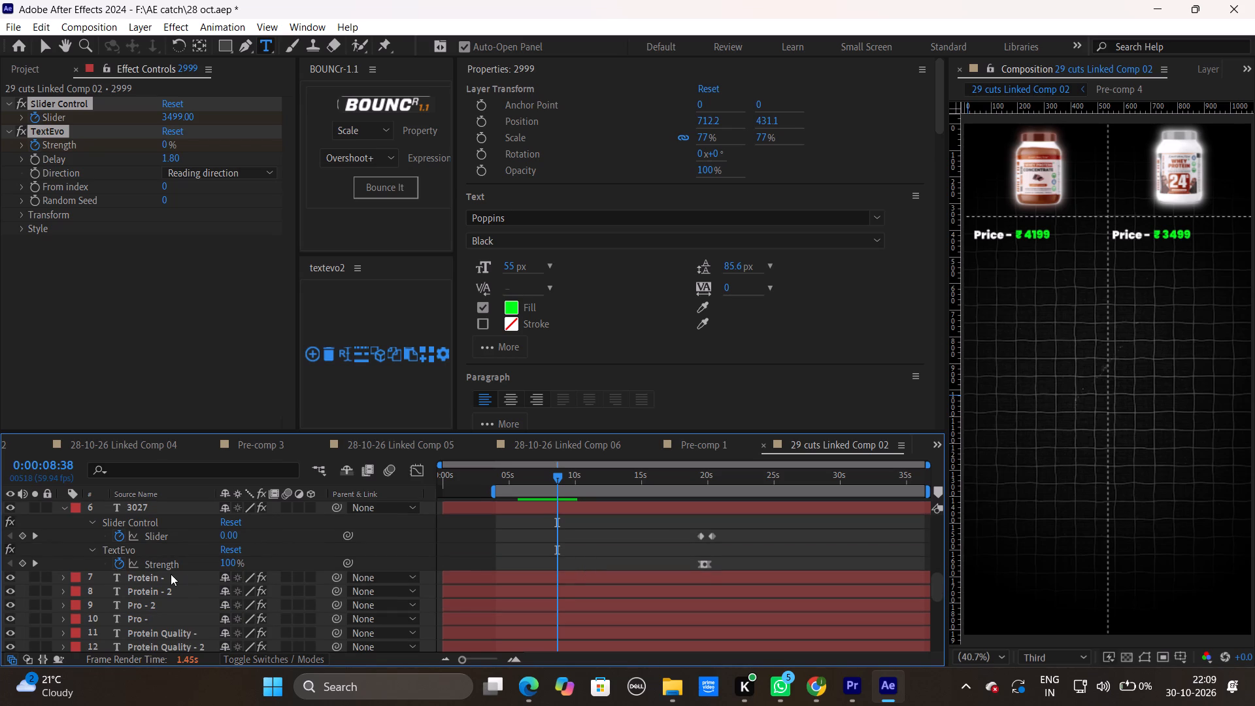
{"action": "left_click", "coordinate": [164, 576], "text": "ctrl"}
{"action": "left_click", "coordinate": [163, 589], "text": "ctrl"}
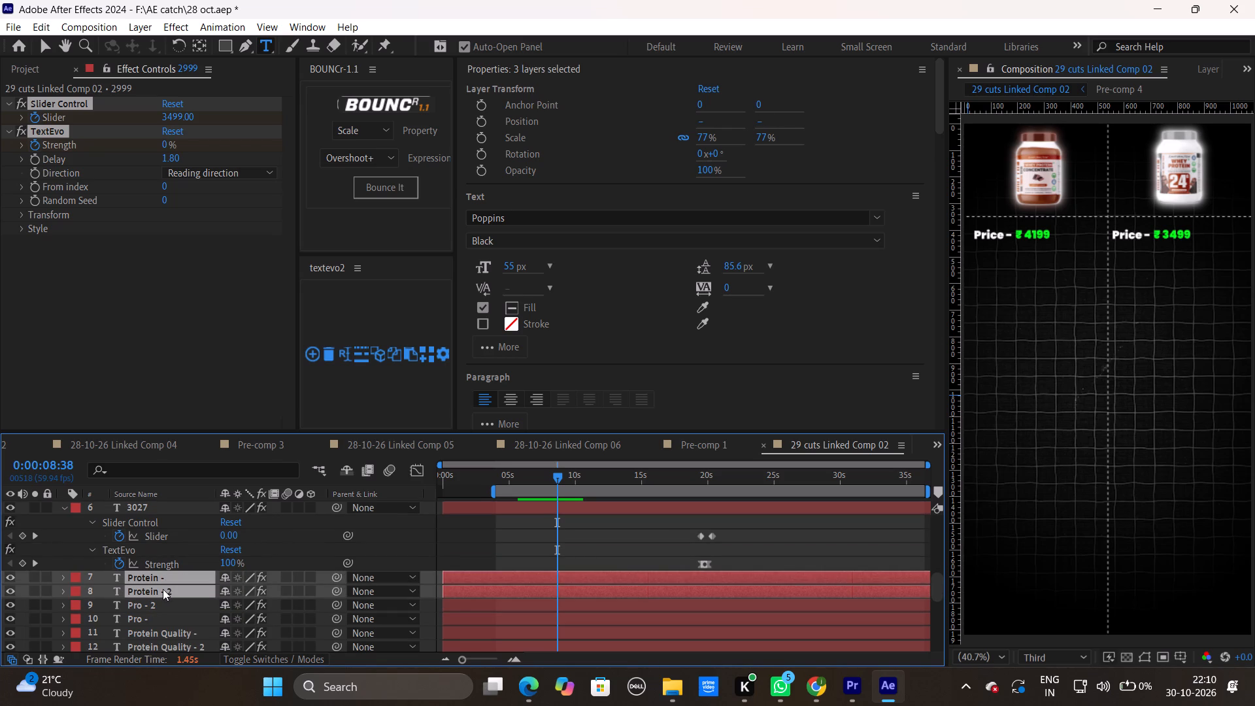
{"action": "left_click_drag", "start_coordinate": [165, 594], "coordinate": [168, 553]}
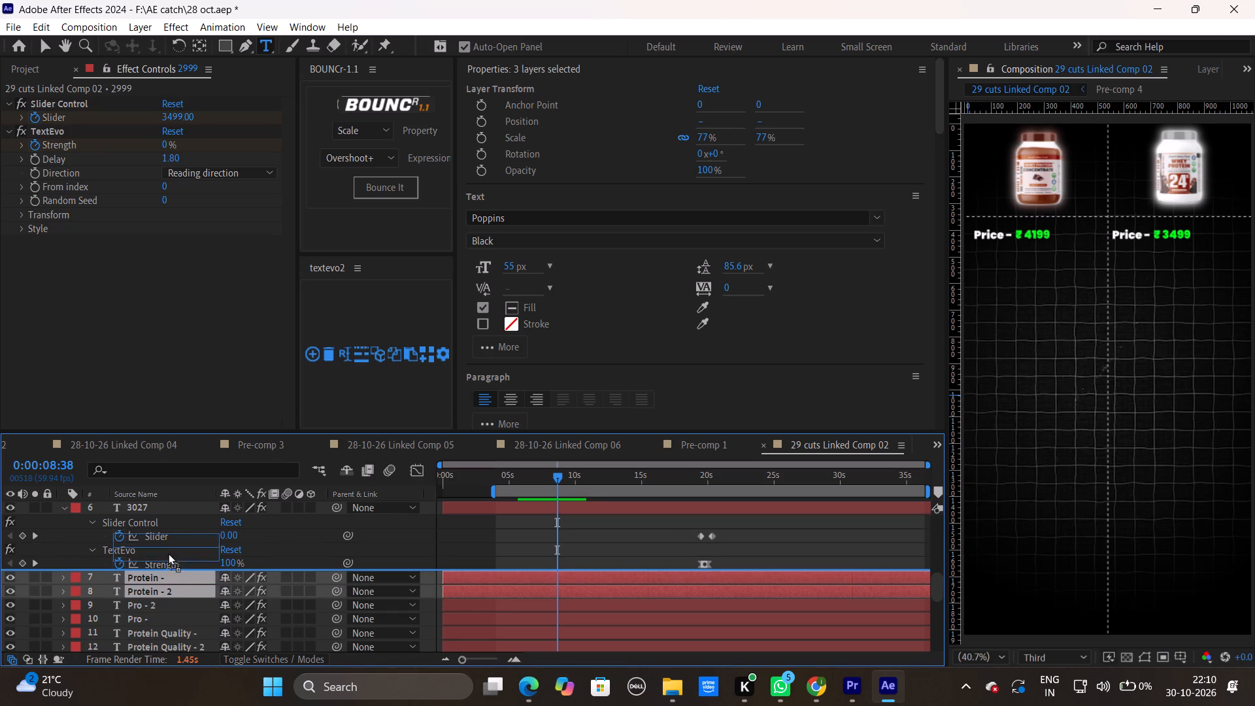
{"action": "left_click_drag", "start_coordinate": [168, 553], "coordinate": [162, 579]}
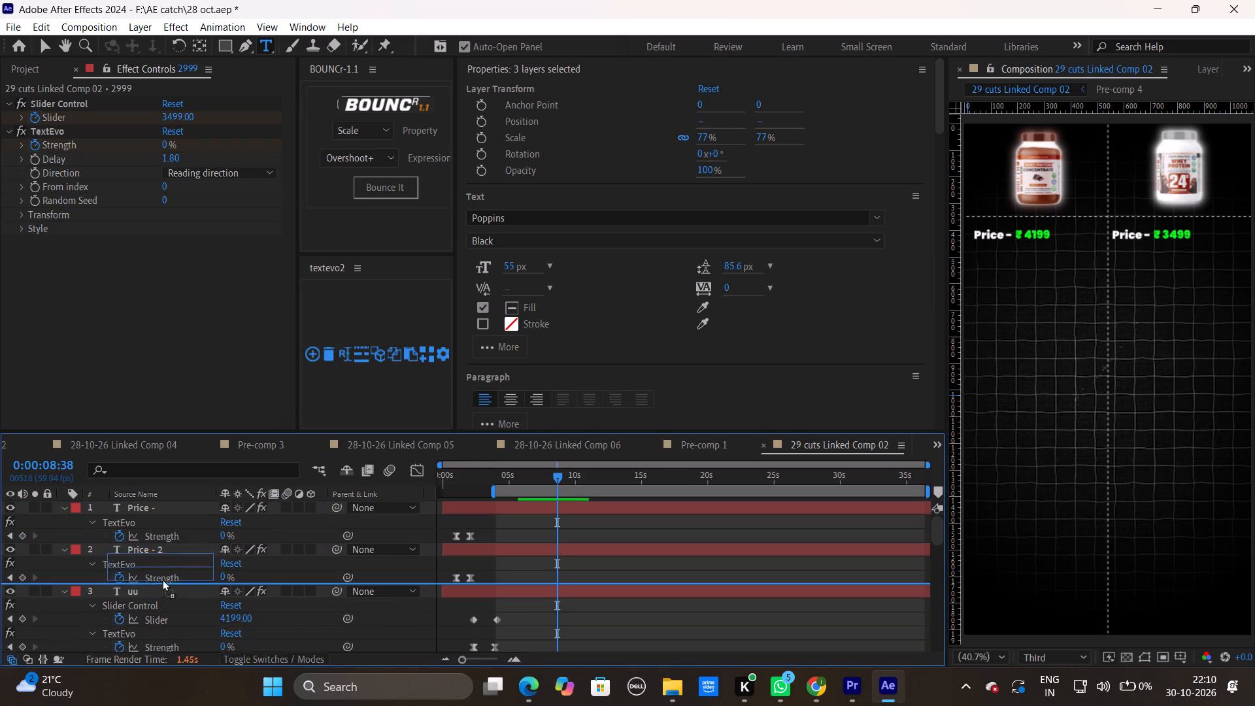
{"action": "left_click_drag", "start_coordinate": [162, 579], "coordinate": [172, 524]}
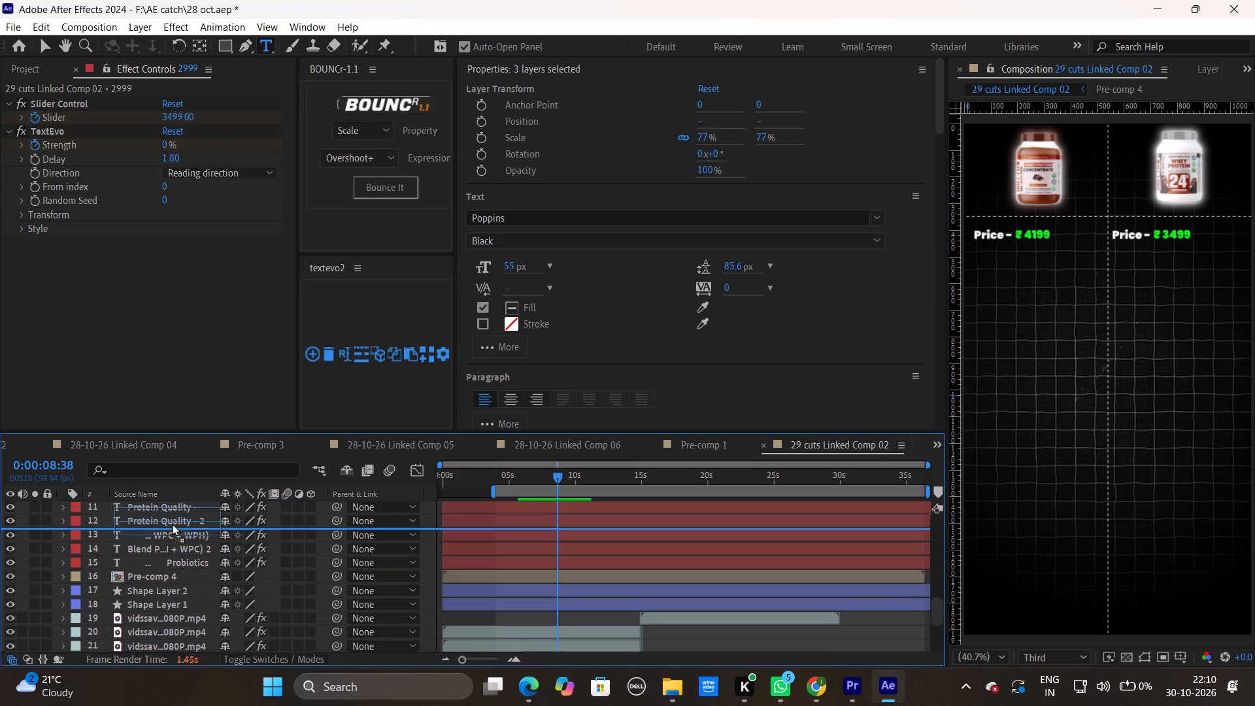
{"action": "left_click_drag", "start_coordinate": [172, 524], "coordinate": [175, 559]}
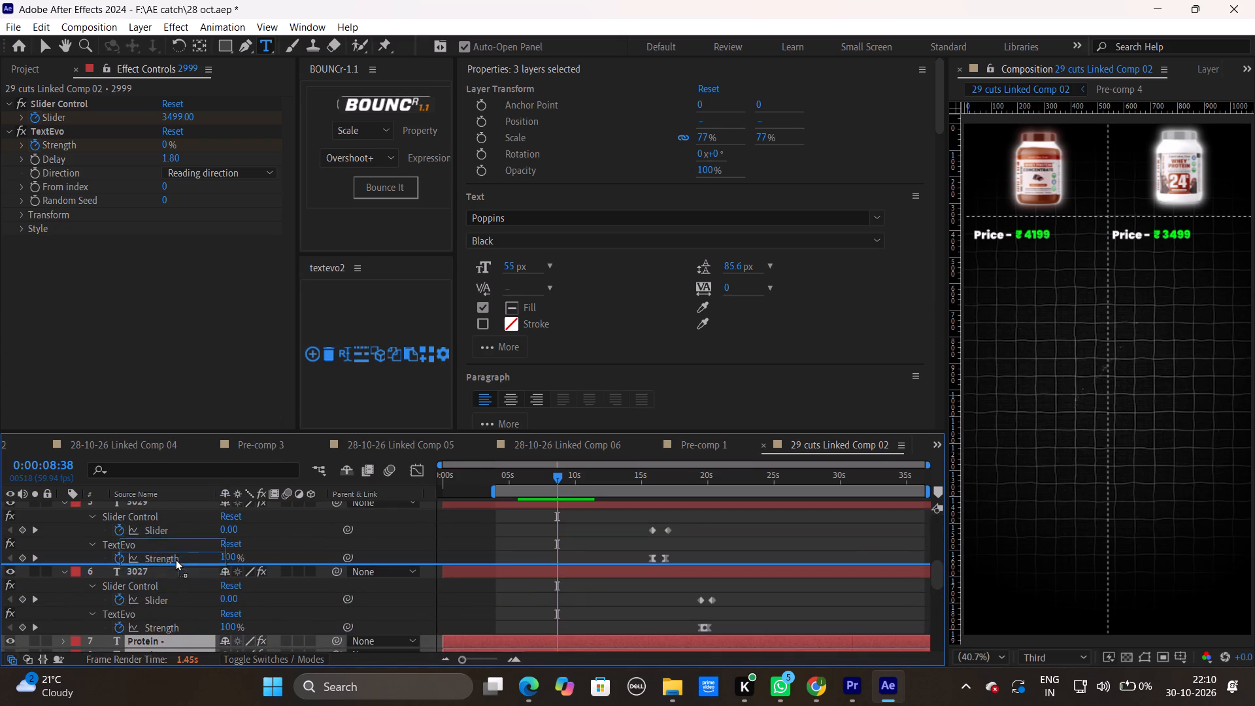
{"action": "left_click_drag", "start_coordinate": [175, 559], "coordinate": [208, 514]}
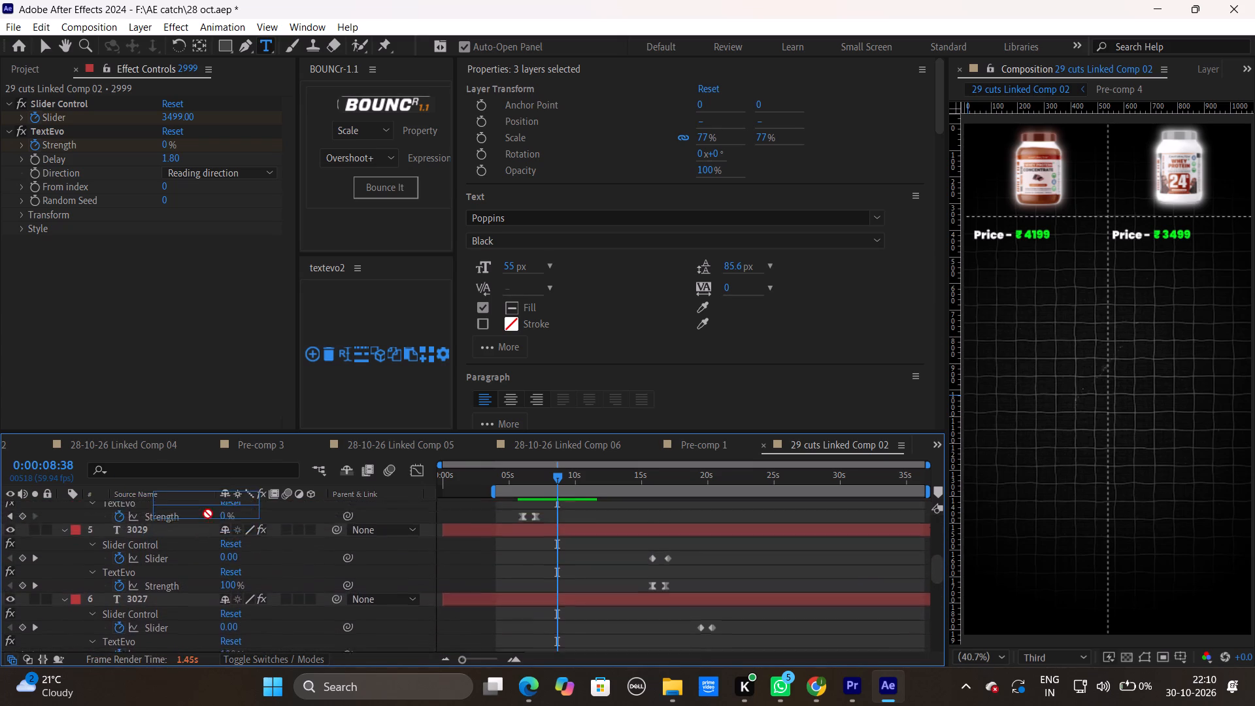
{"action": "left_click_drag", "start_coordinate": [208, 514], "coordinate": [190, 542]}
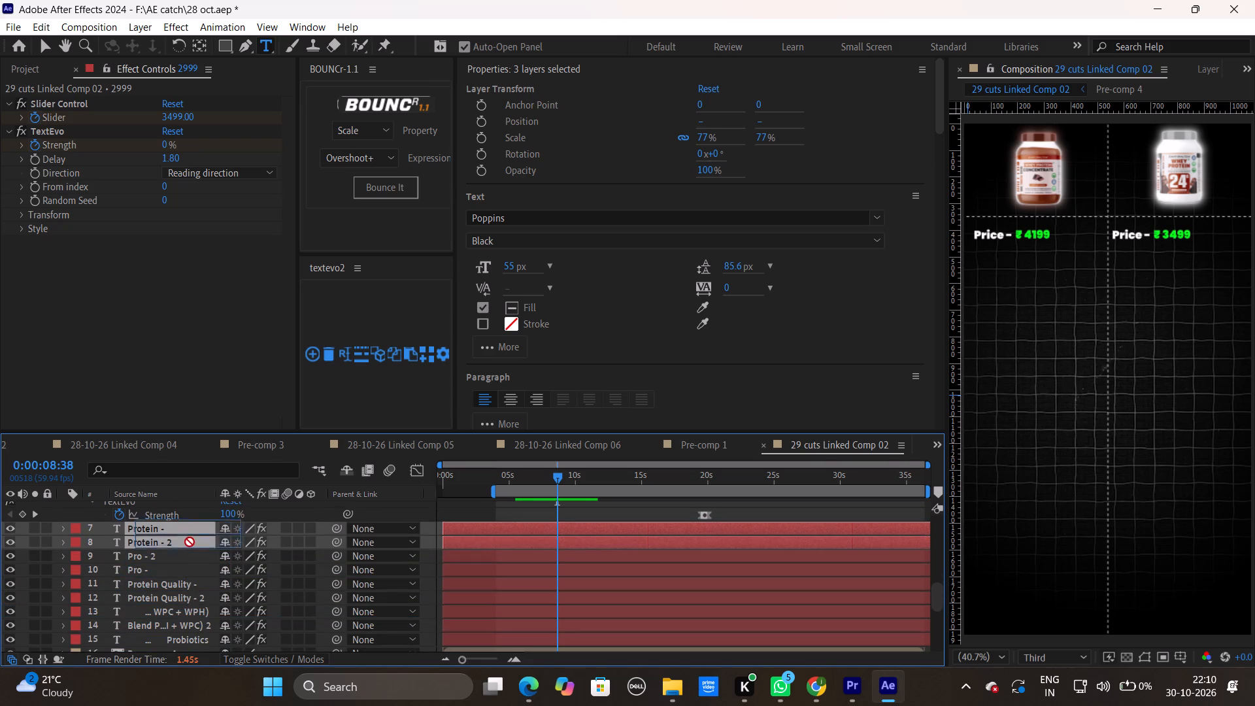
{"action": "left_click_drag", "start_coordinate": [190, 542], "coordinate": [199, 514]}
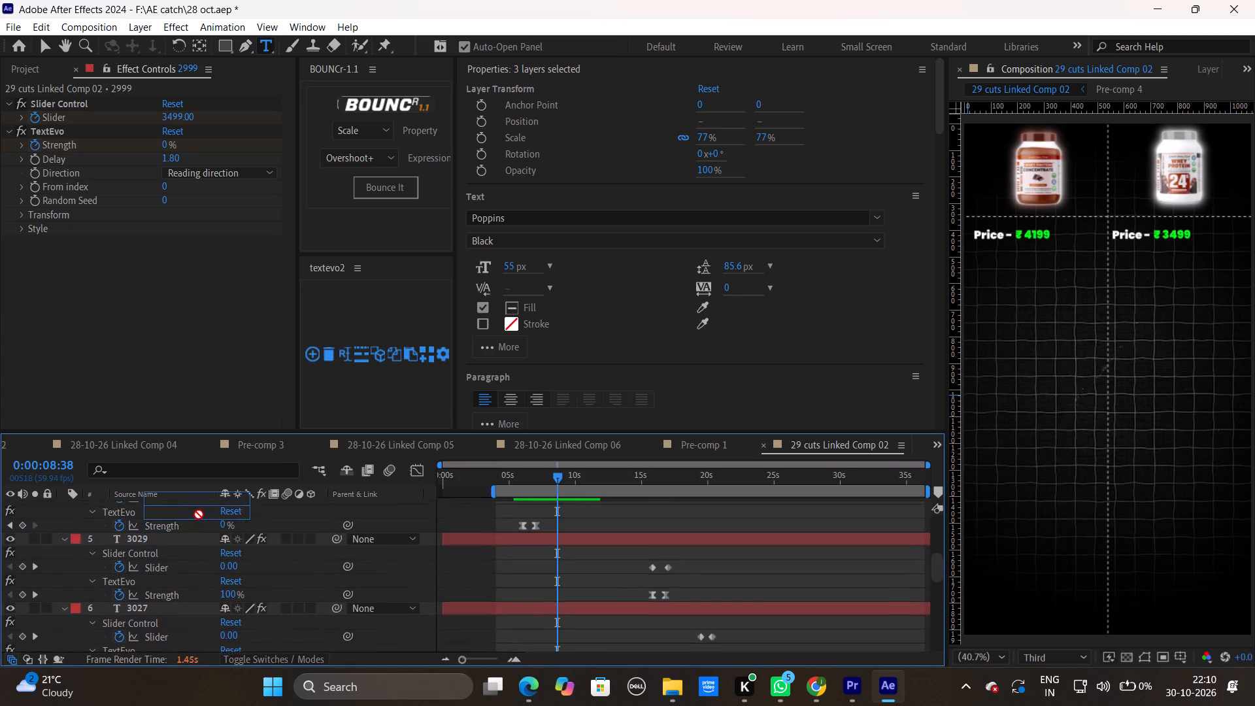
{"action": "left_click_drag", "start_coordinate": [199, 514], "coordinate": [206, 526]}
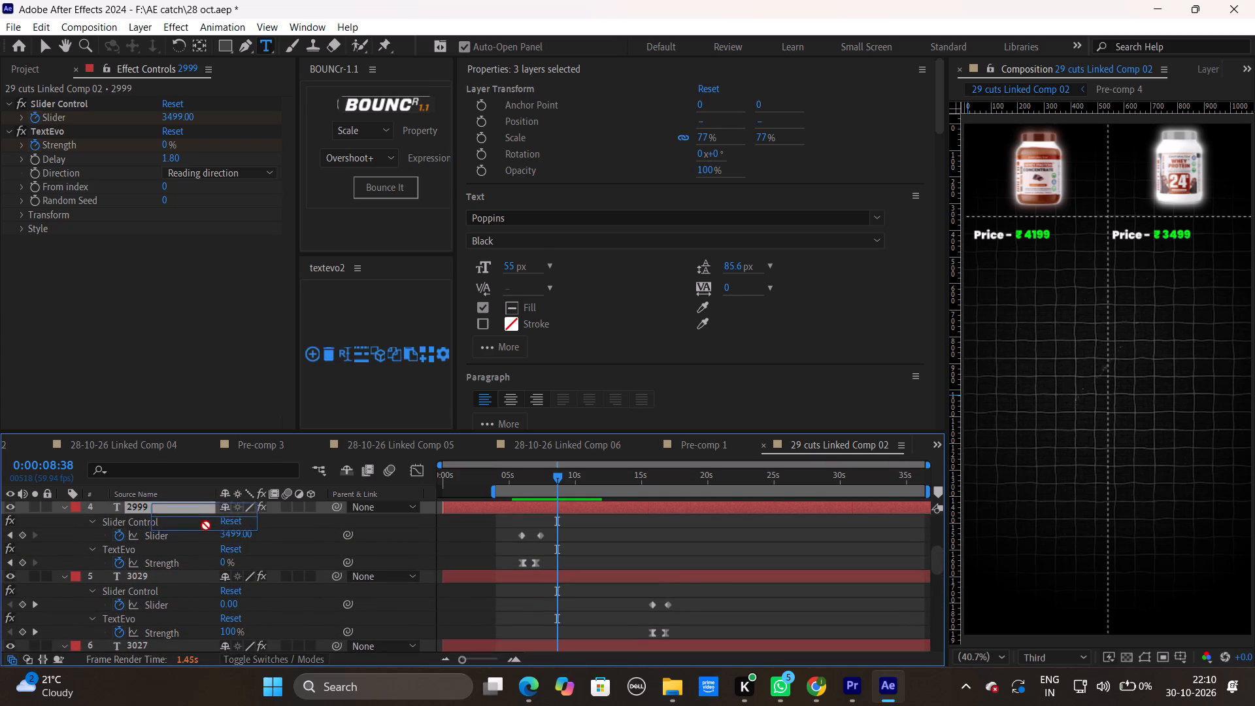
{"action": "left_click_drag", "start_coordinate": [206, 526], "coordinate": [178, 590]}
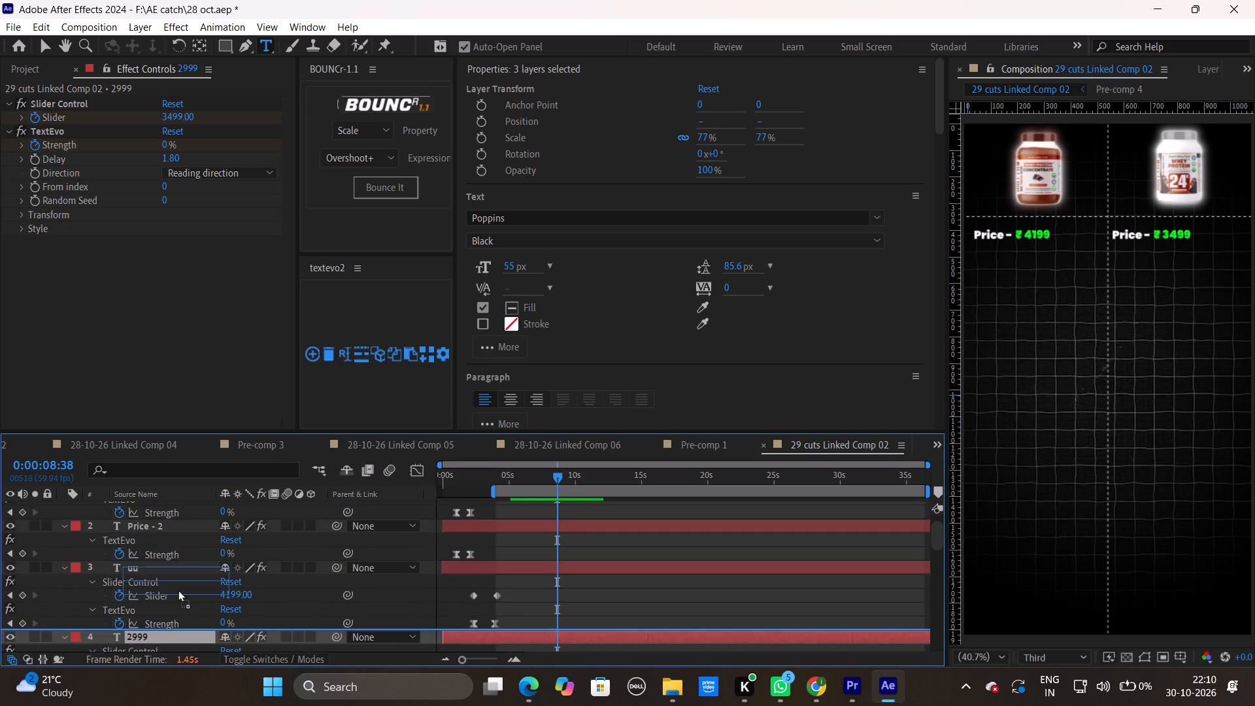
{"action": "left_click_drag", "start_coordinate": [178, 590], "coordinate": [199, 529]}
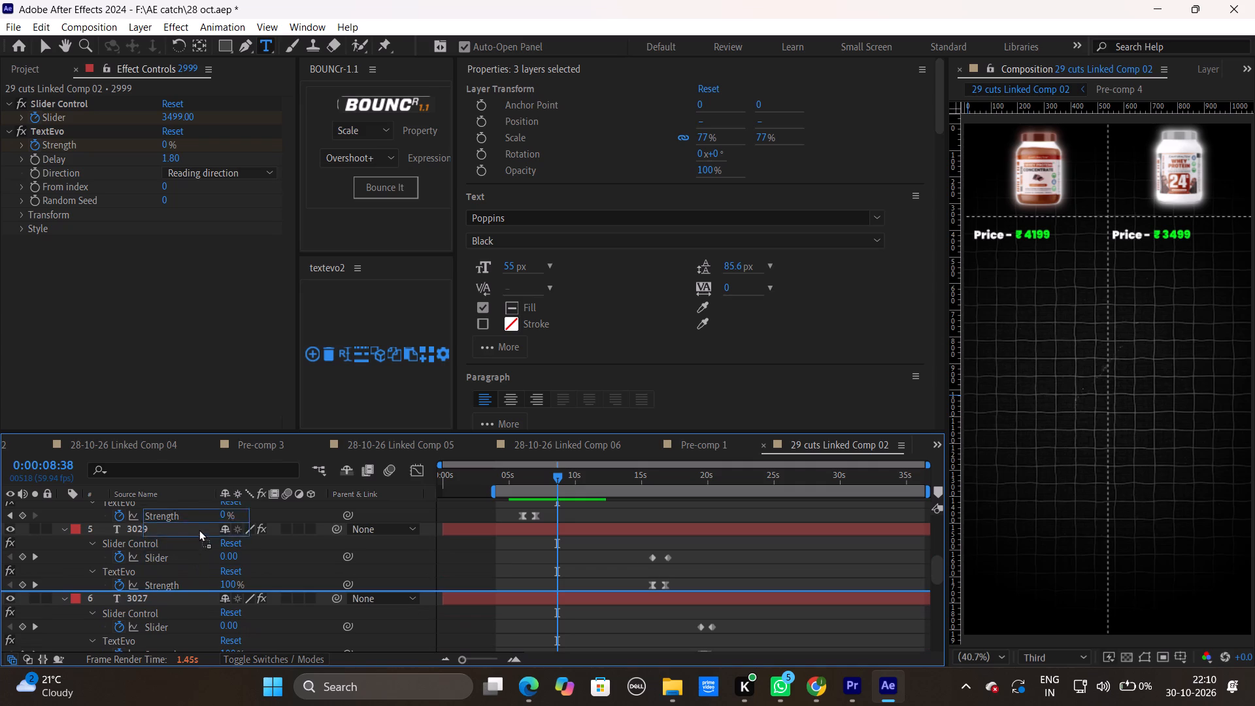
{"action": "left_click_drag", "start_coordinate": [199, 529], "coordinate": [200, 524]}
Reveal the keyframes of Protein - and Protein - 2 and shift both layers' TextEvo Strength keyframes earlier, starting at about 8 seconds.
{"action": "scroll", "coordinate": [602, 584], "scroll_direction": "down", "scroll_amount": 1}
{"action": "scroll", "coordinate": [602, 584], "scroll_direction": "up", "scroll_amount": 1}
{"action": "scroll", "coordinate": [602, 584], "scroll_direction": "down", "scroll_amount": 1}
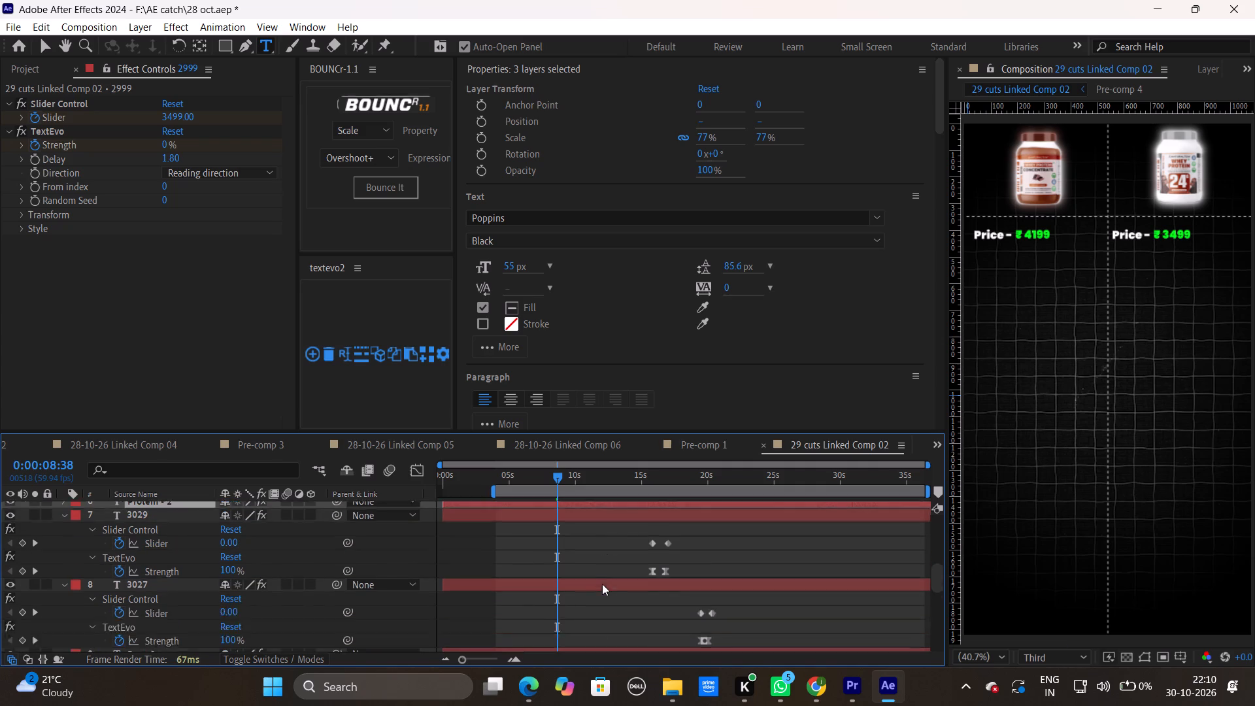
{"action": "scroll", "coordinate": [602, 584], "scroll_direction": "down", "scroll_amount": 1}
{"action": "scroll", "coordinate": [602, 584], "scroll_direction": "up", "scroll_amount": 5}
{"action": "scroll", "coordinate": [602, 584], "scroll_direction": "down", "scroll_amount": 1}
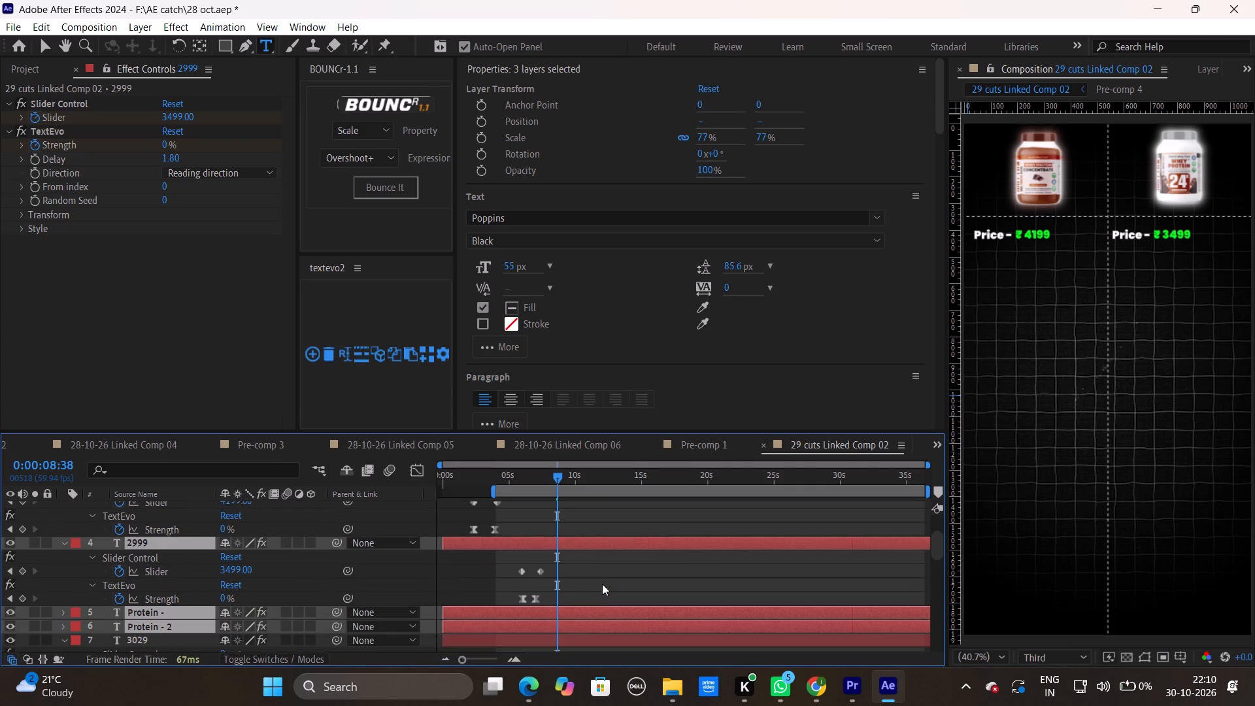
{"action": "key", "text": "u"}
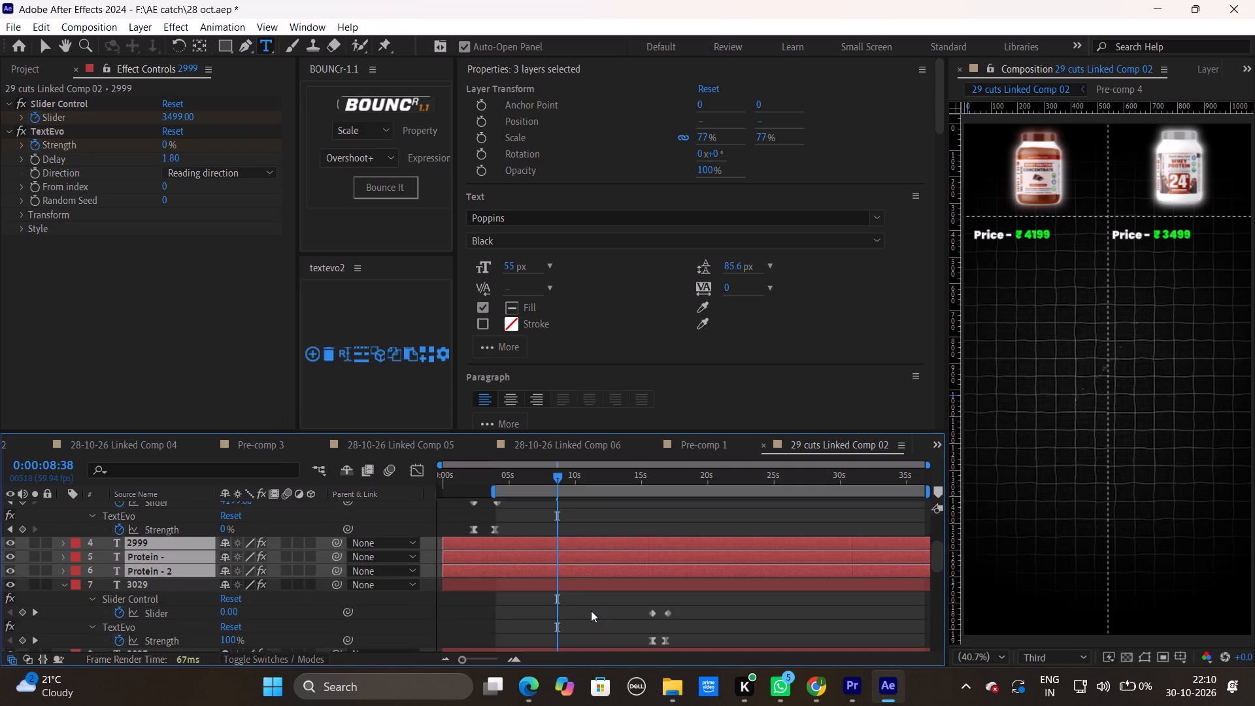
{"action": "key", "text": "u"}
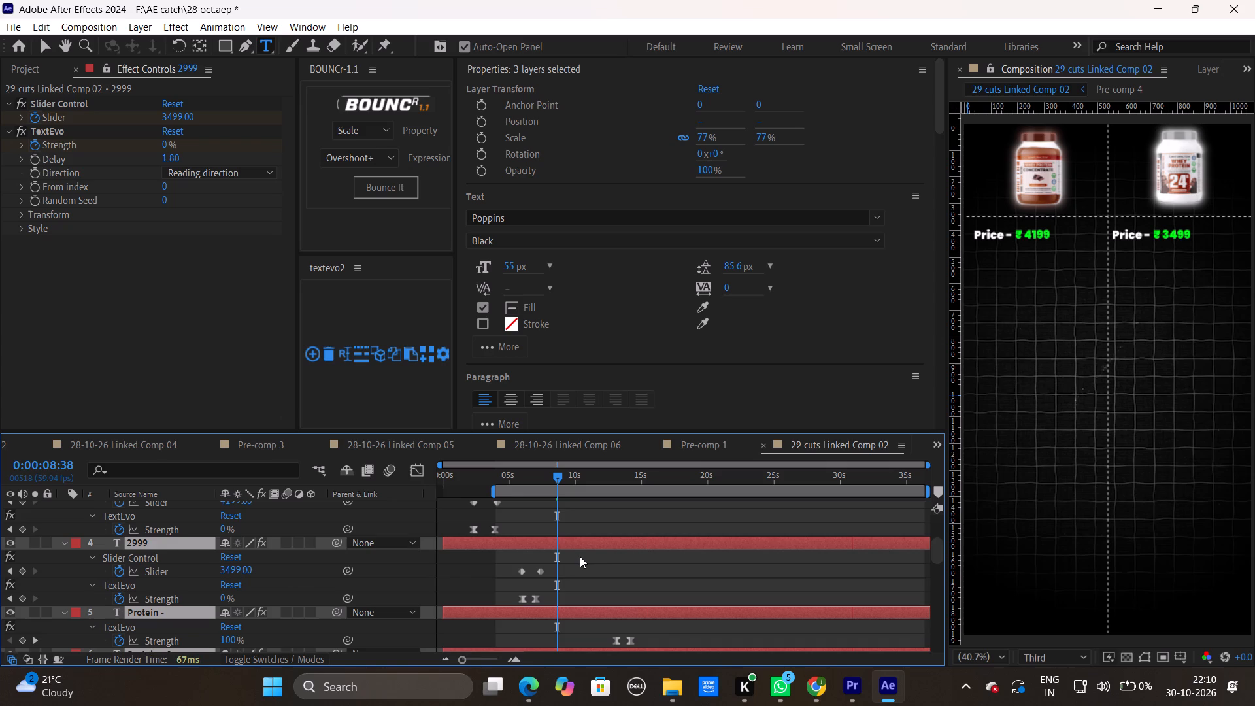
{"action": "scroll", "coordinate": [580, 556], "scroll_direction": "down", "scroll_amount": 1}
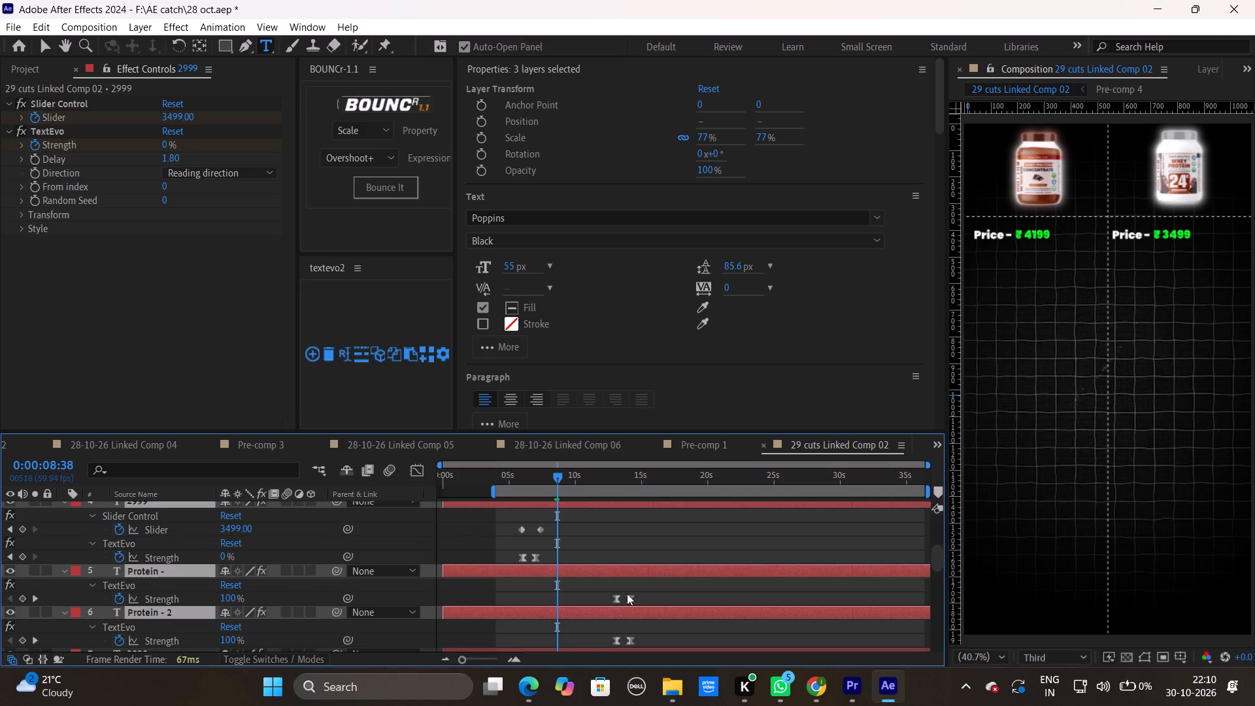
{"action": "left_click_drag", "start_coordinate": [648, 599], "coordinate": [612, 643]}
{"action": "left_click_drag", "start_coordinate": [615, 643], "coordinate": [592, 645]}
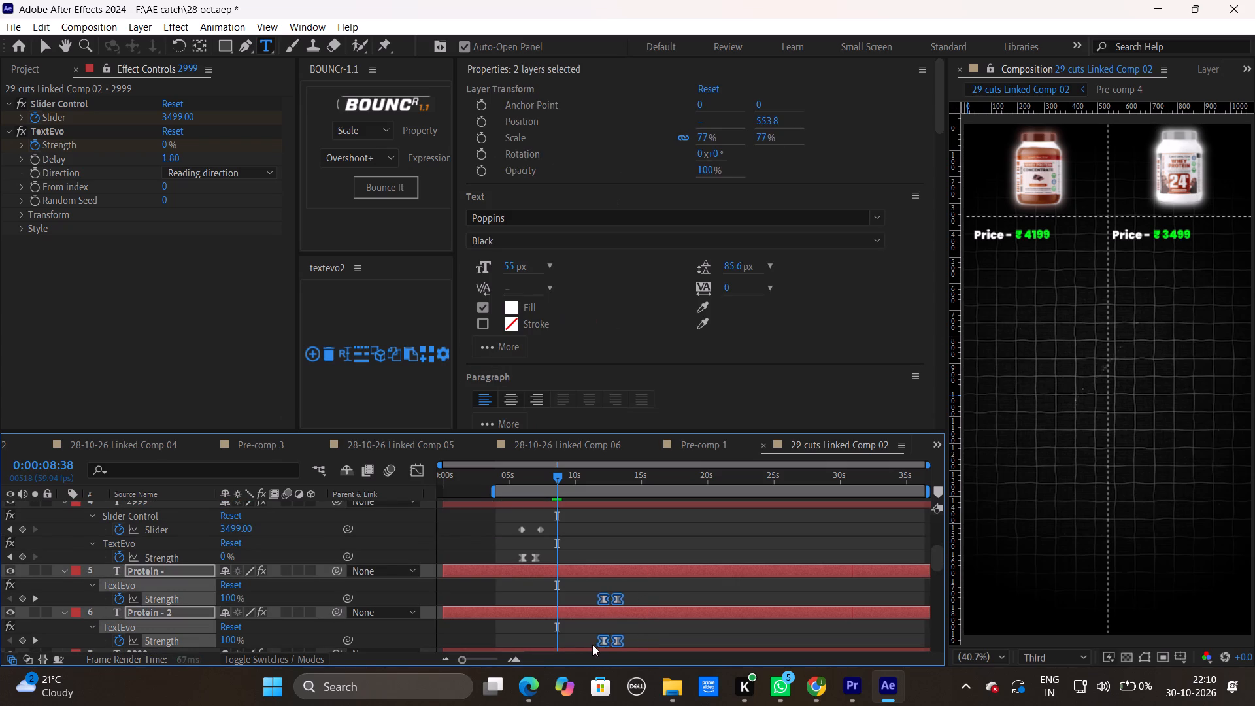
{"action": "left_click_drag", "start_coordinate": [592, 645], "coordinate": [550, 645]}
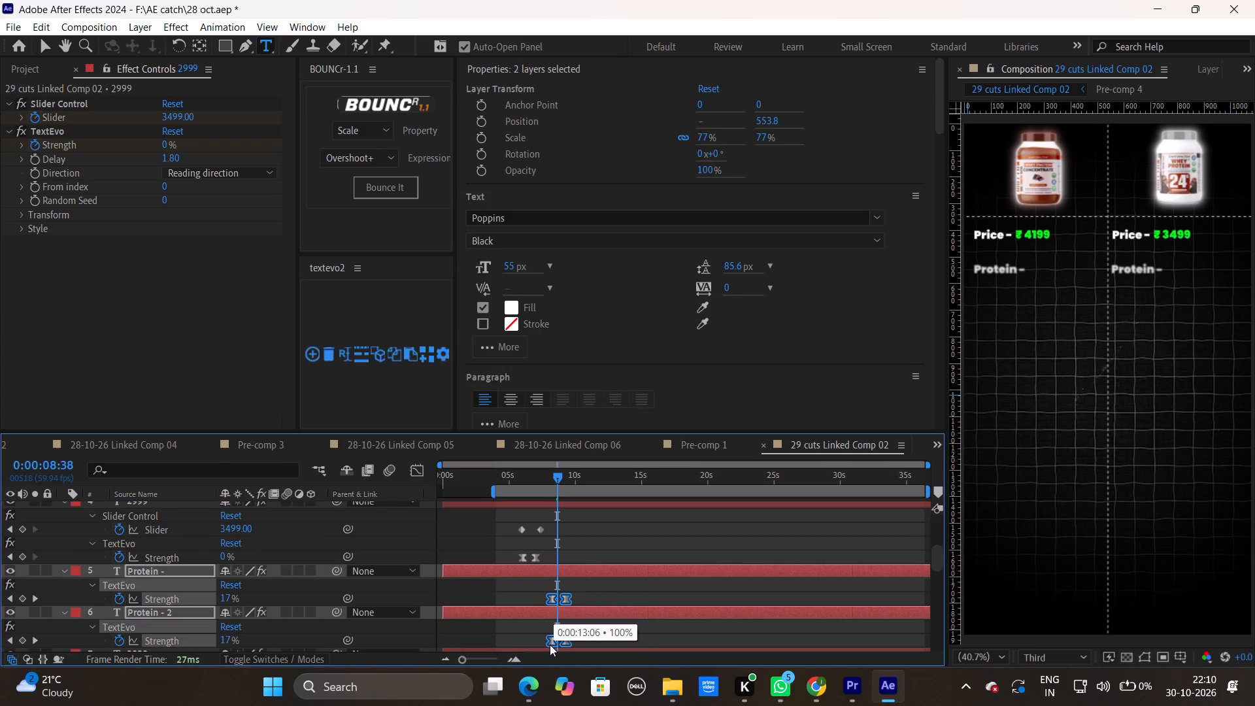
{"action": "left_click_drag", "start_coordinate": [550, 645], "coordinate": [549, 645]}
Preview the Protein labels' animation from 0:00:06:55 and again from 0:00:08:01 to check its timing.
{"action": "left_click_drag", "start_coordinate": [546, 476], "coordinate": [534, 482]}
{"action": "key", "text": "space"}
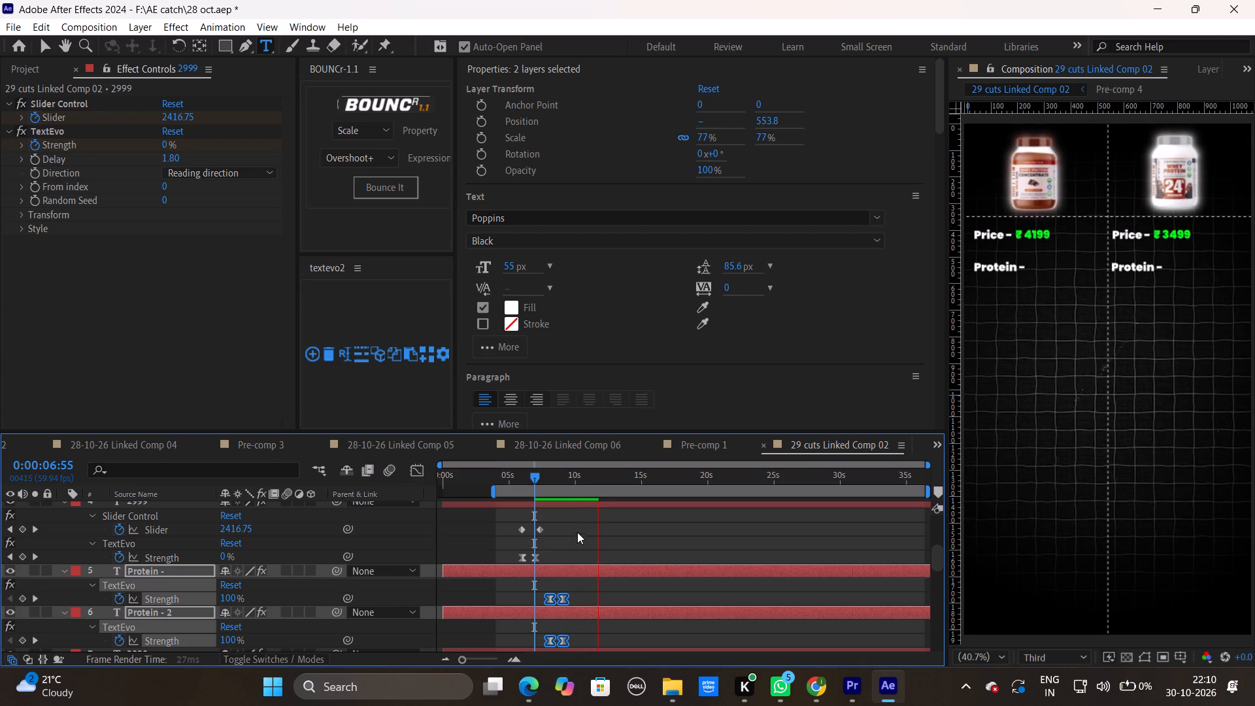
{"action": "key", "text": "space"}
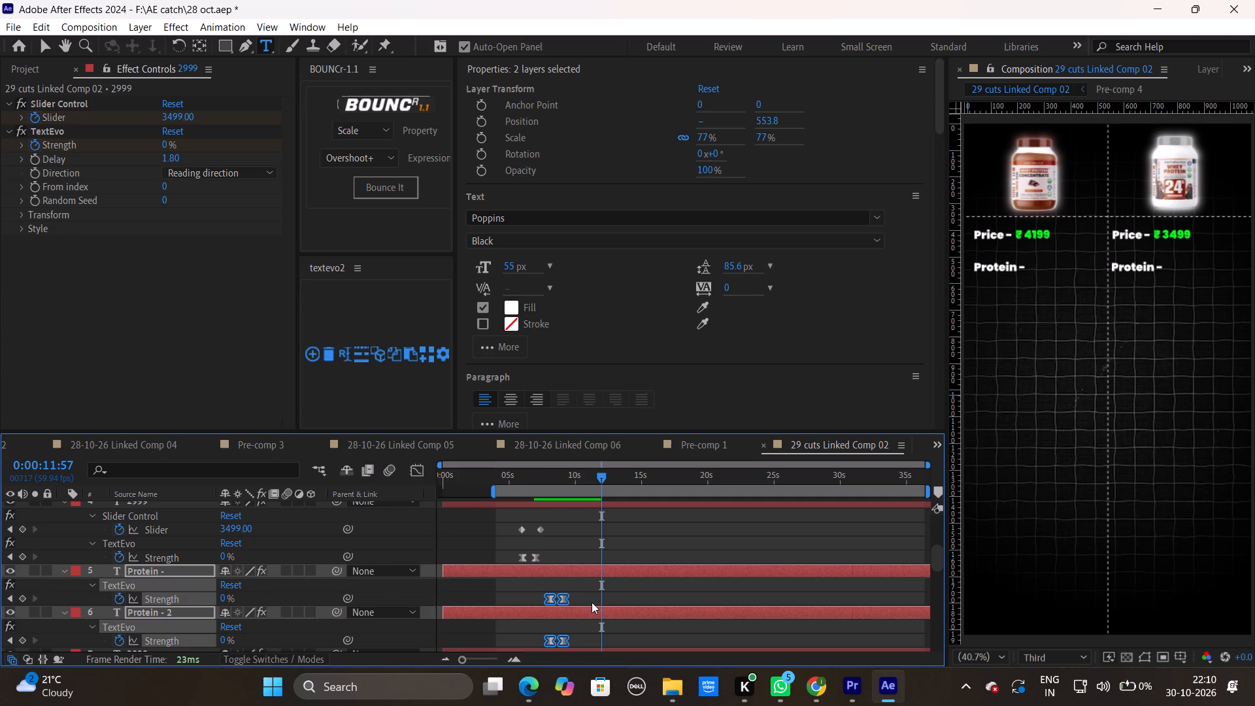
{"action": "left_click", "coordinate": [578, 582]}
{"action": "left_click_drag", "start_coordinate": [603, 469], "coordinate": [549, 493]}
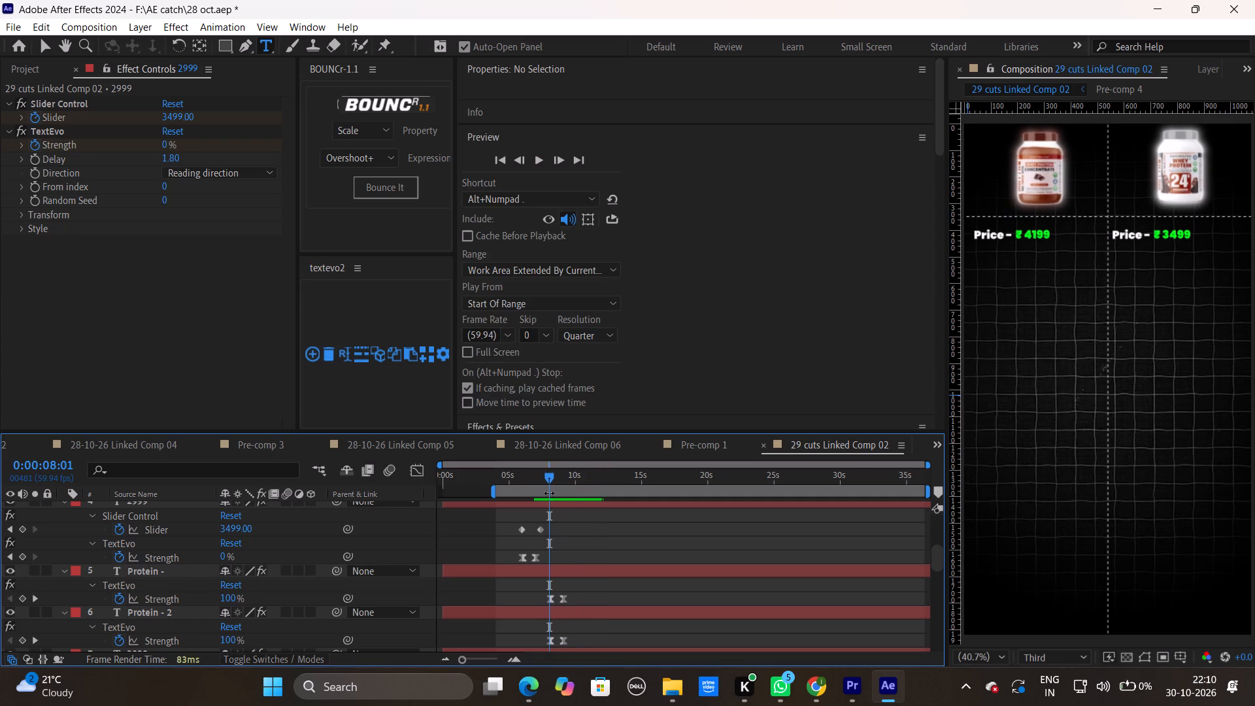
{"action": "key", "text": "space"}
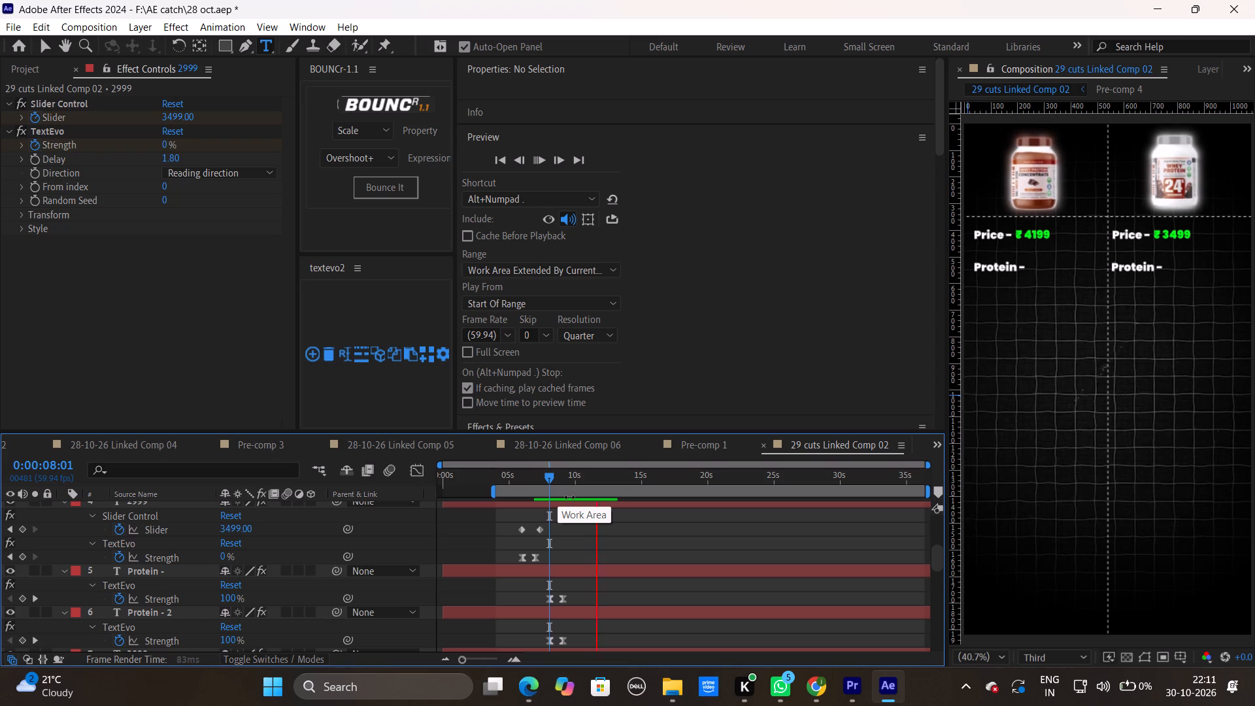
{"action": "key", "text": "space"}
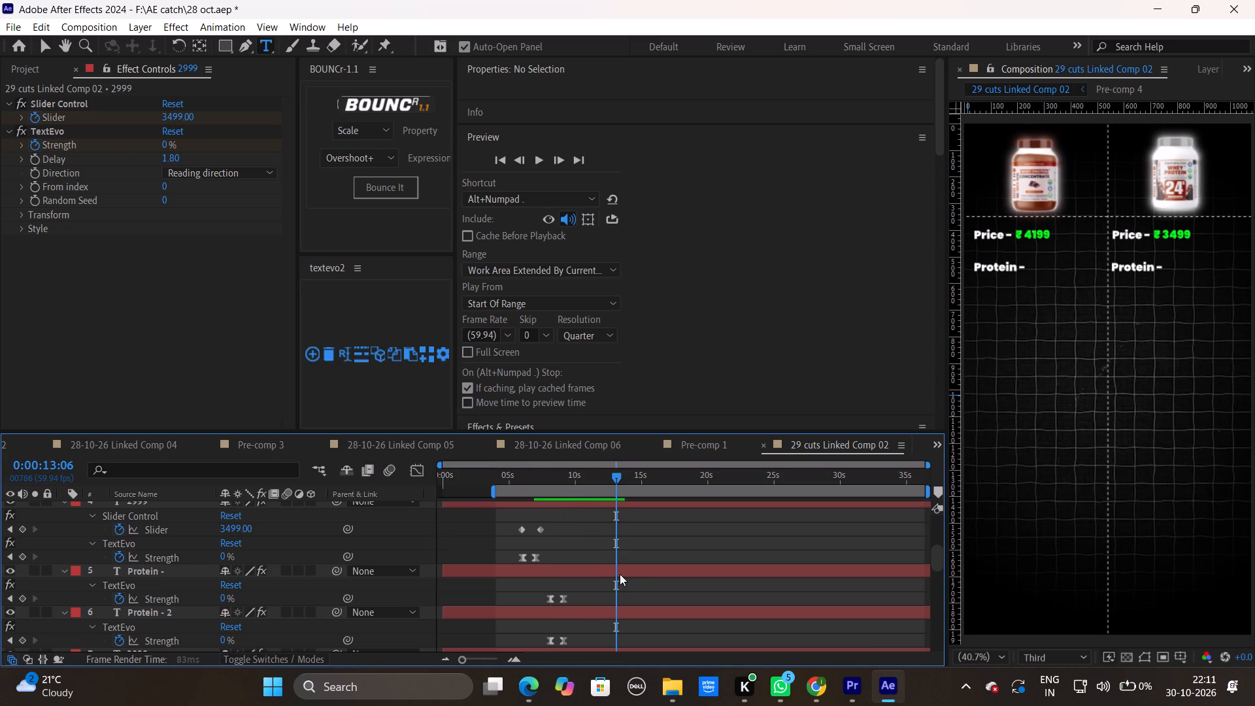
Raise the Protein - and Protein - 2 layers together to a Y position of 506.8, closer to the Price line.
{"action": "left_click", "coordinate": [616, 571], "text": "ctrl"}
{"action": "left_click", "coordinate": [608, 615], "text": "ctrl"}
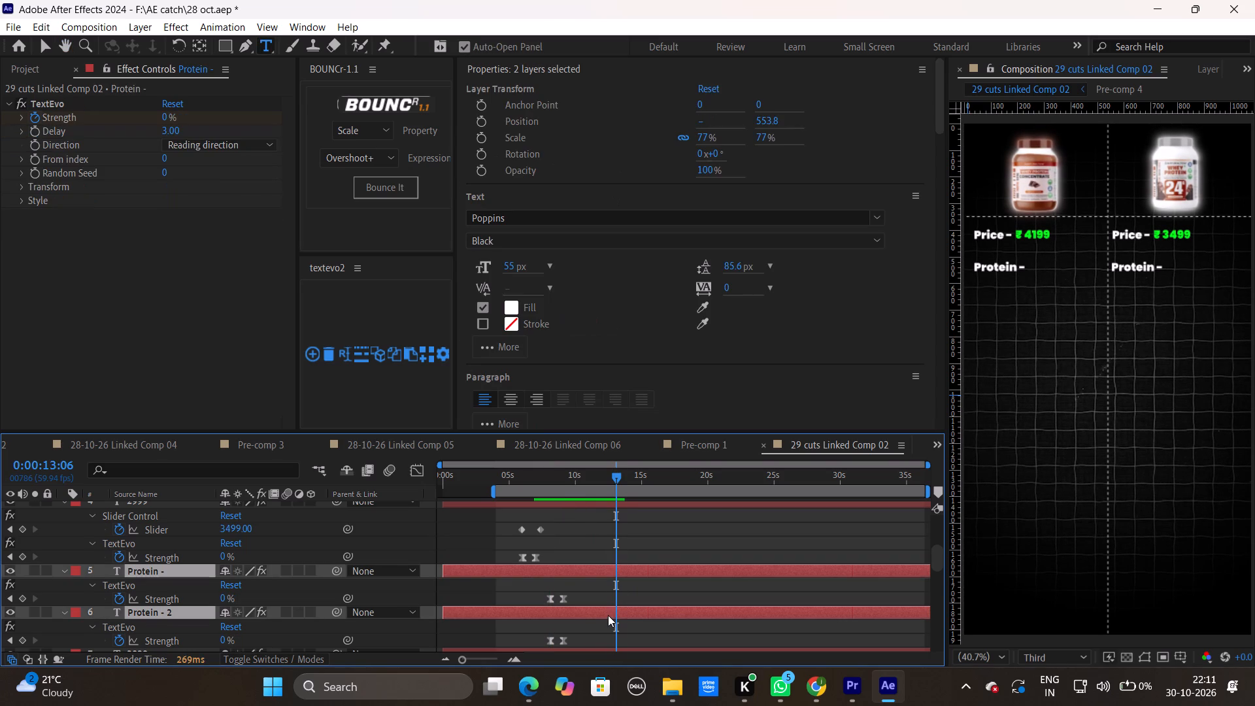
{"action": "key", "text": "p"}
{"action": "left_click_drag", "start_coordinate": [252, 618], "coordinate": [247, 619]}
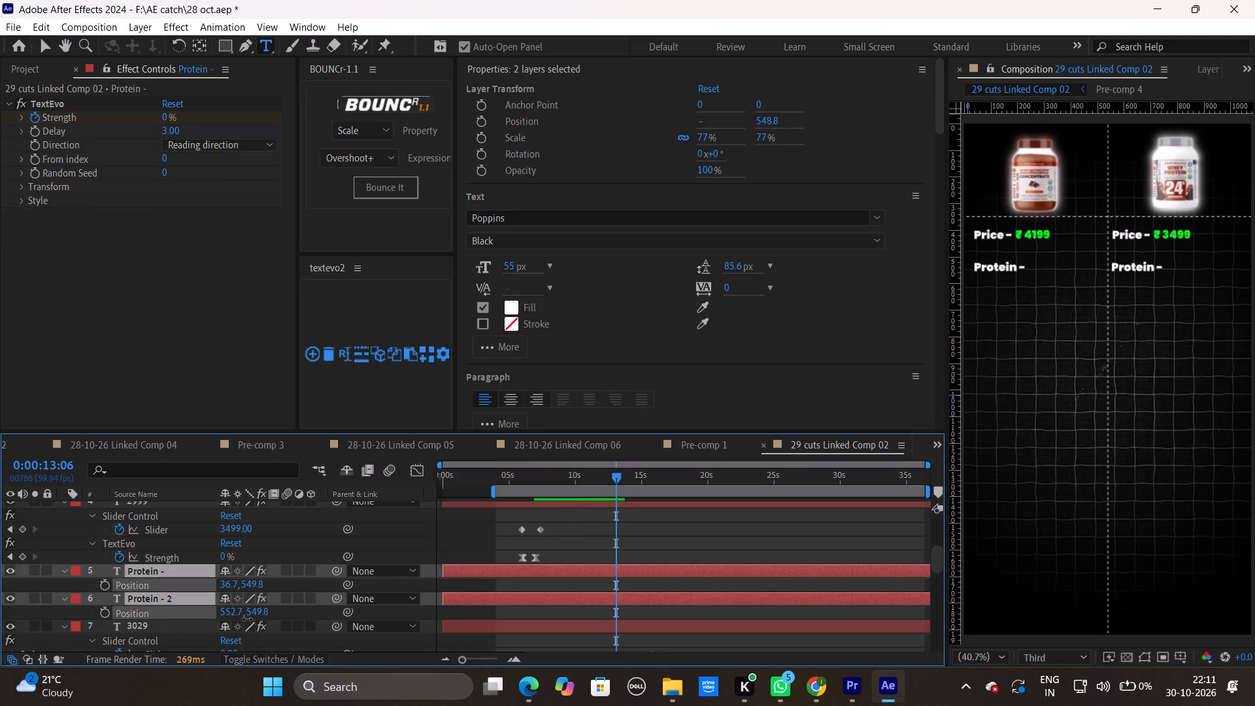
{"action": "left_click_drag", "start_coordinate": [247, 619], "coordinate": [214, 624]}
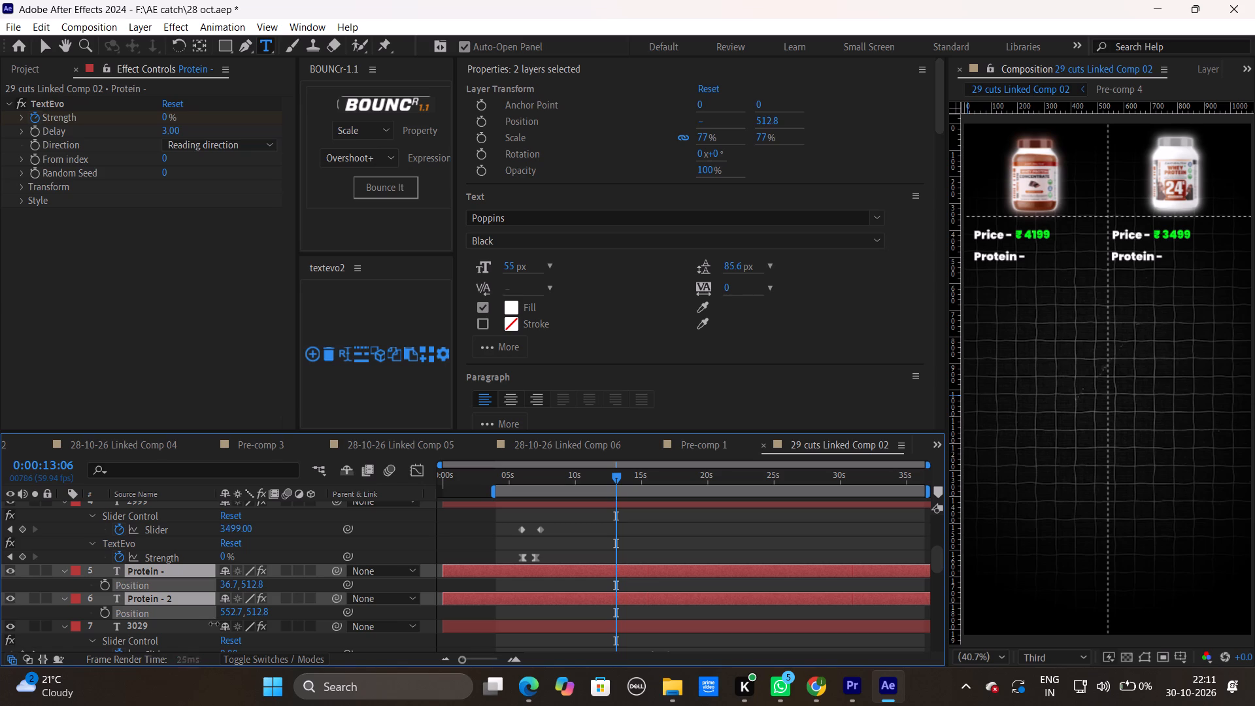
{"action": "left_click_drag", "start_coordinate": [214, 624], "coordinate": [207, 625]}
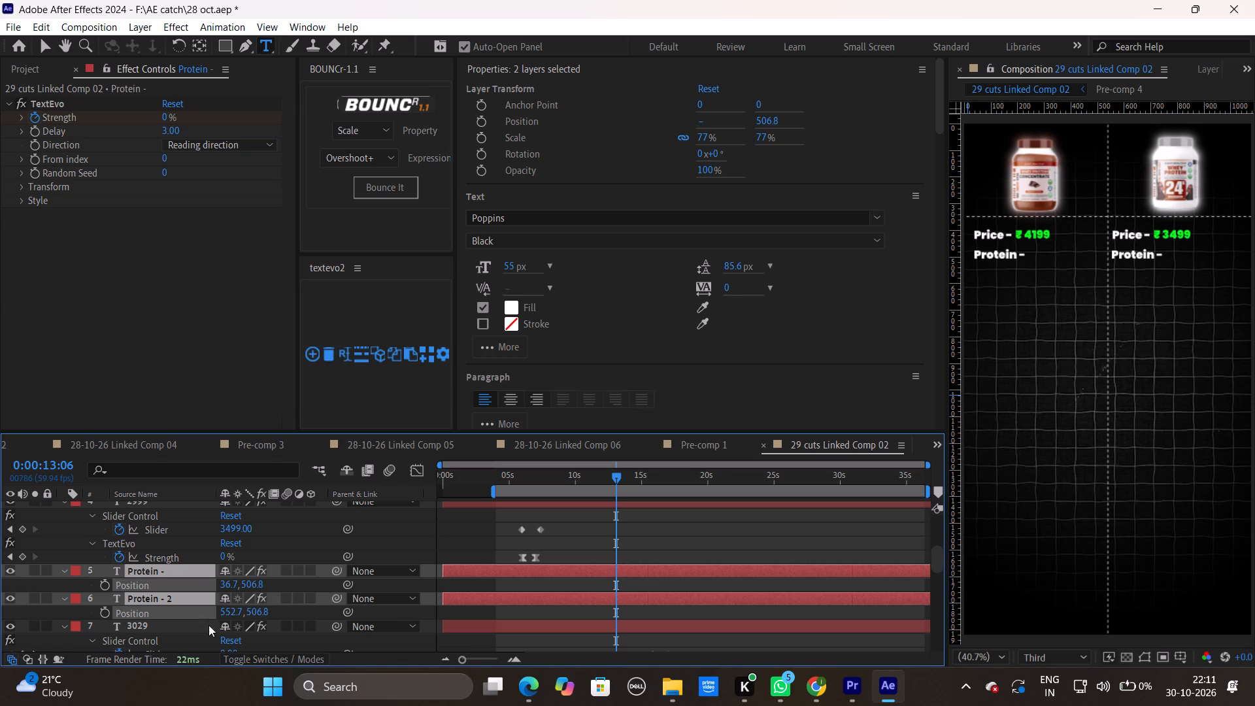
{"action": "left_click", "coordinate": [661, 535]}
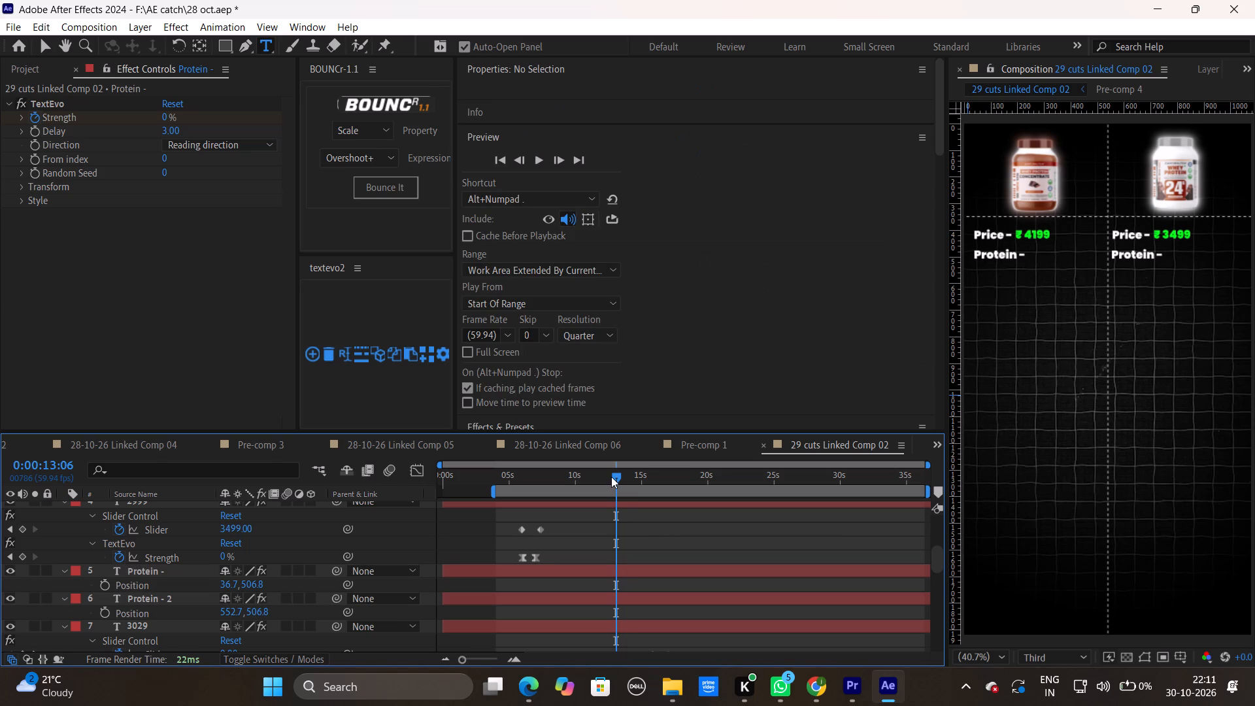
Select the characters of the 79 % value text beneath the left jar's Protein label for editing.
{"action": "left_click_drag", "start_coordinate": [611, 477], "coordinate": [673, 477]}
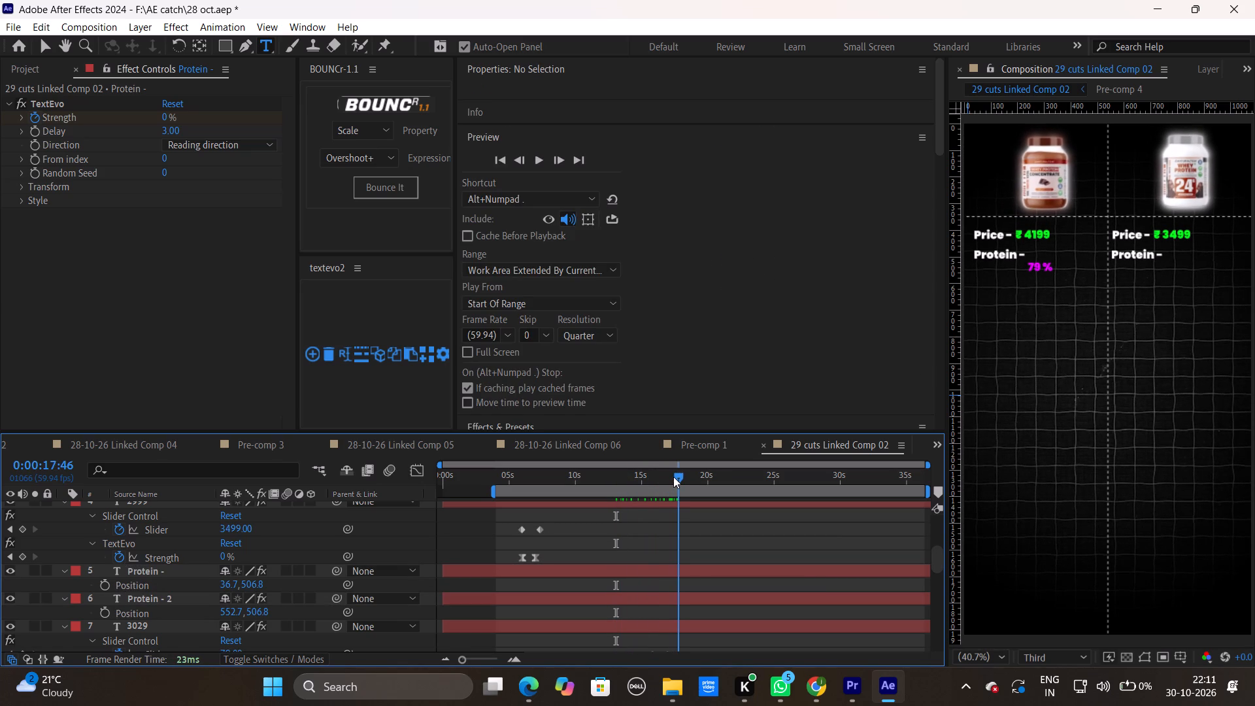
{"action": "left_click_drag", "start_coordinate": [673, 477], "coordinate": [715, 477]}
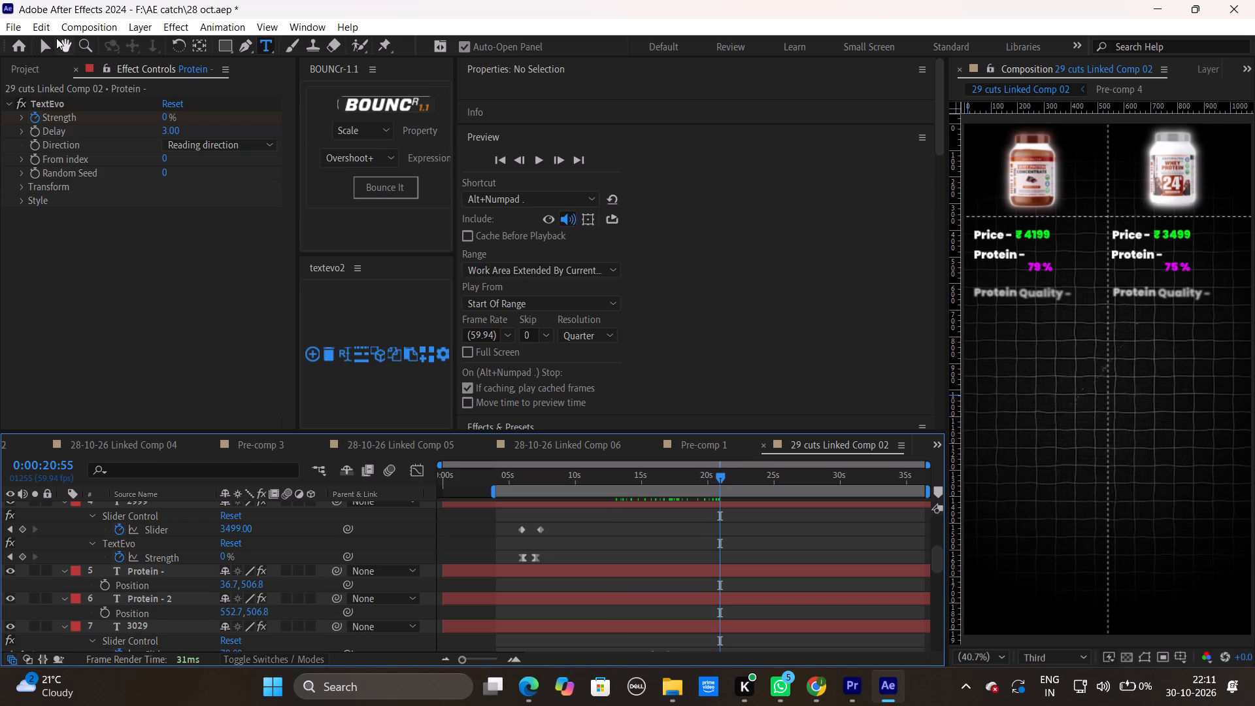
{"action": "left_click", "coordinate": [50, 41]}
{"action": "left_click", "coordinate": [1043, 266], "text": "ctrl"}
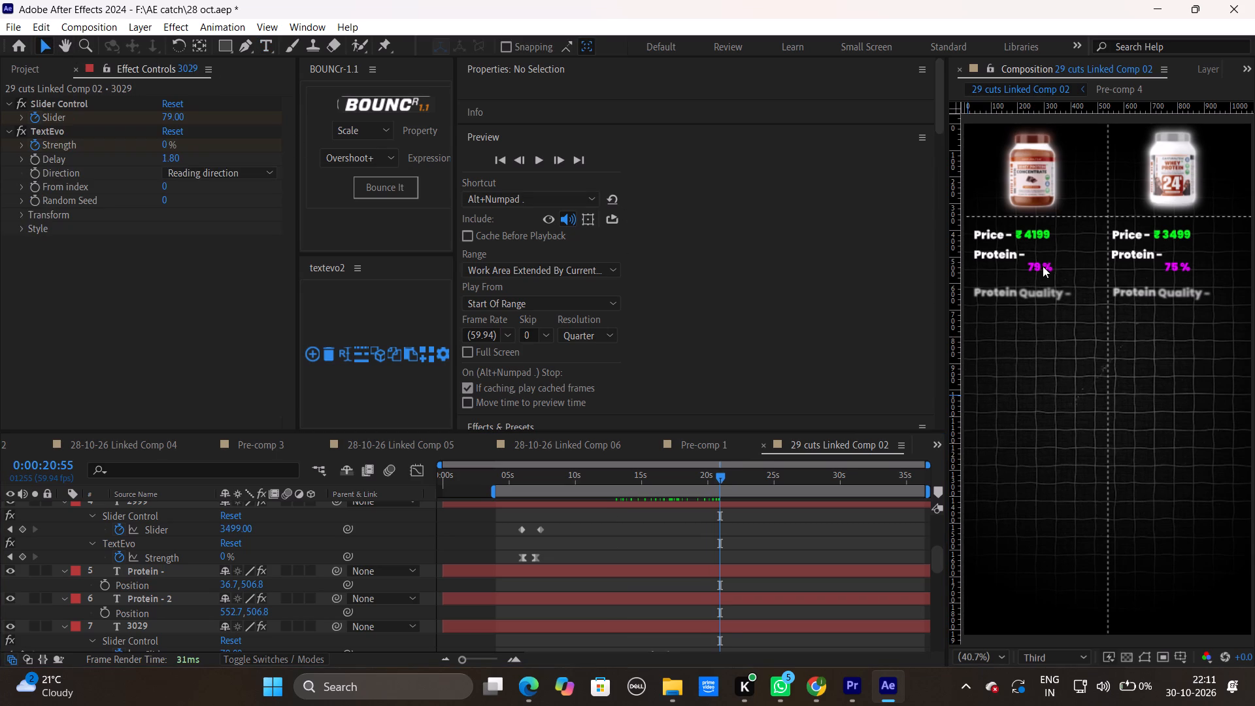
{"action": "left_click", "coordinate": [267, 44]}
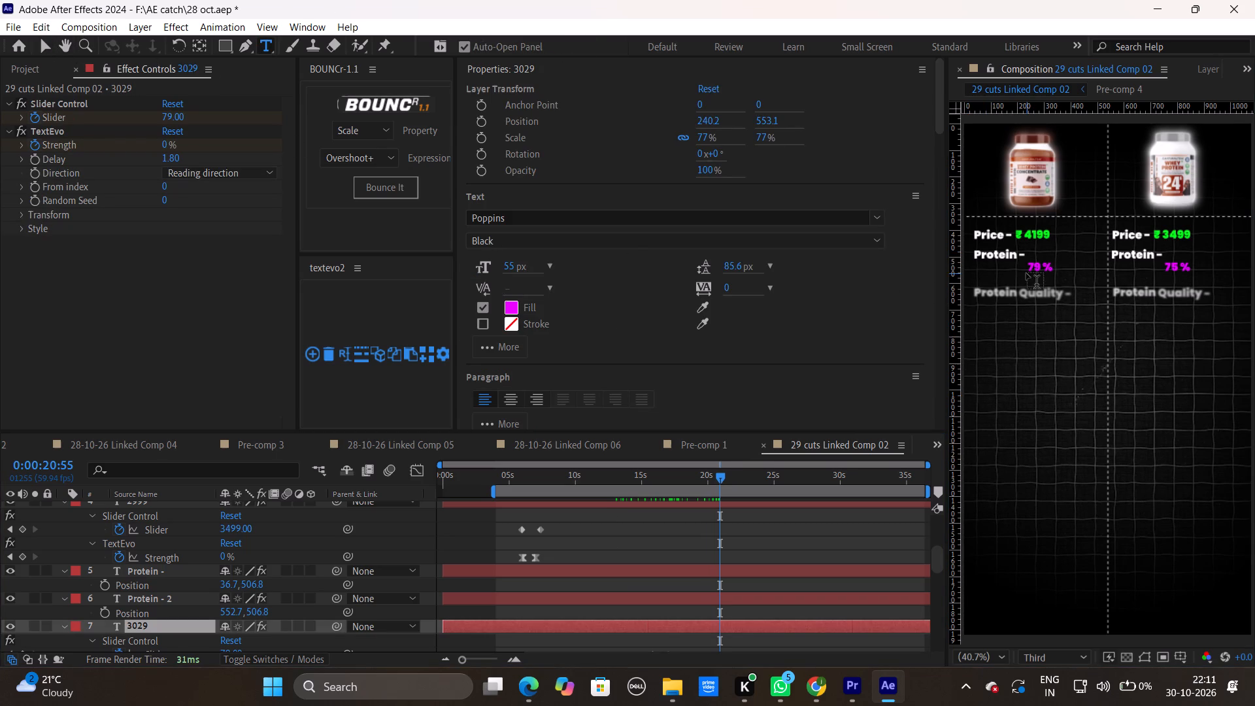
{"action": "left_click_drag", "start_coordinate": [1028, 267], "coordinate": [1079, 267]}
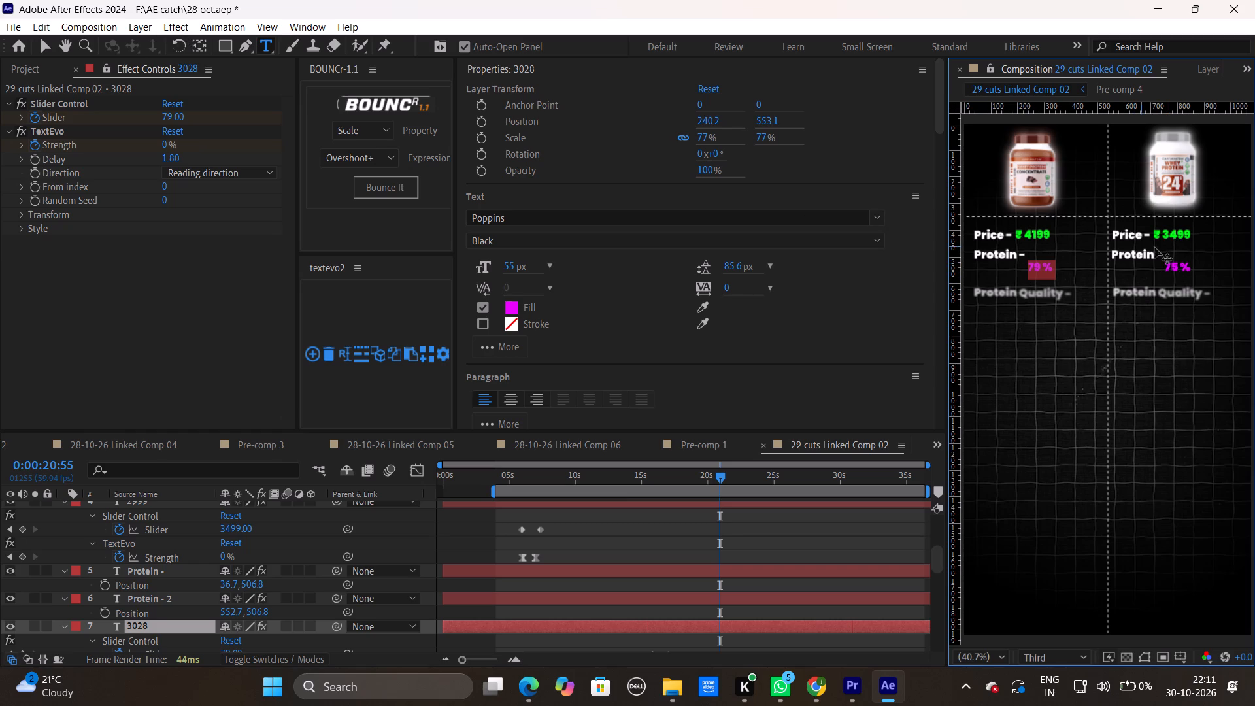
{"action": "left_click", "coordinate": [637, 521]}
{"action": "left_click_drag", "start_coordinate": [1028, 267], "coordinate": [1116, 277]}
Raise the 3028 and 3027 value layers together to a Y position of 502.1, in line with the Protein labels.
{"action": "scroll", "coordinate": [183, 599], "scroll_direction": "down", "scroll_amount": 2}
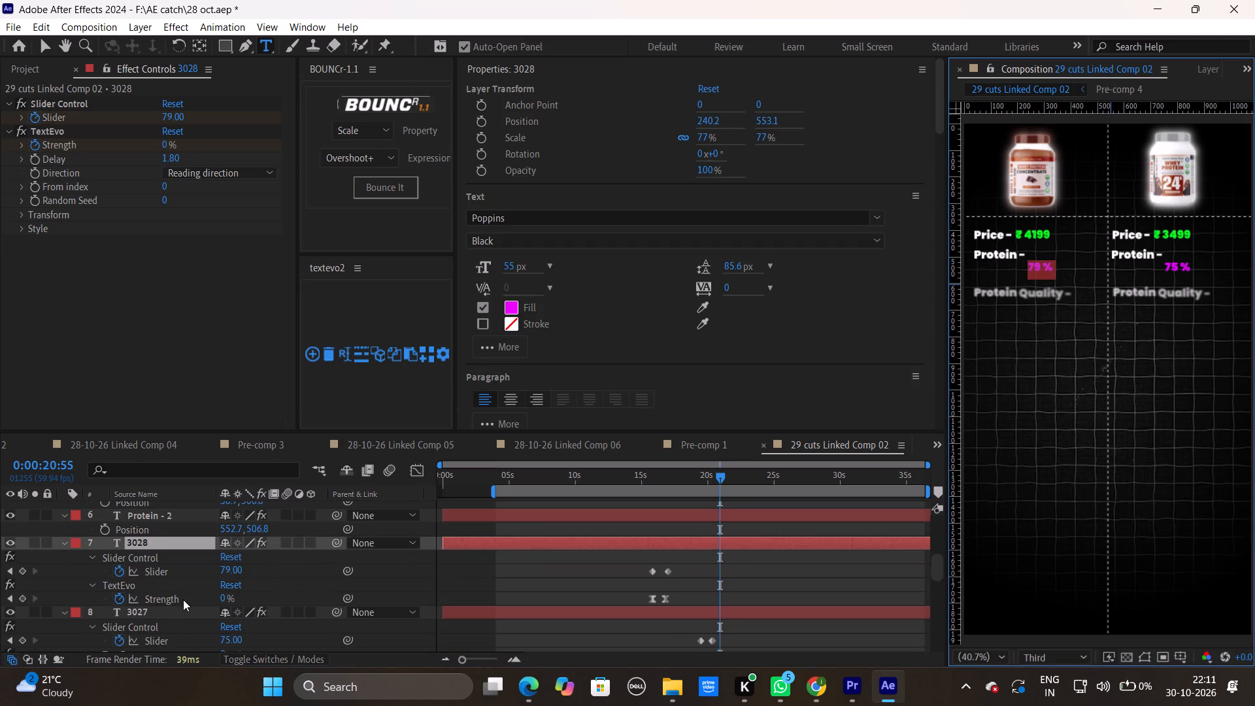
{"action": "left_click", "coordinate": [150, 609], "text": "shift"}
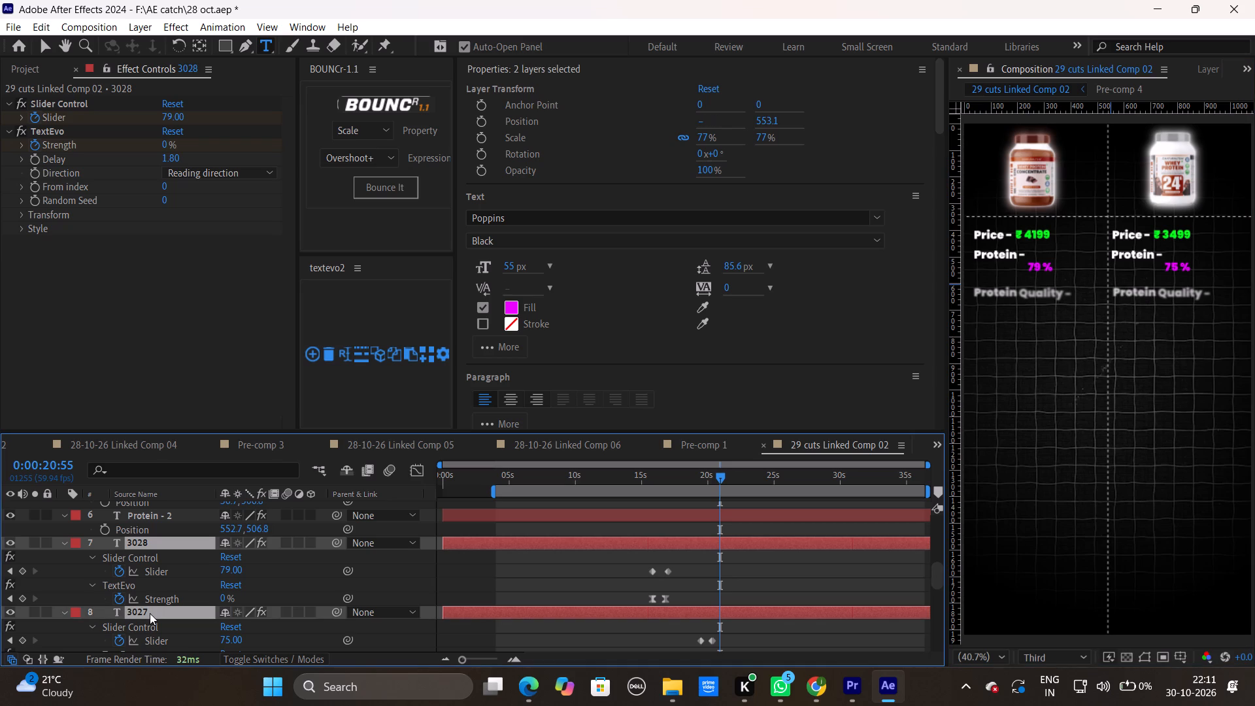
{"action": "left_click_drag", "start_coordinate": [150, 613], "coordinate": [152, 530]}
{"action": "left_click_drag", "start_coordinate": [716, 475], "coordinate": [622, 499]}
{"action": "left_click_drag", "start_coordinate": [622, 499], "coordinate": [669, 499]}
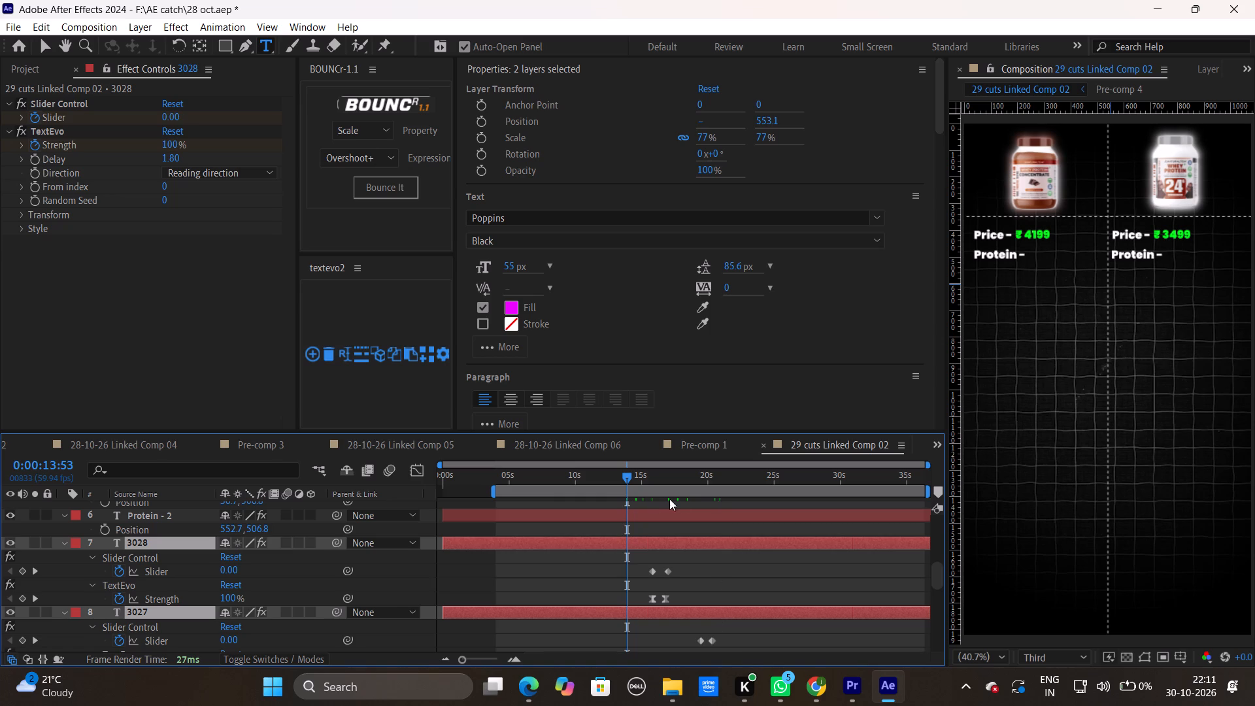
{"action": "left_click_drag", "start_coordinate": [669, 499], "coordinate": [692, 498]}
{"action": "left_click_drag", "start_coordinate": [627, 476], "coordinate": [712, 477]}
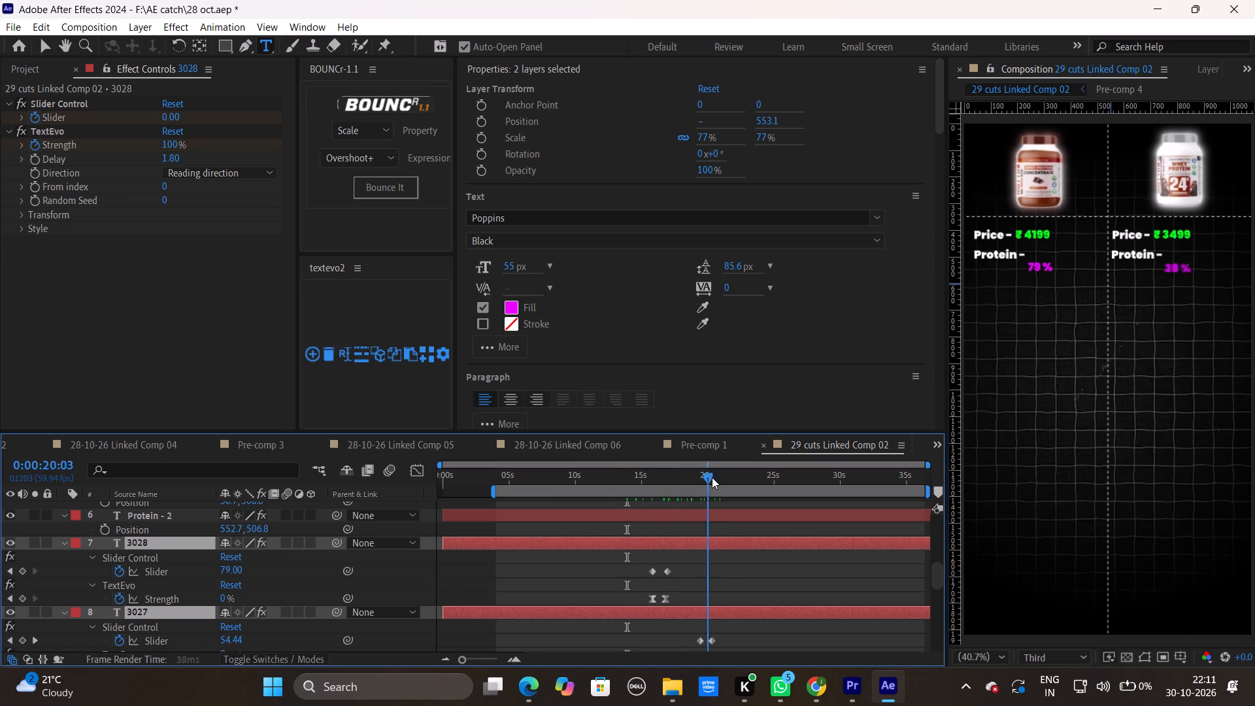
{"action": "left_click_drag", "start_coordinate": [712, 477], "coordinate": [722, 477]}
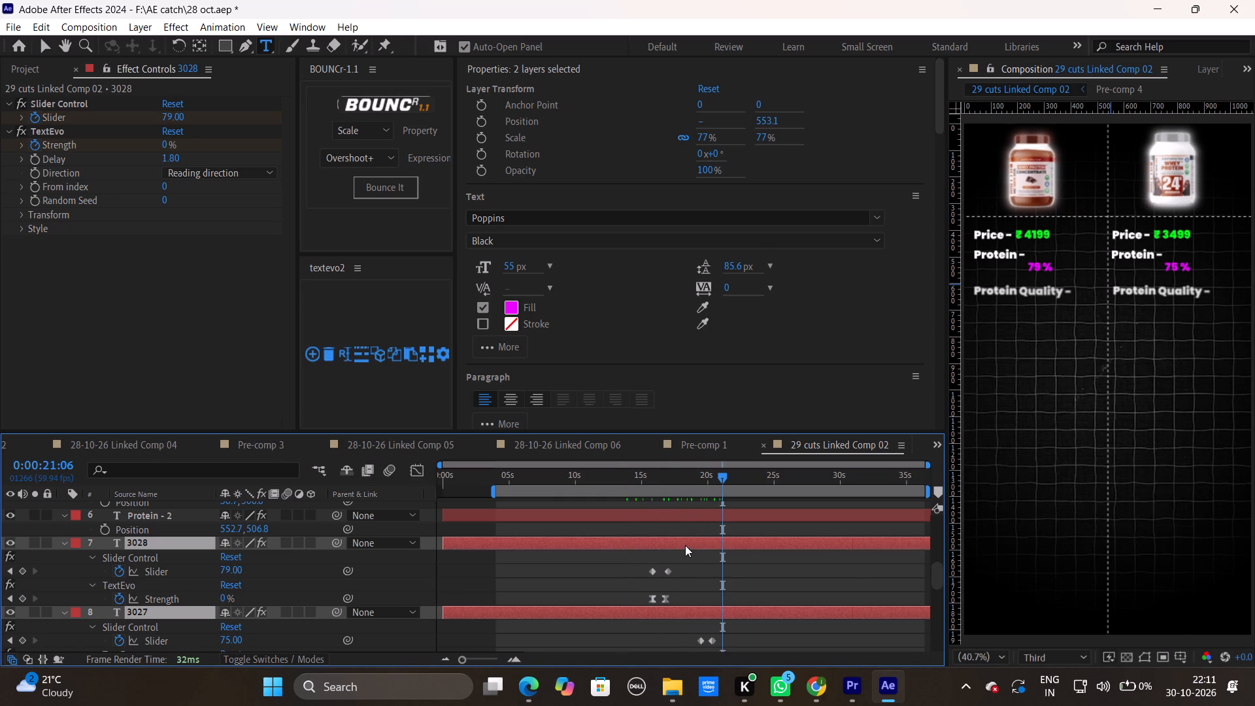
{"action": "key", "text": "p"}
{"action": "left_click_drag", "start_coordinate": [260, 584], "coordinate": [229, 590]}
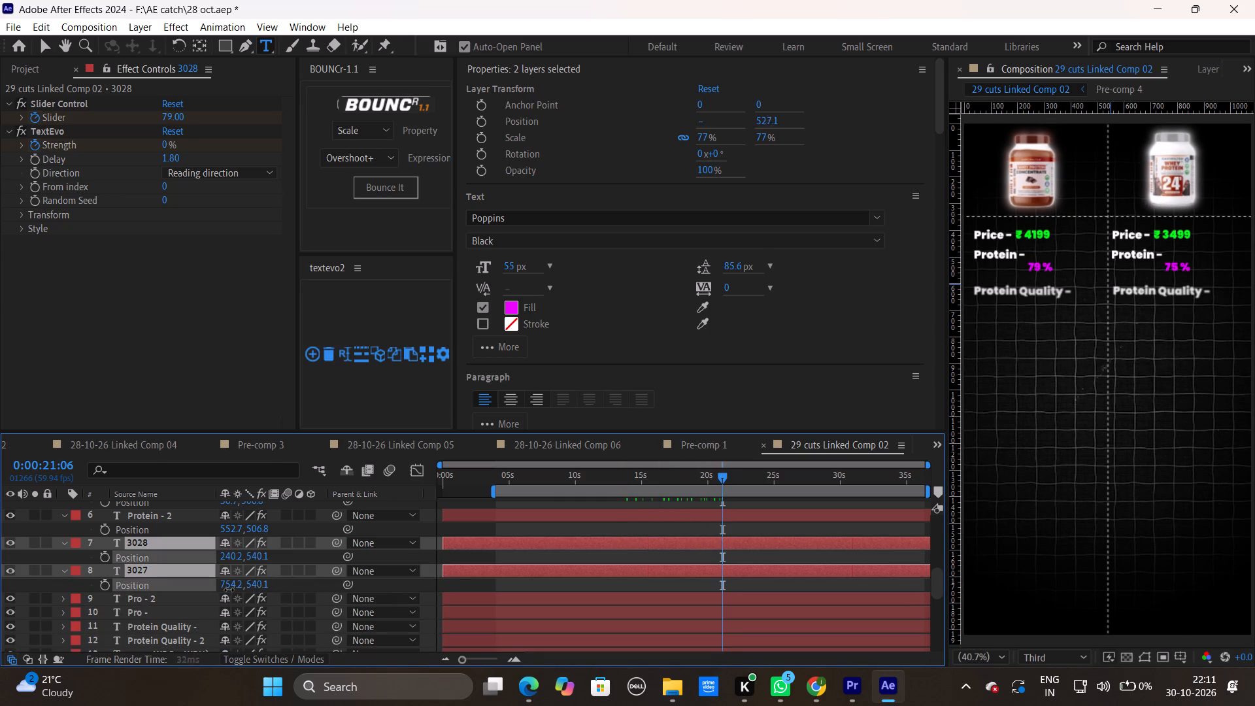
{"action": "left_click_drag", "start_coordinate": [229, 590], "coordinate": [211, 590]}
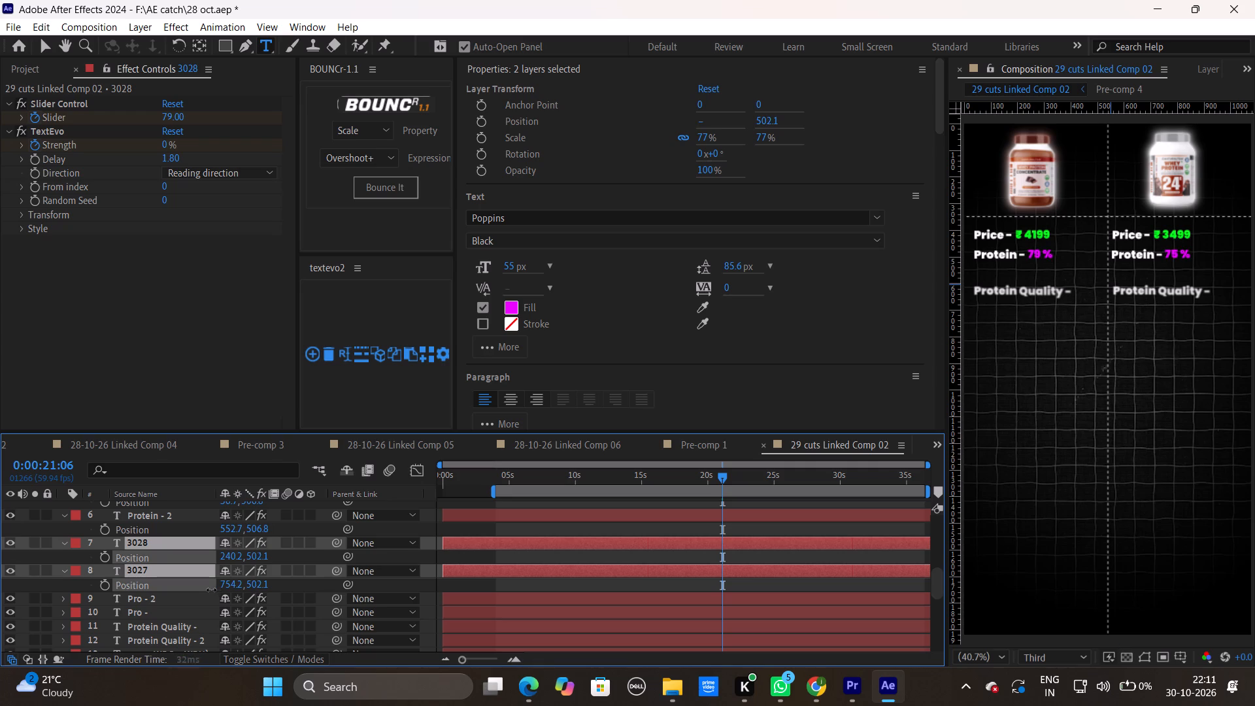
{"action": "left_click_drag", "start_coordinate": [211, 590], "coordinate": [216, 590]}
{"action": "left_click_drag", "start_coordinate": [216, 590], "coordinate": [216, 590]}
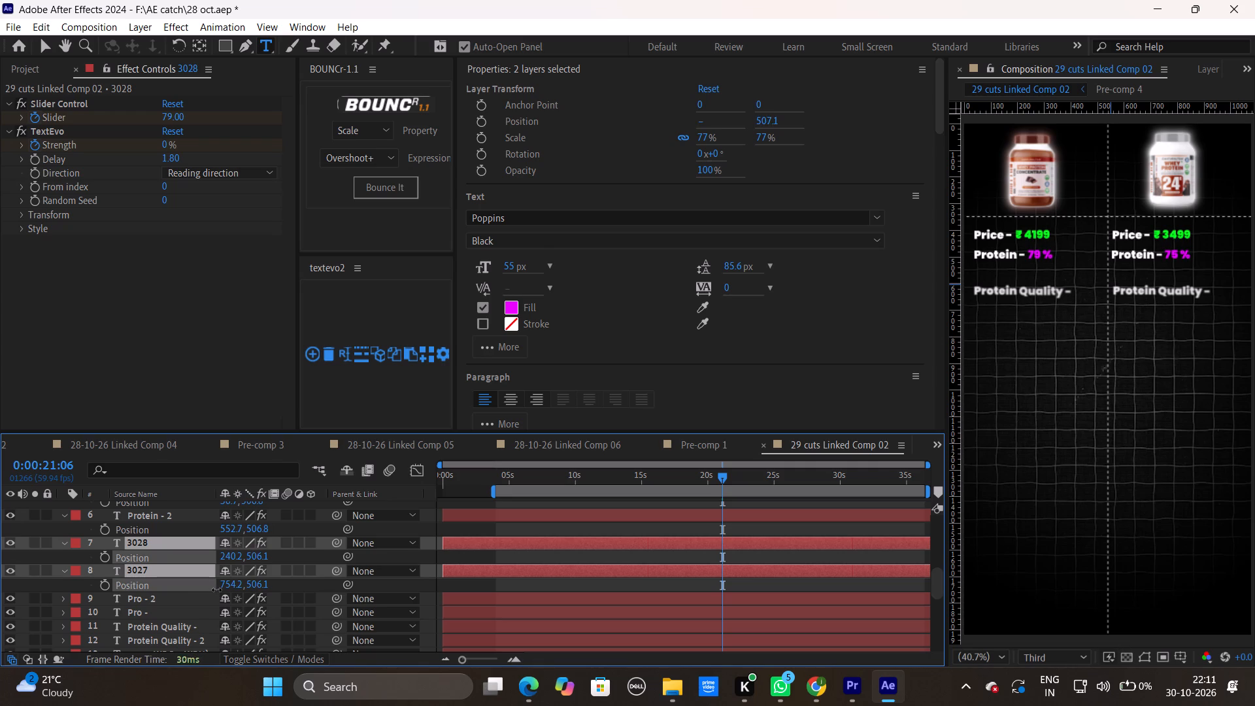
{"action": "left_click_drag", "start_coordinate": [216, 590], "coordinate": [212, 590]}
{"action": "left_click", "coordinate": [694, 558]}
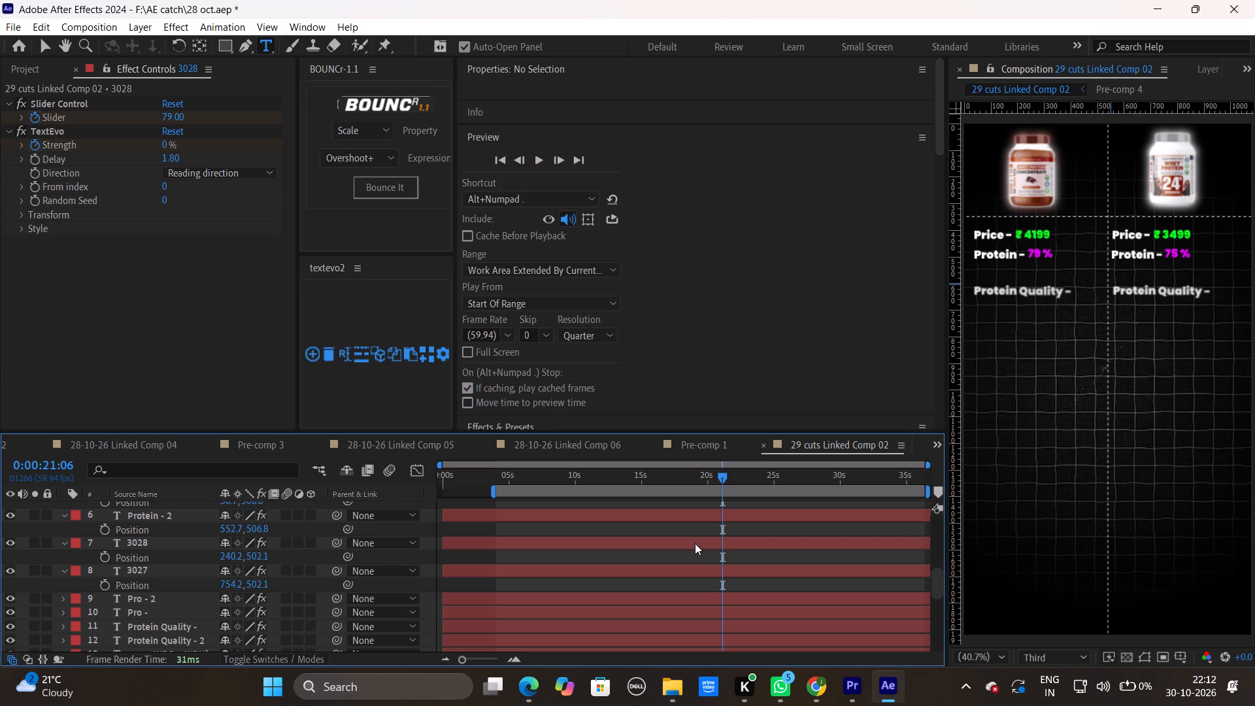
Shift the 3027 layer, the second jar's protein percentage, to an X position of 762.2.
{"action": "left_click", "coordinate": [695, 543]}
{"action": "left_click", "coordinate": [684, 572]}
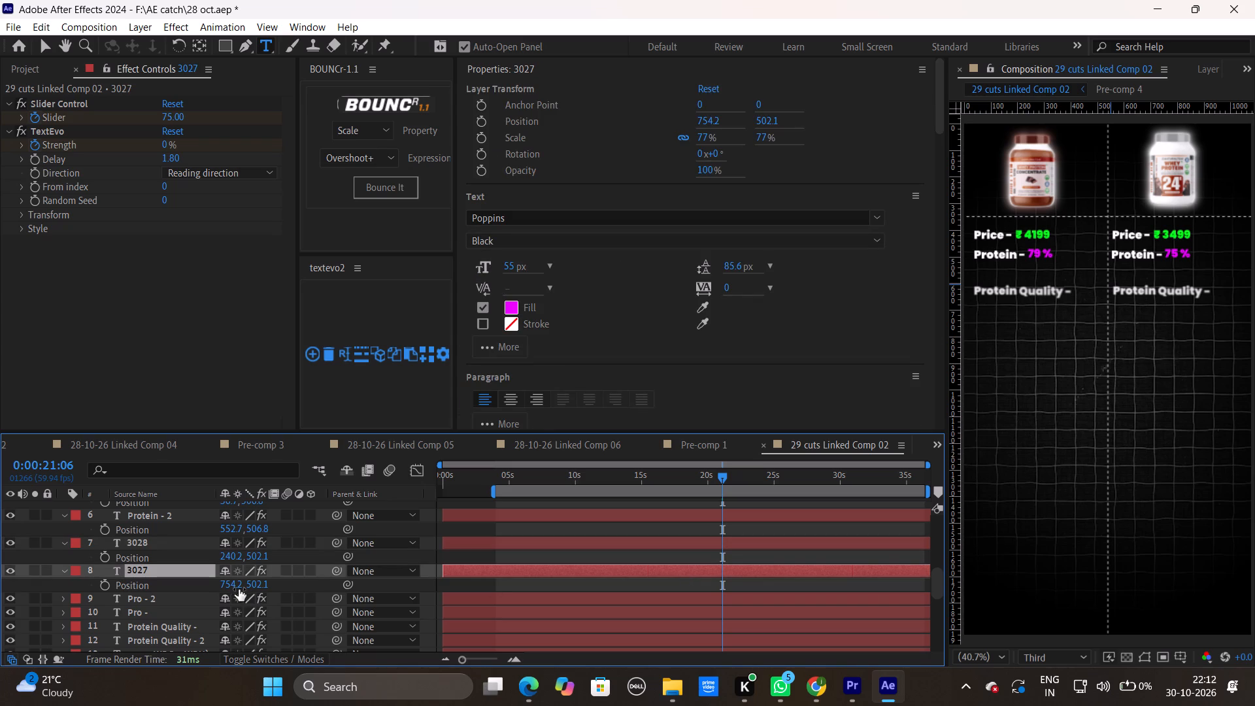
{"action": "left_click_drag", "start_coordinate": [235, 588], "coordinate": [241, 588]}
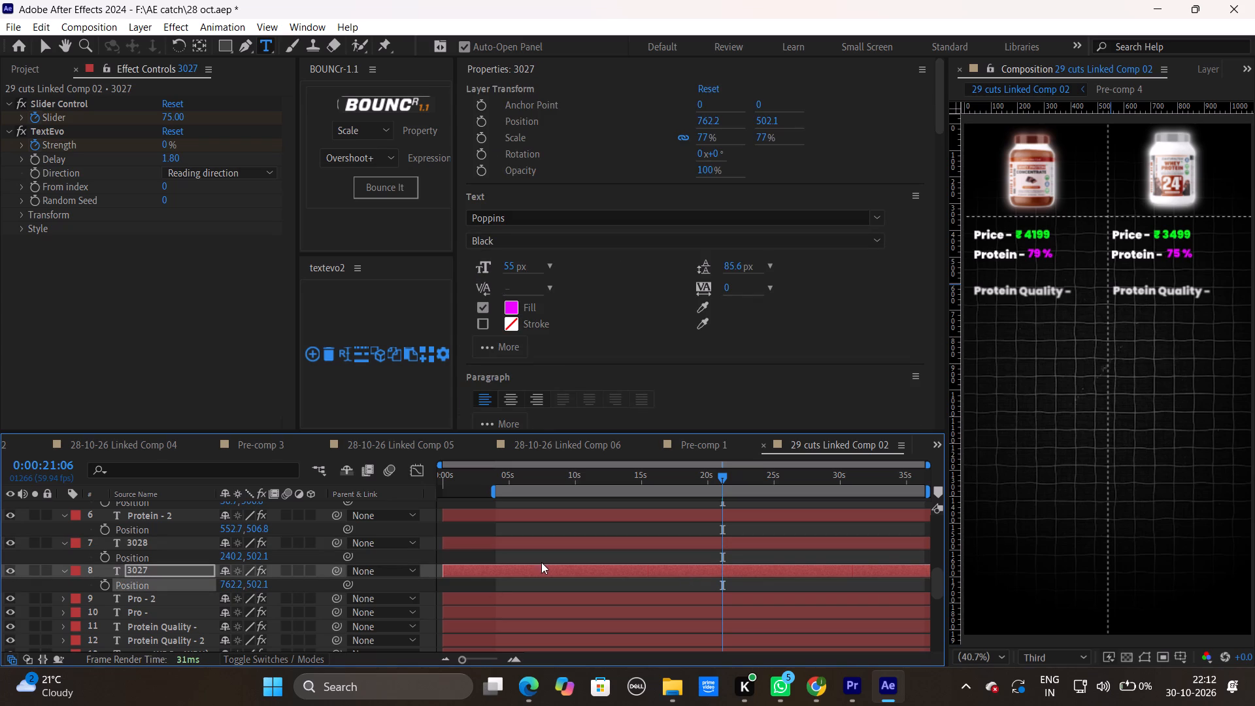
{"action": "left_click", "coordinate": [567, 554]}
Move the start of the work area to about 5 seconds.
{"action": "left_click_drag", "start_coordinate": [721, 474], "coordinate": [637, 497]}
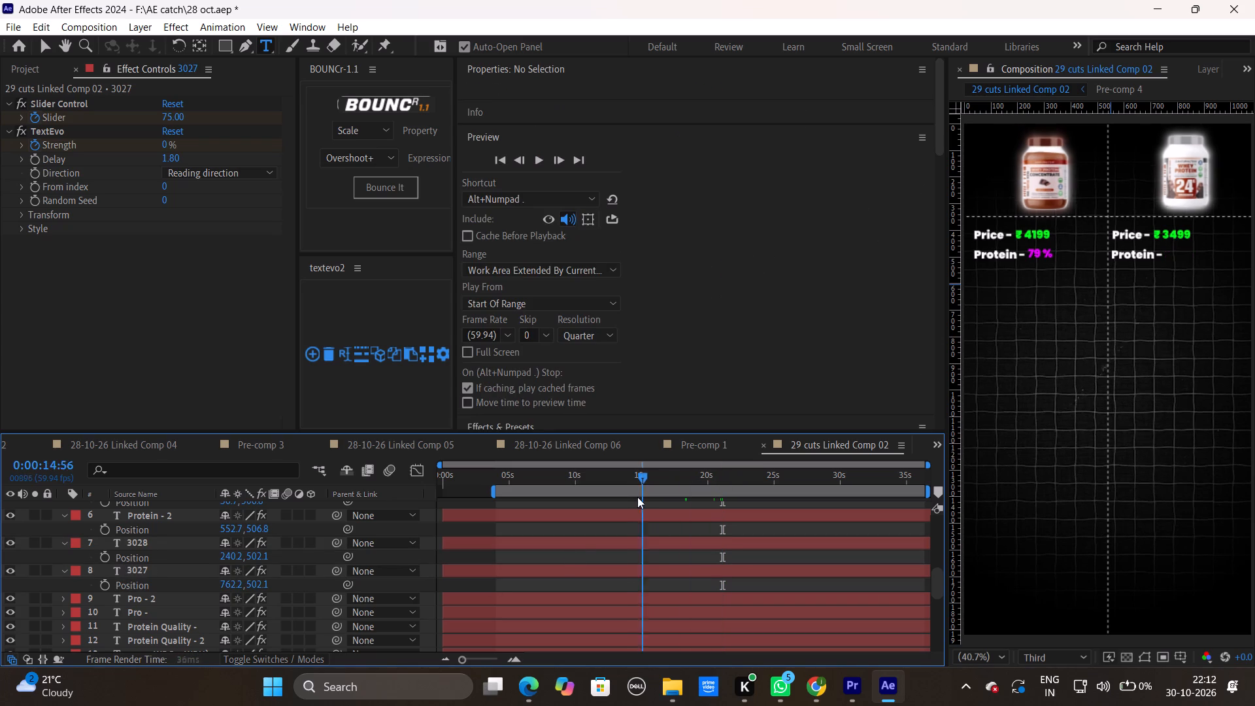
{"action": "left_click_drag", "start_coordinate": [637, 497], "coordinate": [630, 496]}
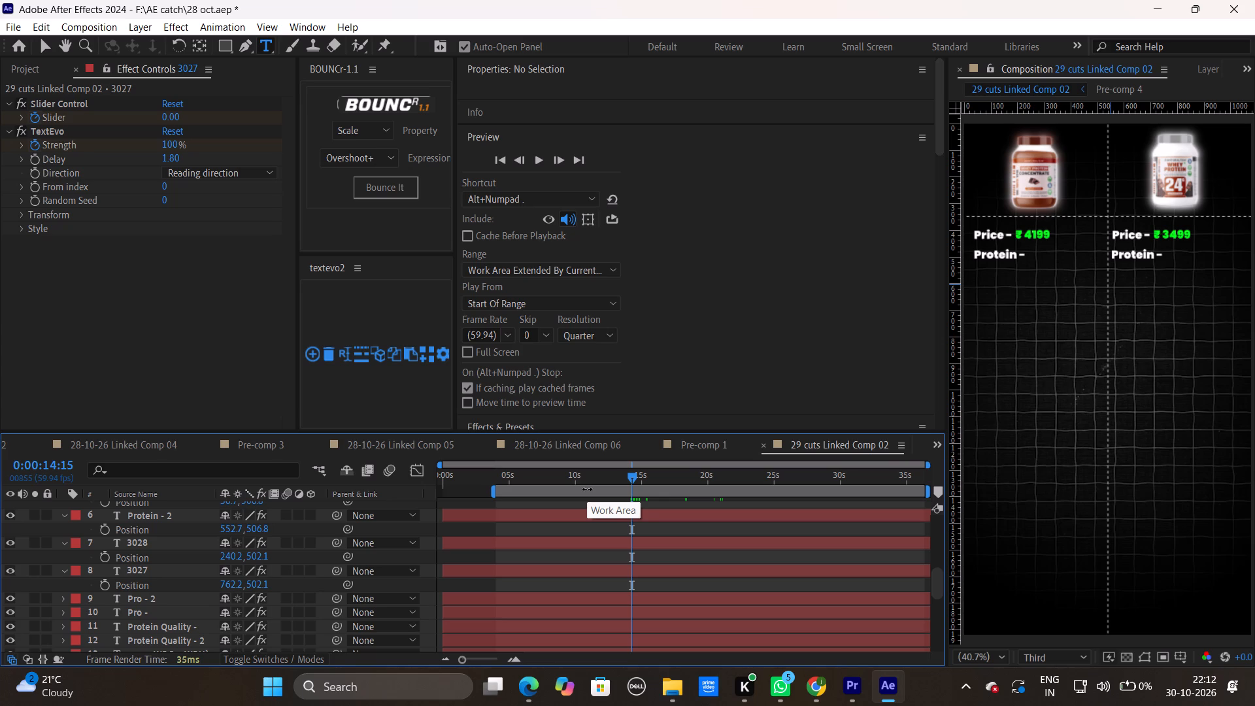
{"action": "left_click_drag", "start_coordinate": [497, 494], "coordinate": [510, 495]}
{"action": "left_click_drag", "start_coordinate": [493, 490], "coordinate": [513, 491]}
Preview the animation from 0:00:06:10 and again from 0:00:10:18 to check when the protein percentages appear.
{"action": "left_click_drag", "start_coordinate": [620, 474], "coordinate": [572, 480]}
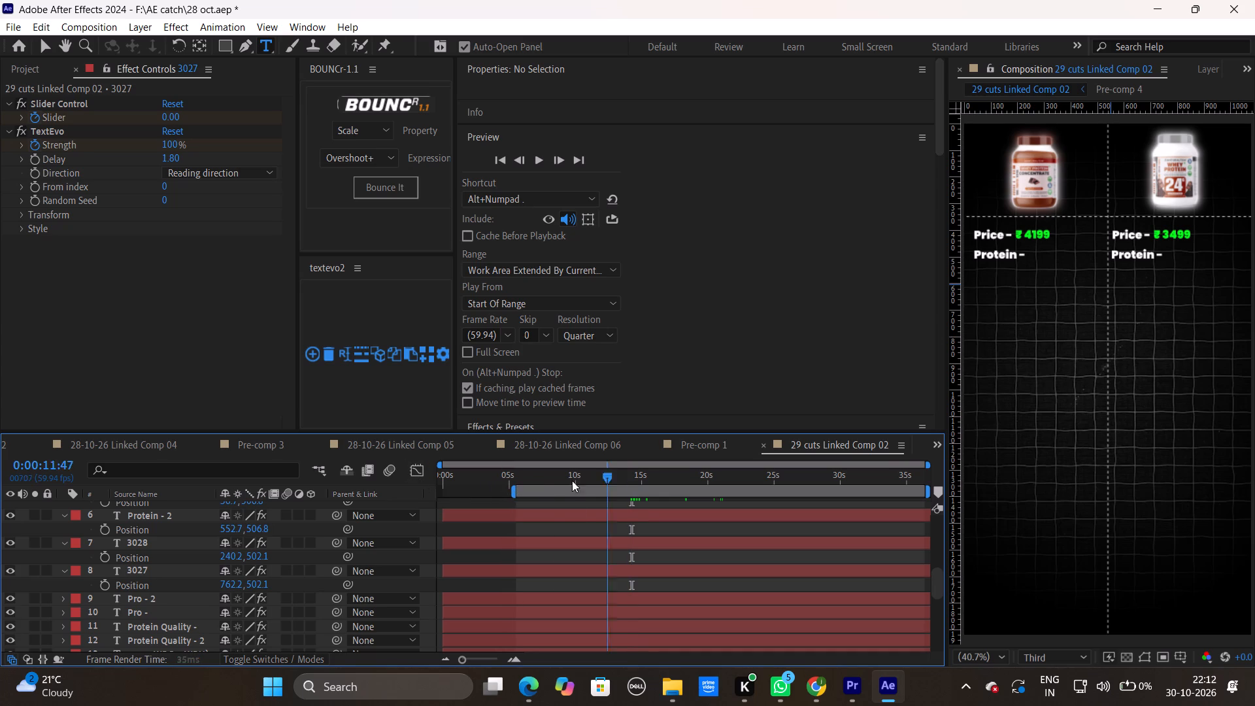
{"action": "left_click_drag", "start_coordinate": [572, 480], "coordinate": [524, 482]}
{"action": "key", "text": "space"}
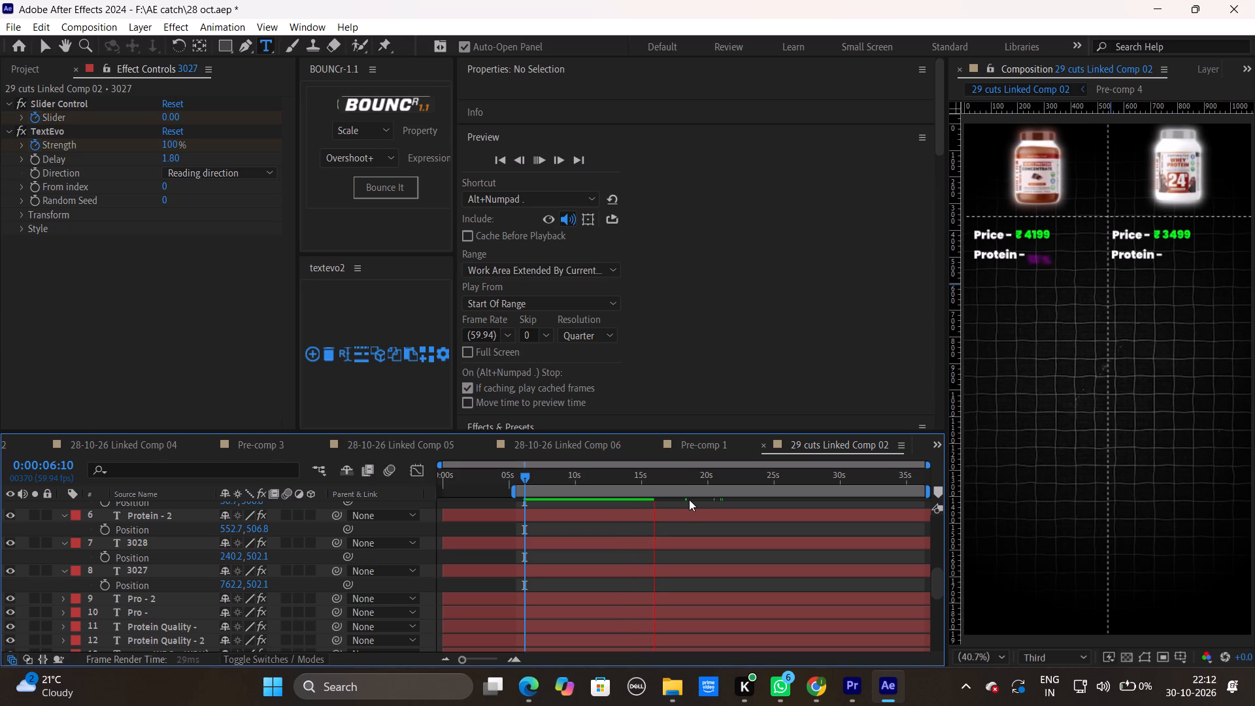
{"action": "key", "text": "space"}
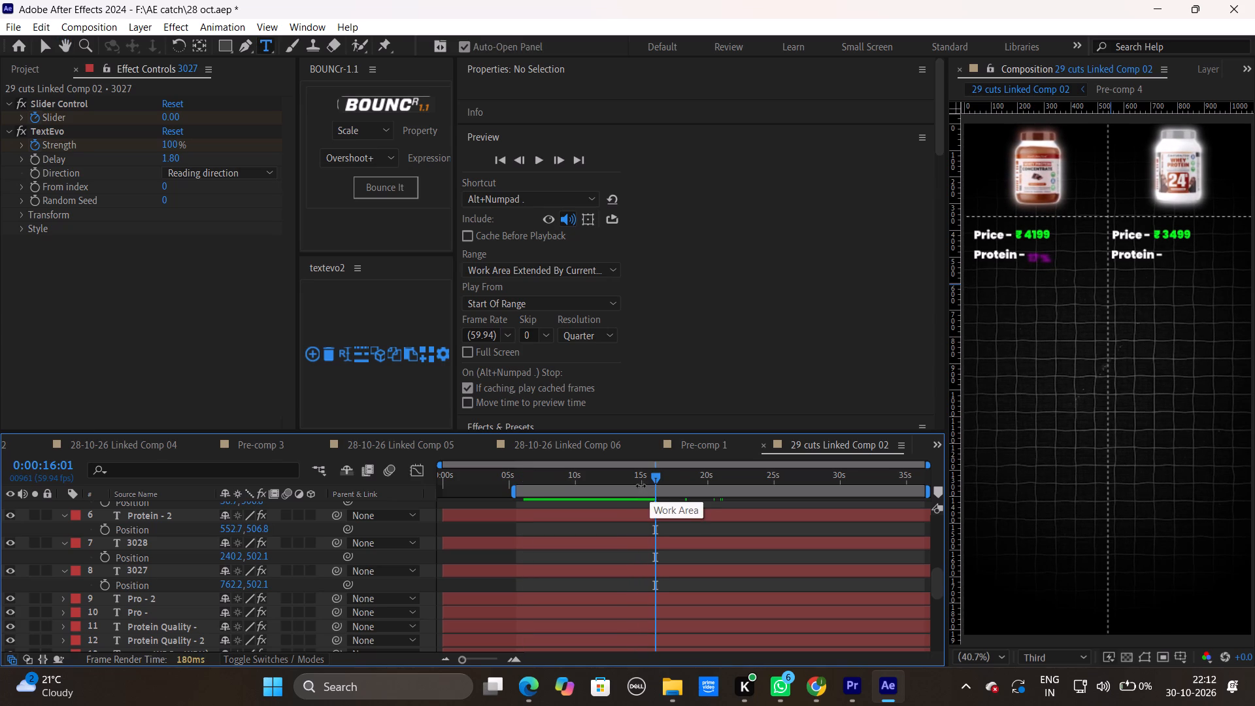
{"action": "left_click_drag", "start_coordinate": [654, 474], "coordinate": [578, 487]}
{"action": "key", "text": "space"}
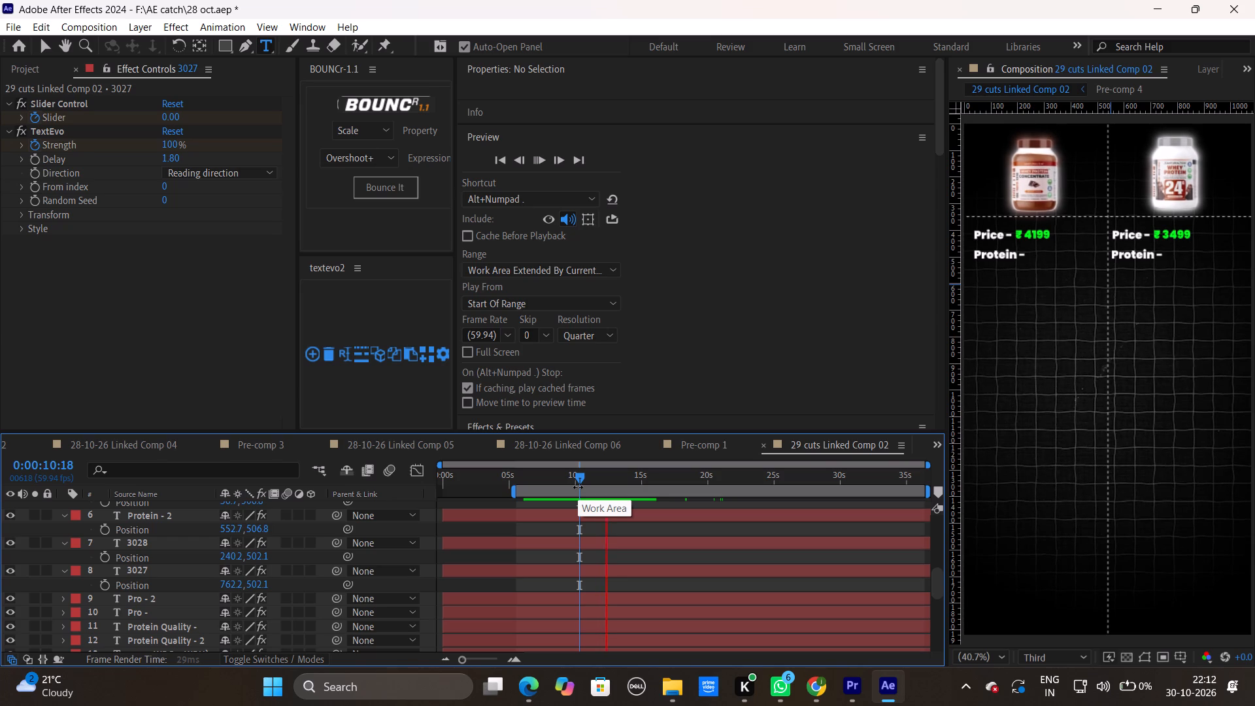
{"action": "key", "text": "space"}
Reveal the keyframes of 3028 and 3027 and shift all Slider and TextEvo Strength keyframes earlier, with 3028's starting at about 12 seconds.
{"action": "left_click", "coordinate": [589, 517]}
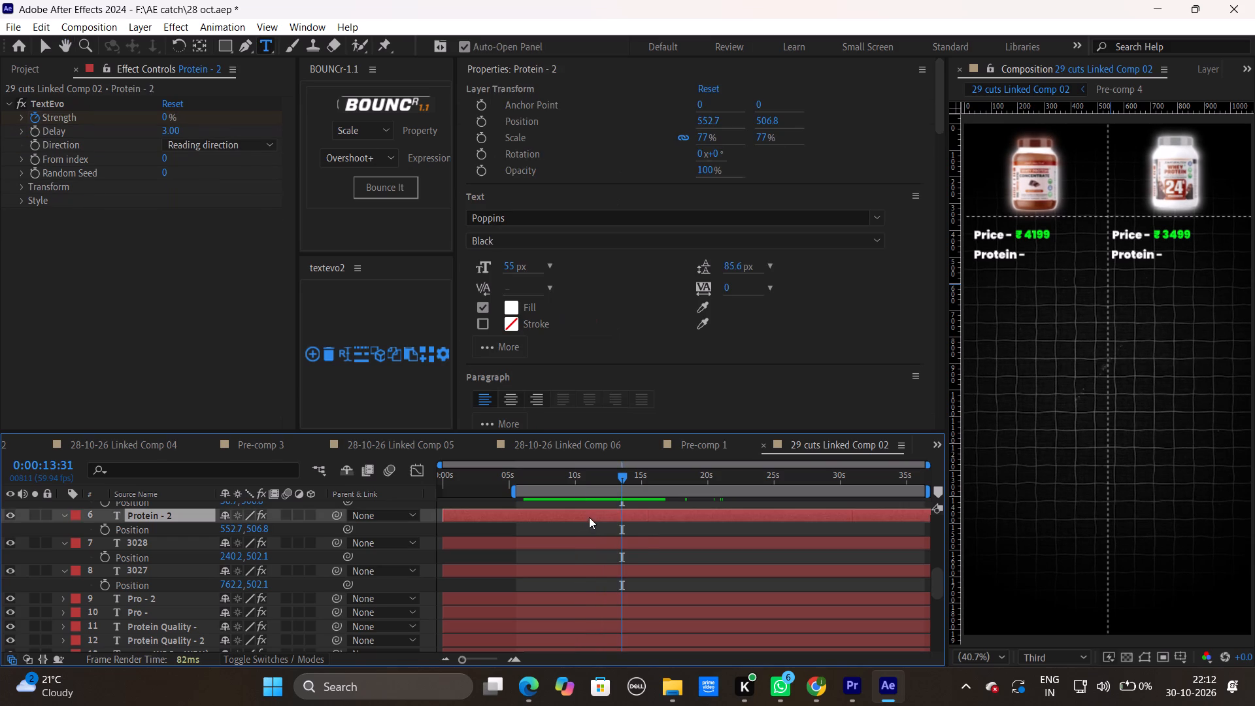
{"action": "scroll", "coordinate": [643, 534], "scroll_direction": "up", "scroll_amount": 2}
{"action": "scroll", "coordinate": [510, 580], "scroll_direction": "down", "scroll_amount": 1}
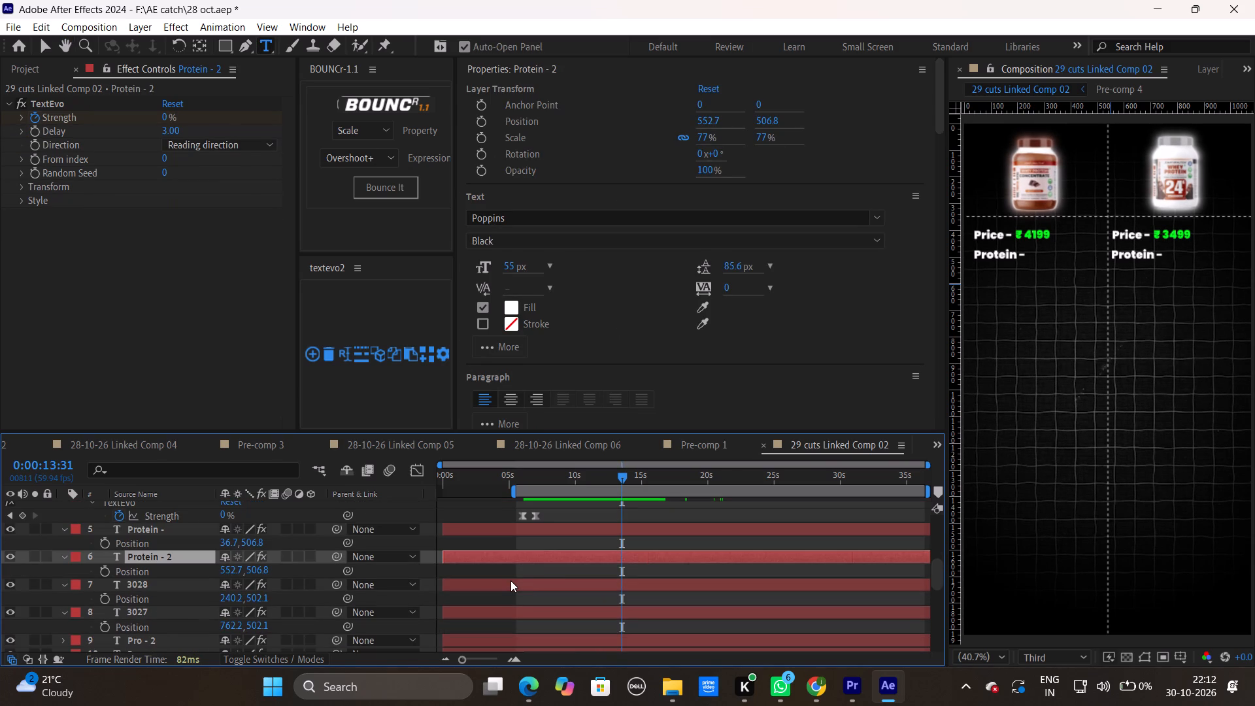
{"action": "left_click", "coordinate": [550, 582]}
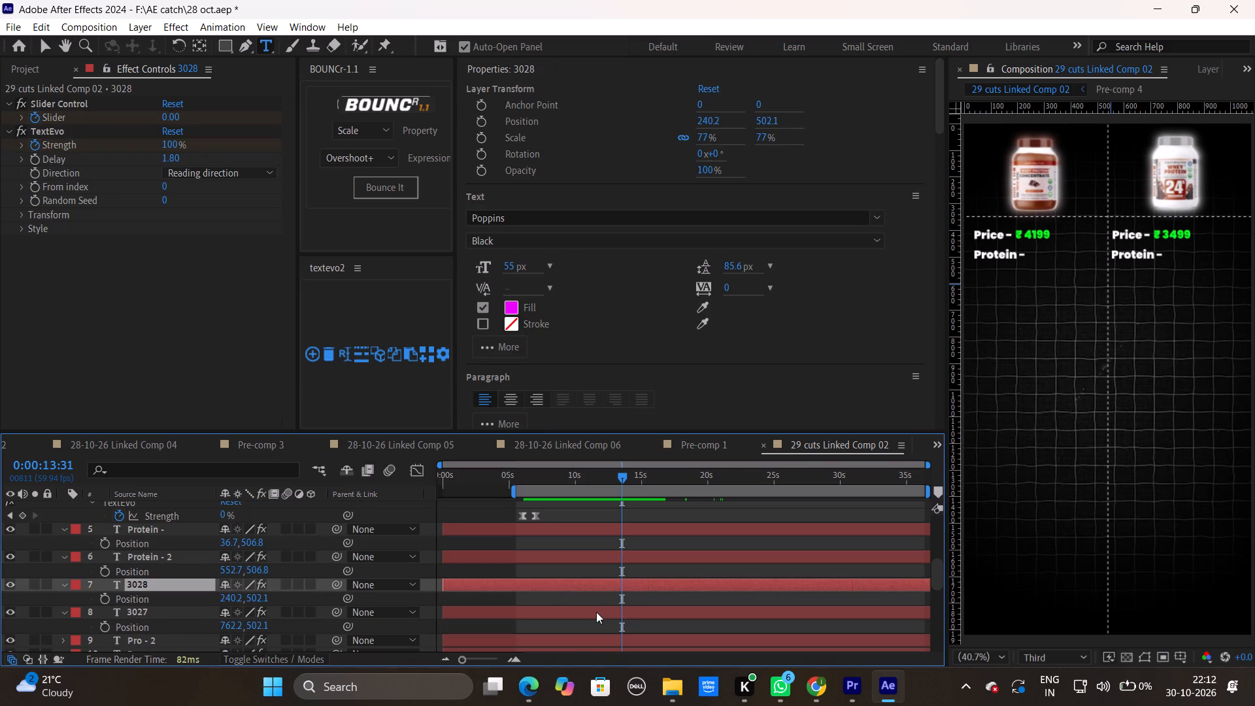
{"action": "left_click", "coordinate": [596, 612], "text": "ctrl"}
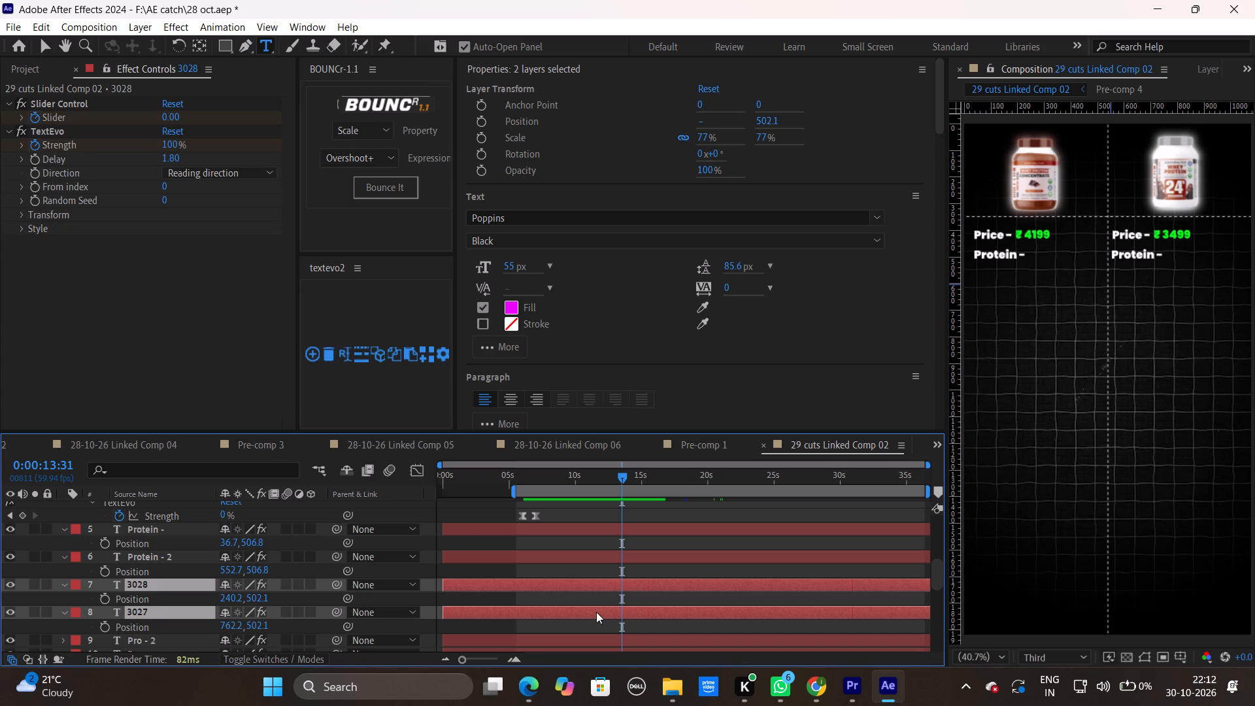
{"action": "key", "text": "u"}
{"action": "scroll", "coordinate": [622, 606], "scroll_direction": "down", "scroll_amount": 2}
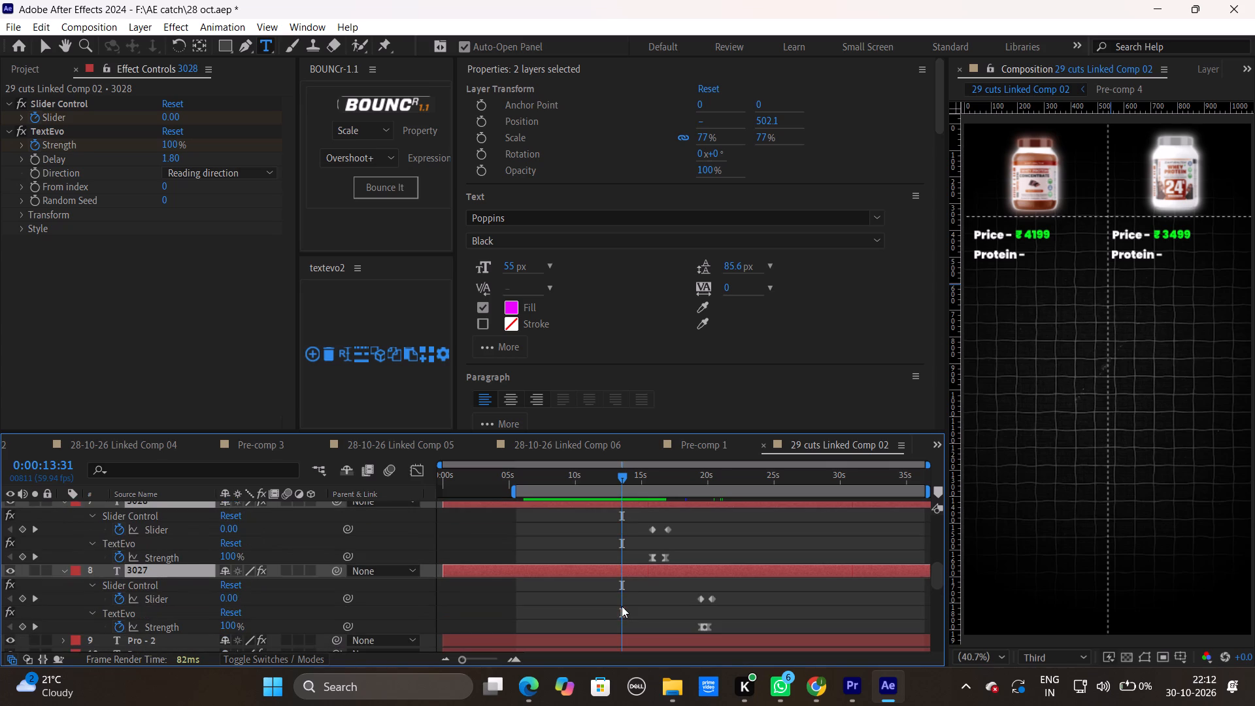
{"action": "left_click_drag", "start_coordinate": [748, 528], "coordinate": [635, 603]}
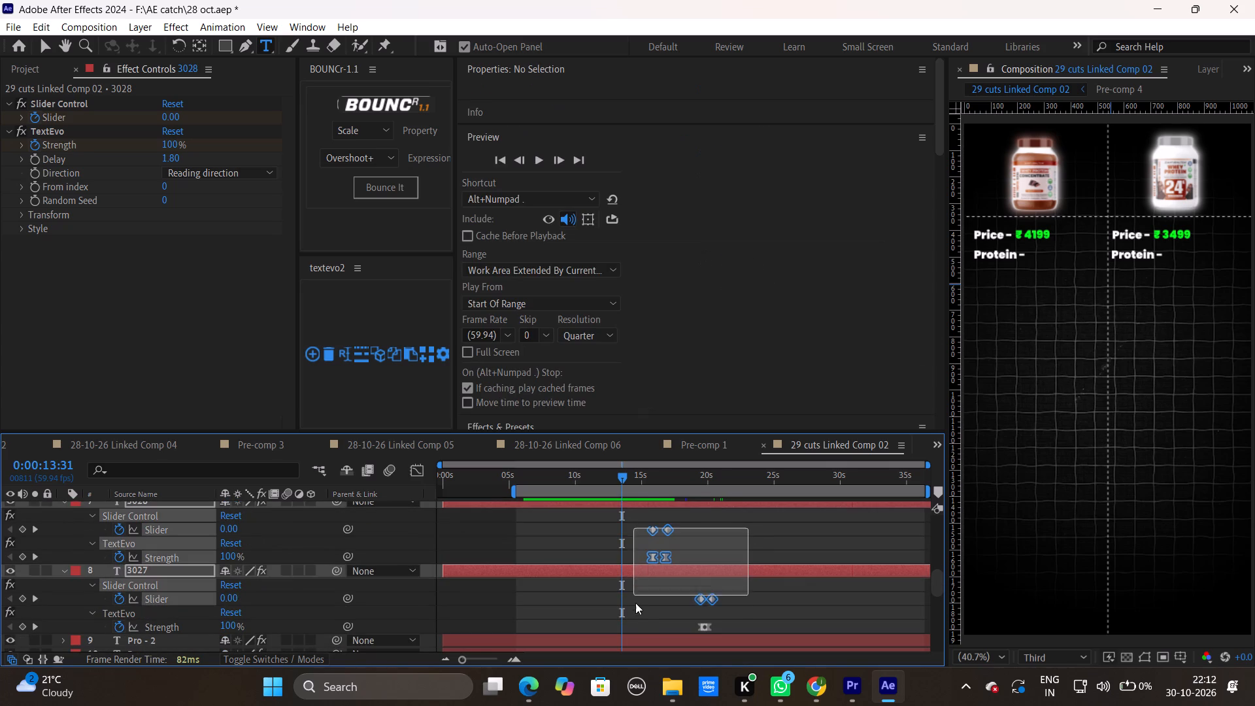
{"action": "left_click_drag", "start_coordinate": [635, 603], "coordinate": [631, 629]}
{"action": "left_click_drag", "start_coordinate": [653, 555], "coordinate": [652, 555]}
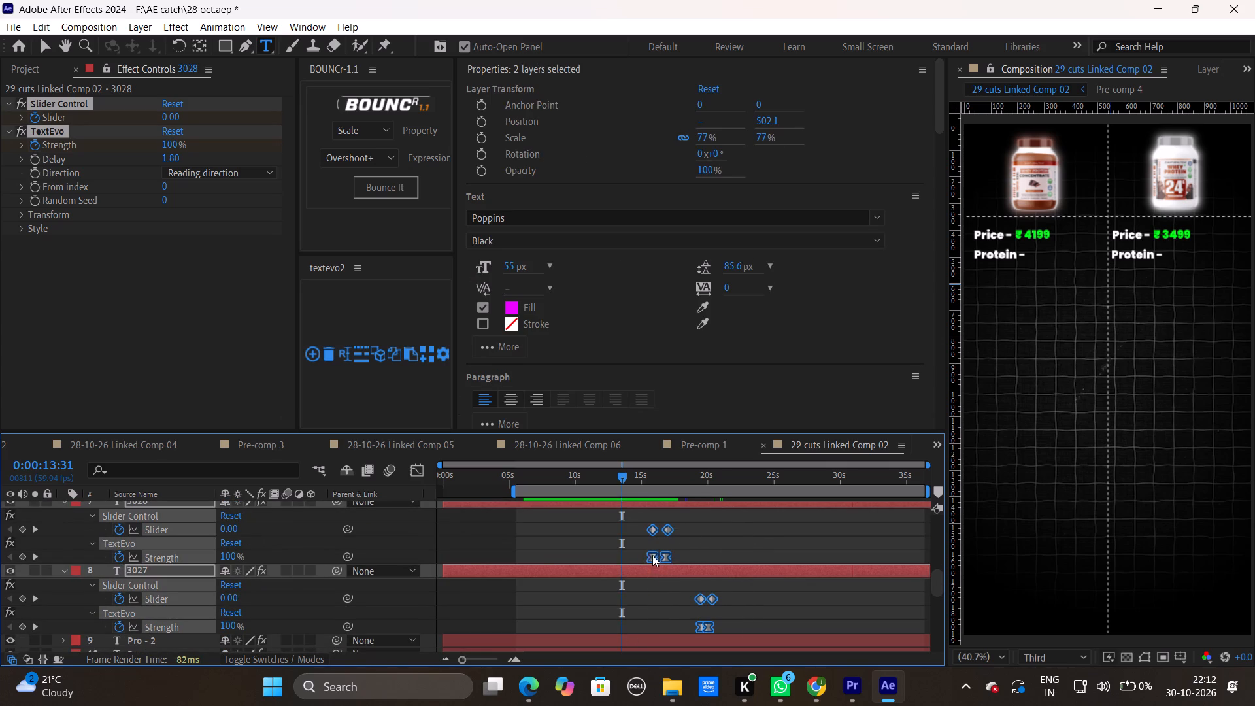
{"action": "left_click_drag", "start_coordinate": [652, 555], "coordinate": [607, 563]}
{"action": "left_click", "coordinate": [656, 531]}
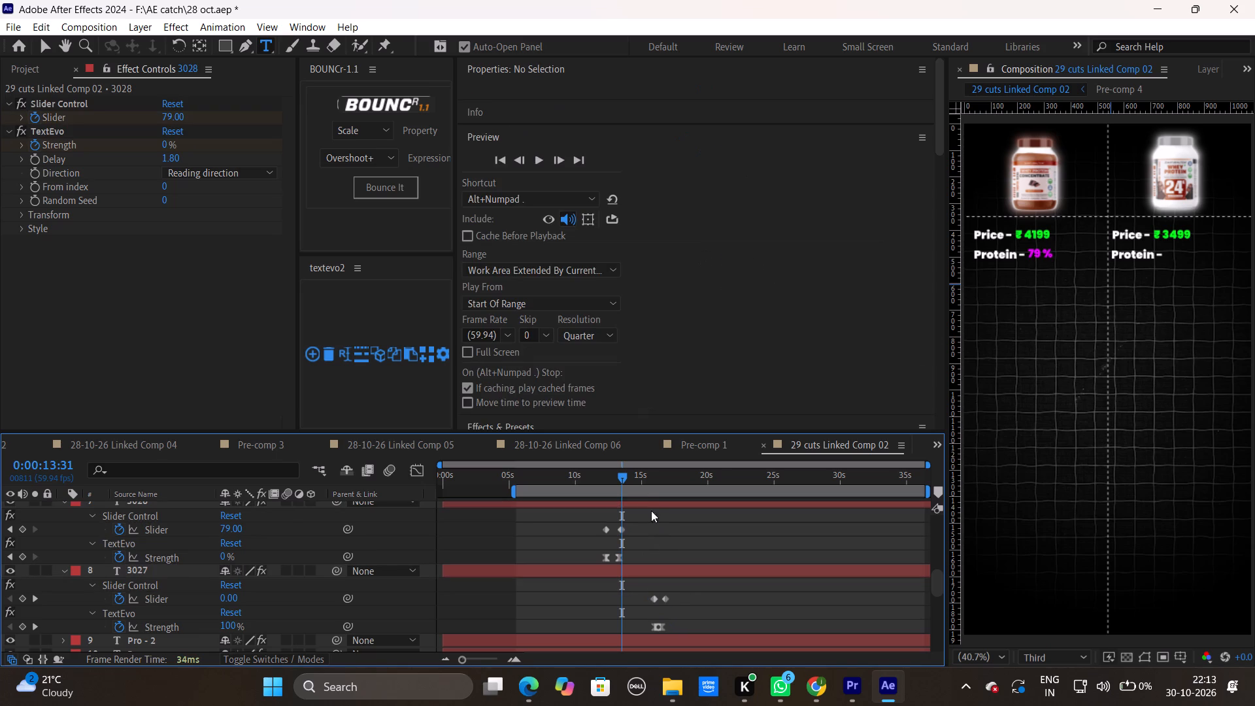
Preview the first jar's protein count-up from 0:00:10:55, 0:00:12:09 and 0:00:11:51 to check its timing.
{"action": "left_click_drag", "start_coordinate": [628, 486], "coordinate": [622, 486]}
{"action": "left_click_drag", "start_coordinate": [622, 475], "coordinate": [588, 481]}
{"action": "key", "text": "space"}
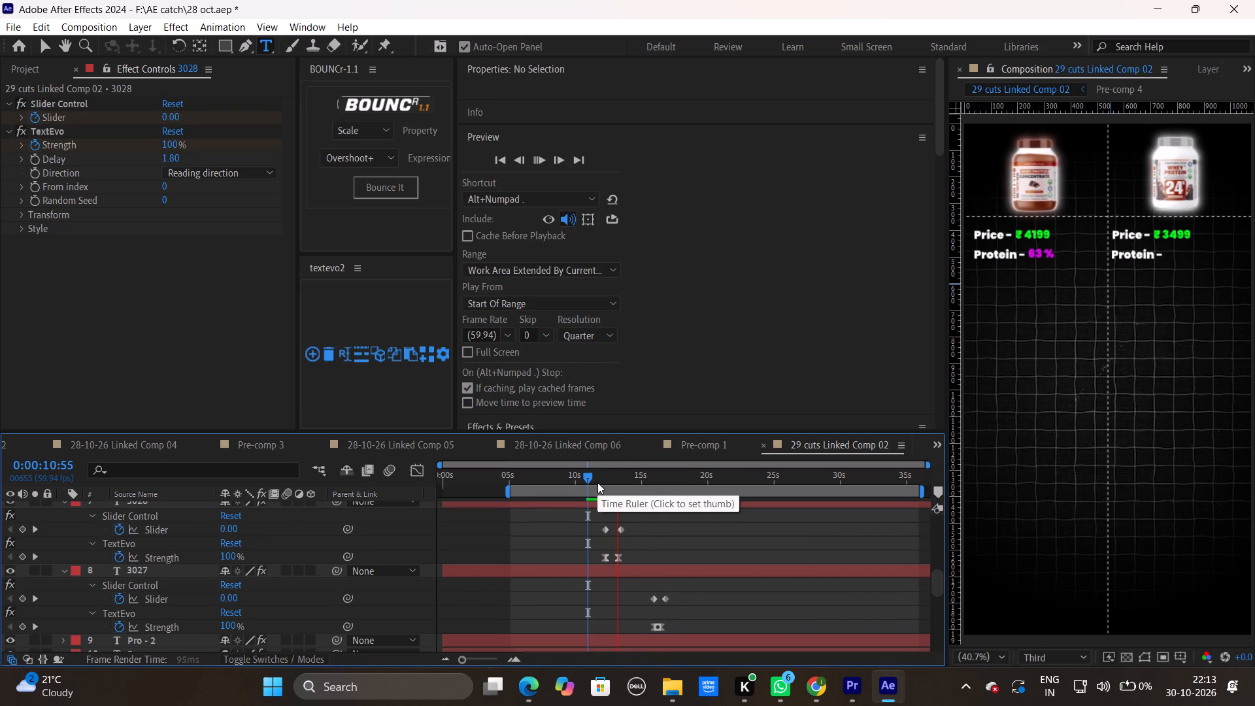
{"action": "key", "text": "space"}
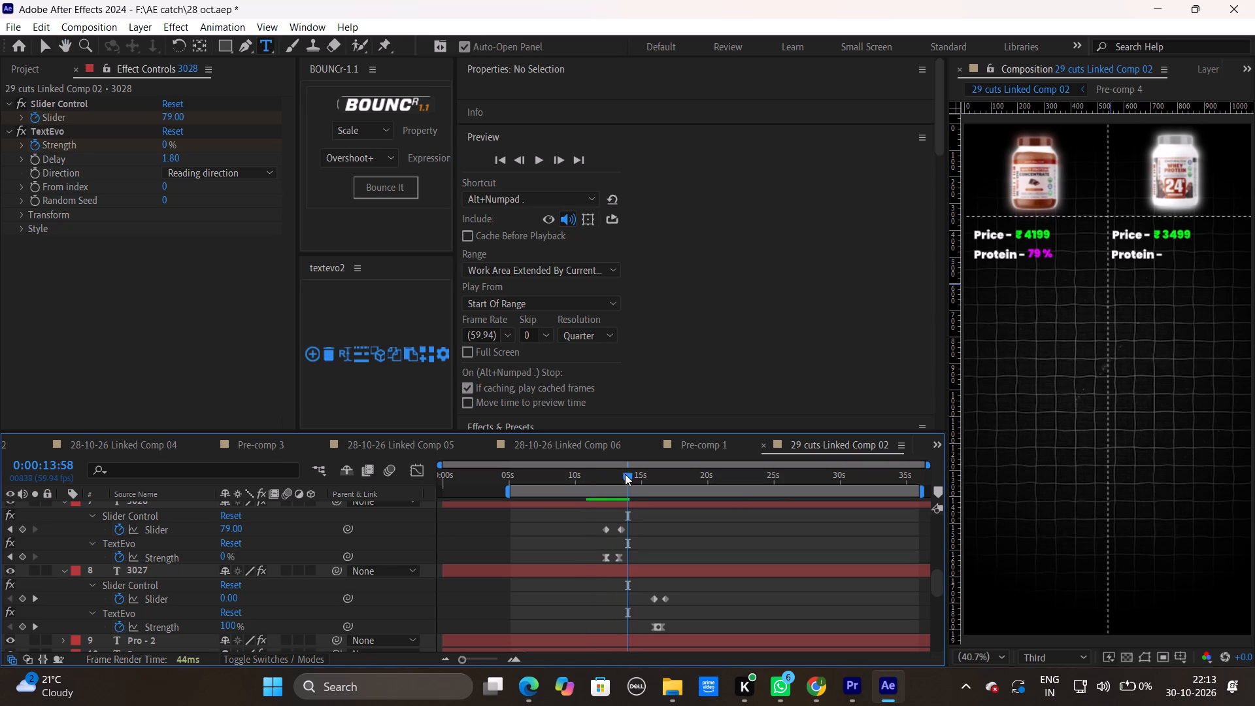
{"action": "left_click_drag", "start_coordinate": [619, 473], "coordinate": [604, 481]}
{"action": "key", "text": "space"}
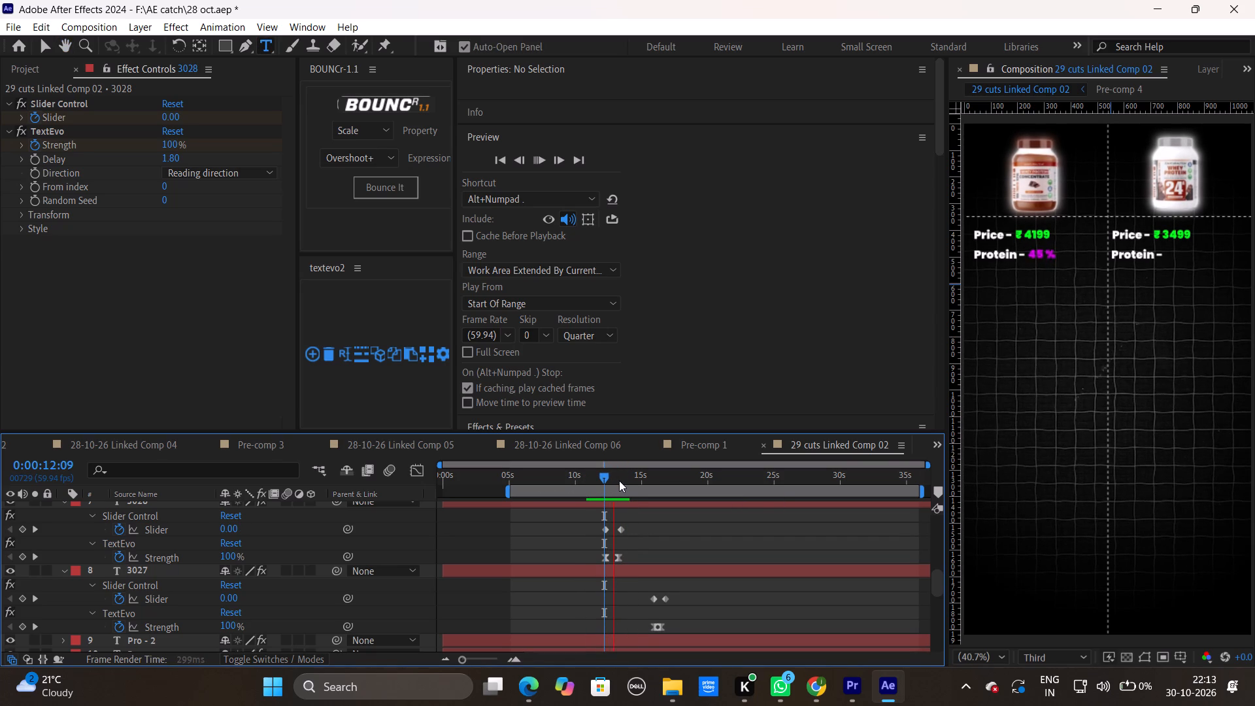
{"action": "key", "text": "space"}
{"action": "left_click_drag", "start_coordinate": [630, 479], "coordinate": [595, 489]}
{"action": "key", "text": "space"}
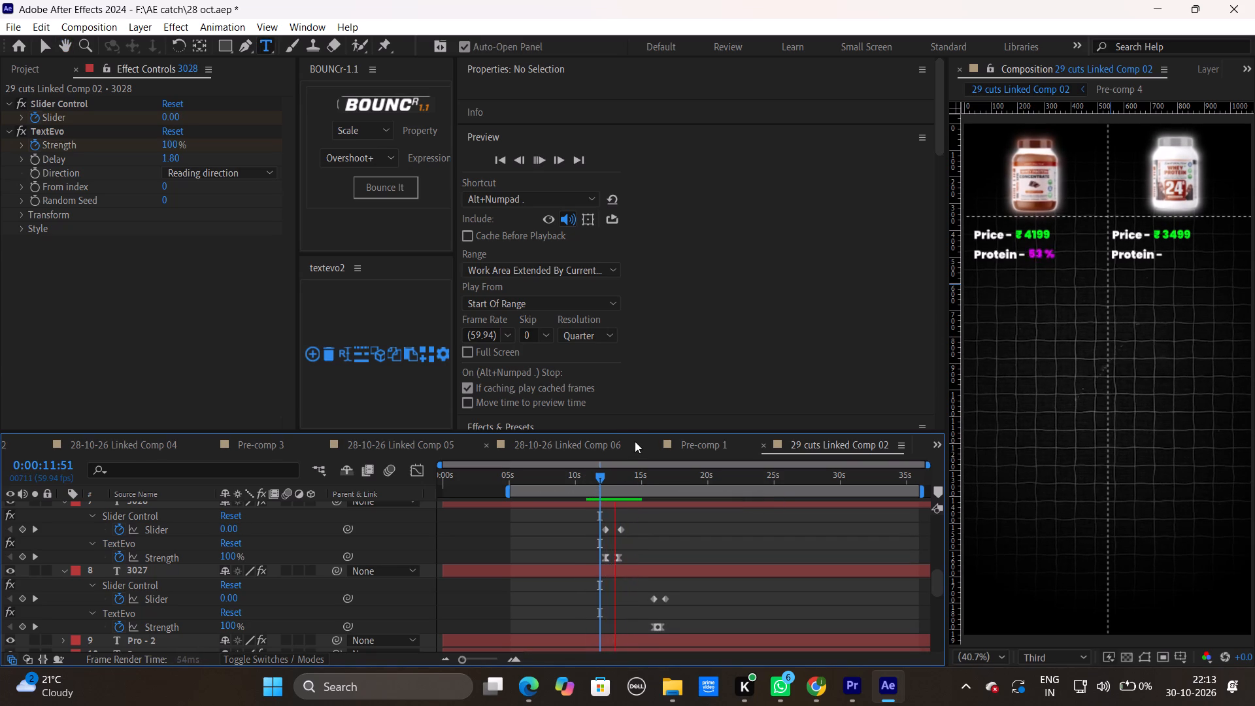
{"action": "key", "text": "space"}
Shift all of 3028's Slider and TextEvo Strength keyframes slightly earlier, starting at about 11.8 seconds.
{"action": "left_click_drag", "start_coordinate": [653, 528], "coordinate": [594, 555]}
{"action": "left_click_drag", "start_coordinate": [606, 555], "coordinate": [605, 554]}
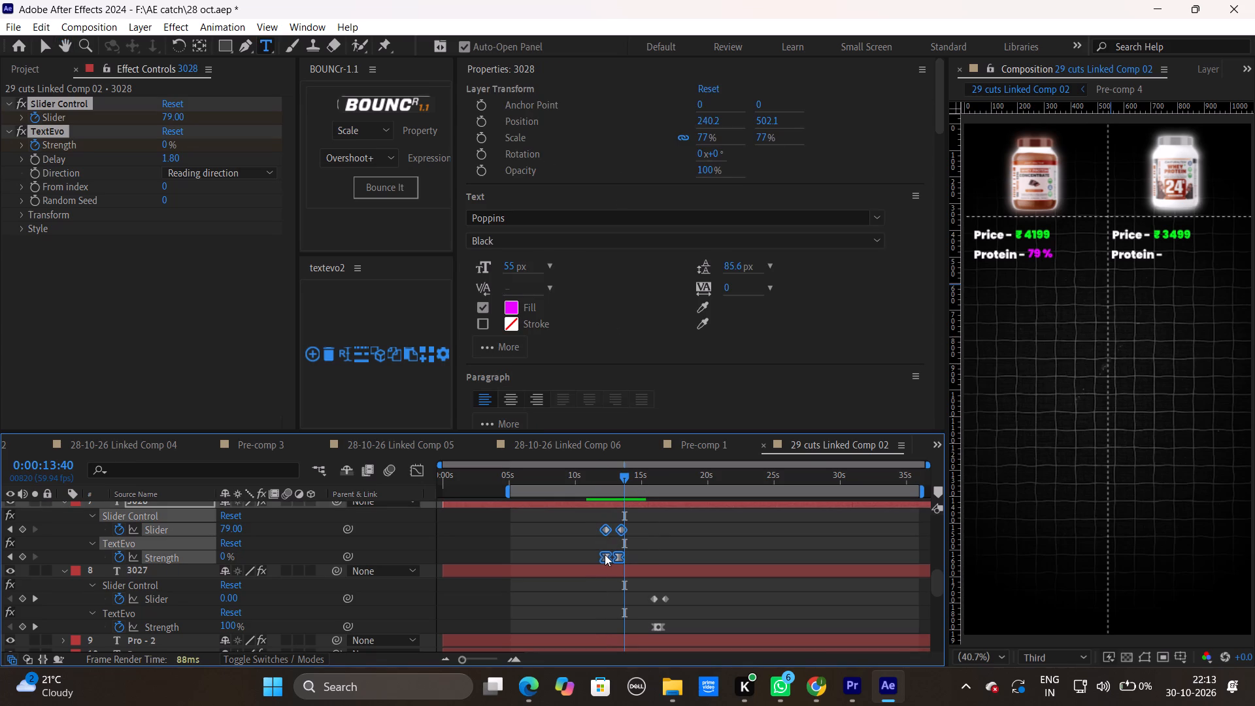
{"action": "left_click_drag", "start_coordinate": [605, 554], "coordinate": [599, 555]}
Preview the first jar's protein percentage from 0:00:10:44 and 0:00:11:58 to check the shifted timing.
{"action": "left_click_drag", "start_coordinate": [610, 471], "coordinate": [585, 479]}
{"action": "key", "text": "space"}
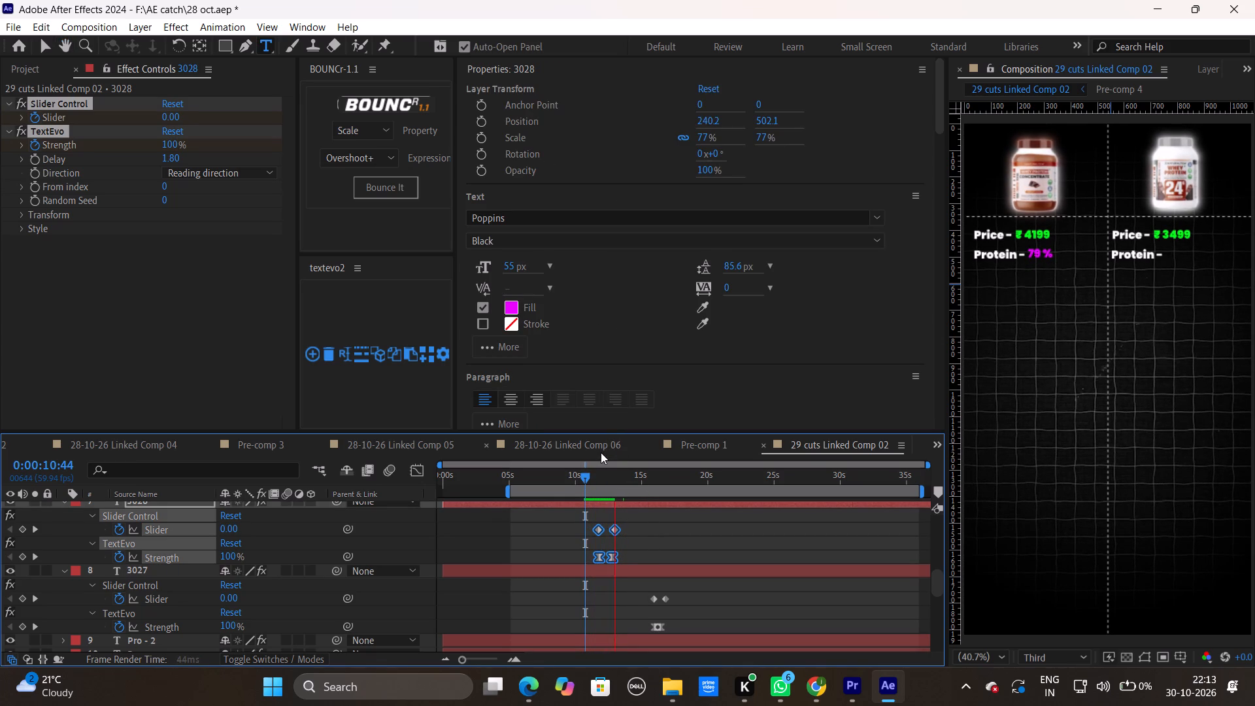
{"action": "key", "text": "space"}
{"action": "key", "text": "space"}
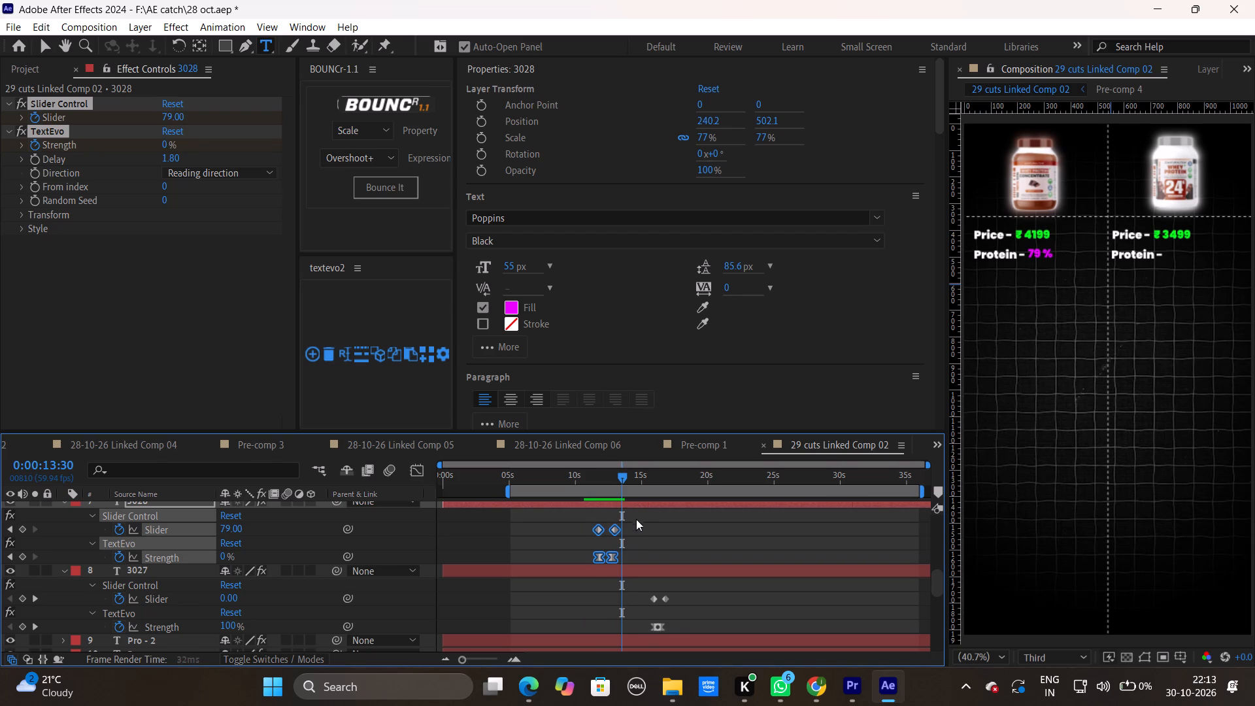
{"action": "left_click_drag", "start_coordinate": [628, 477], "coordinate": [602, 484]}
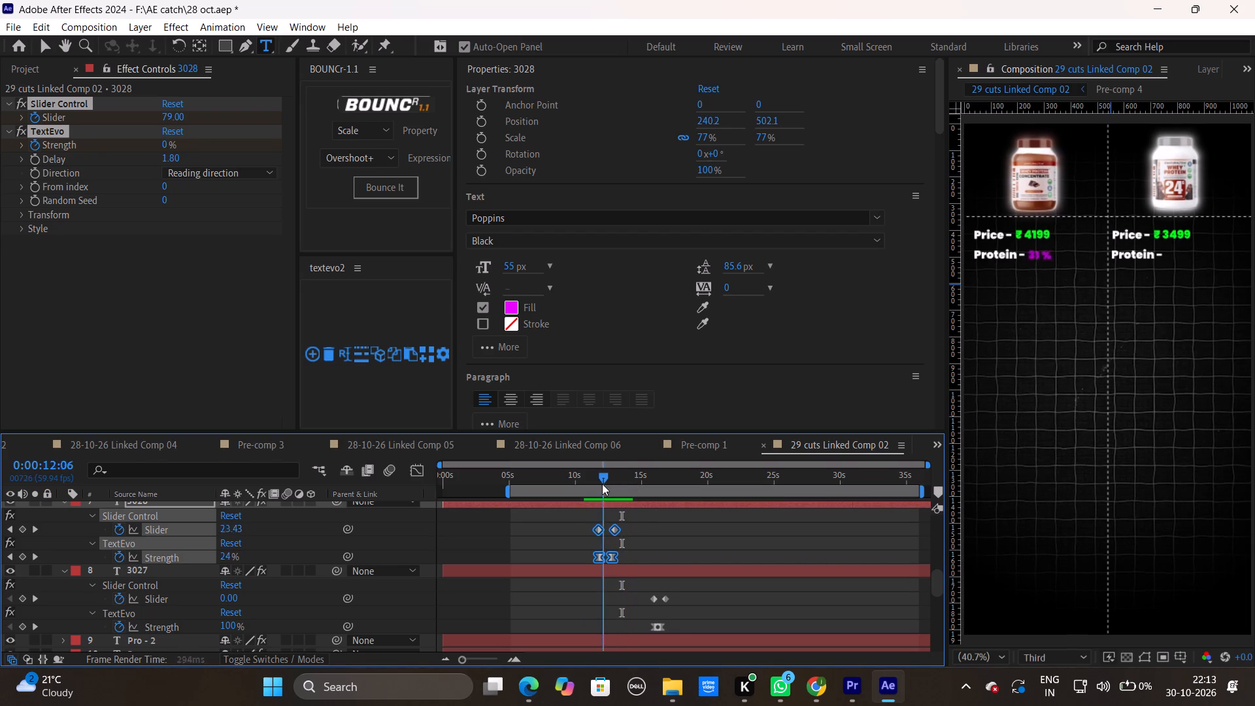
{"action": "left_click_drag", "start_coordinate": [602, 484], "coordinate": [601, 484]}
{"action": "key", "text": "space"}
{"action": "key", "text": "space"}
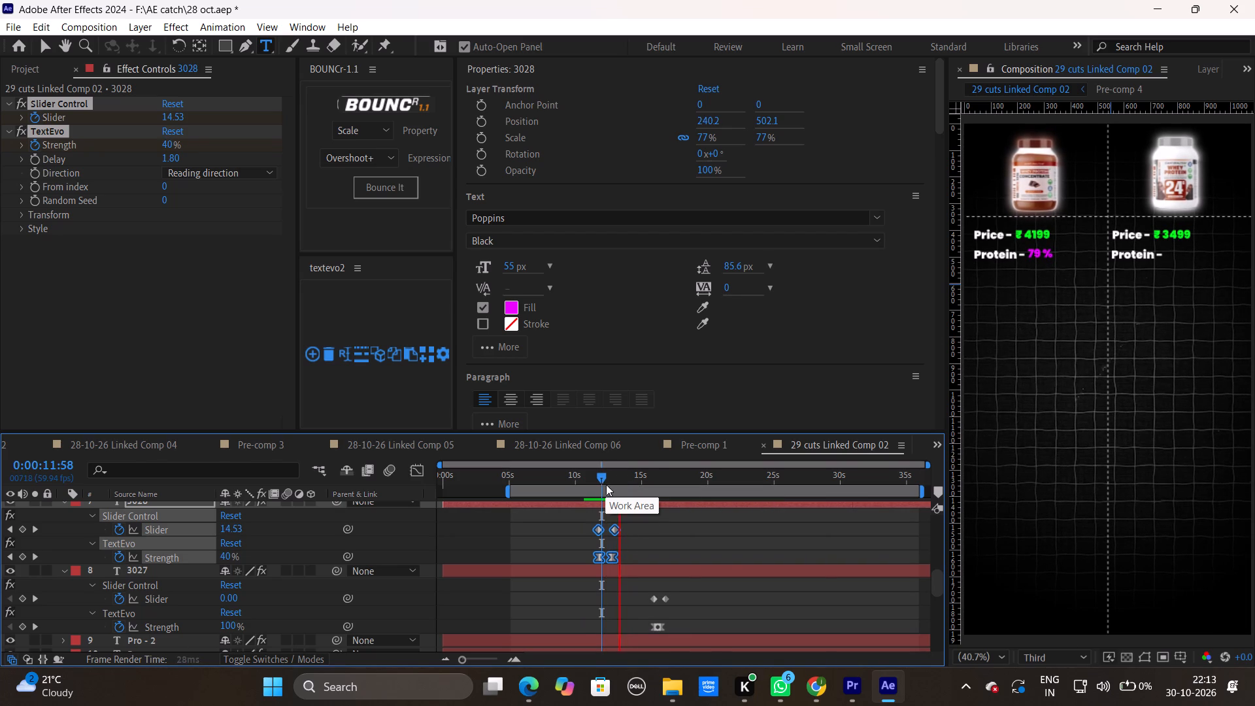
Move 3028's ending Slider keyframe to 0:00:13:18 to lengthen the count-up.
{"action": "left_click", "coordinate": [626, 531]}
{"action": "left_click", "coordinate": [617, 531]}
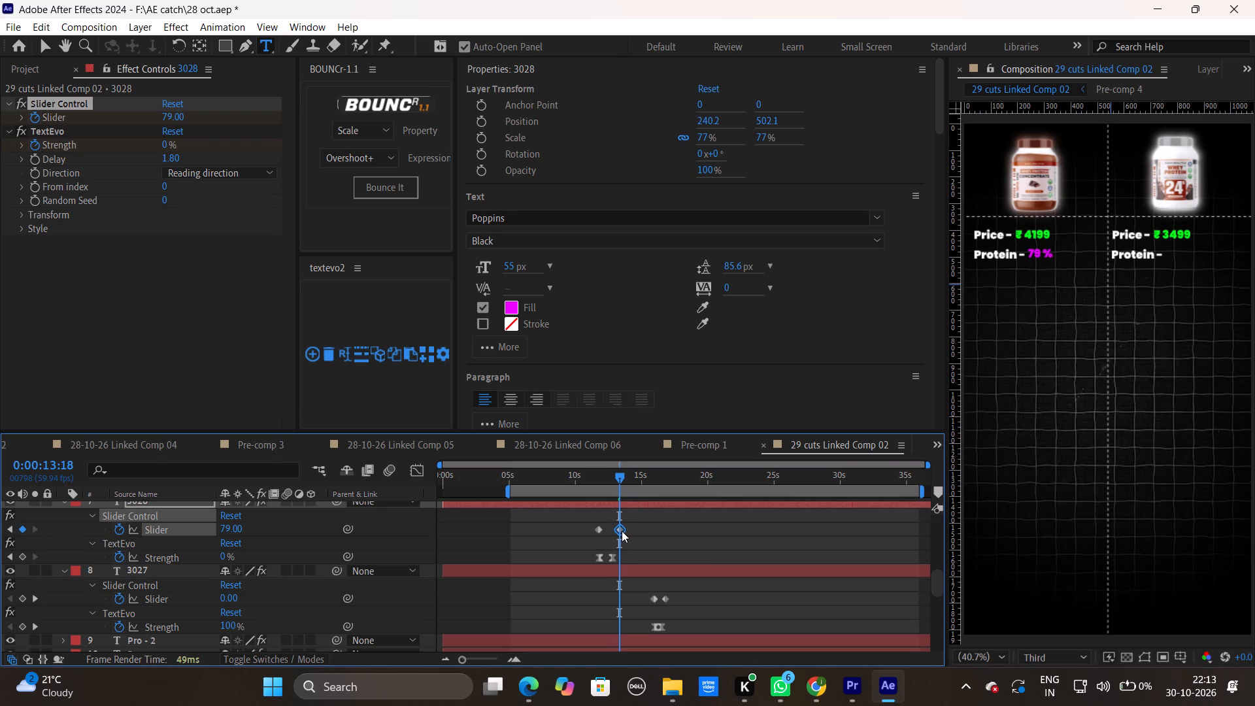
Reveal 3028's Source Text expression and change it to use toFixed(1) for one decimal place.
{"action": "scroll", "coordinate": [73, 531], "scroll_direction": "up", "scroll_amount": 1}
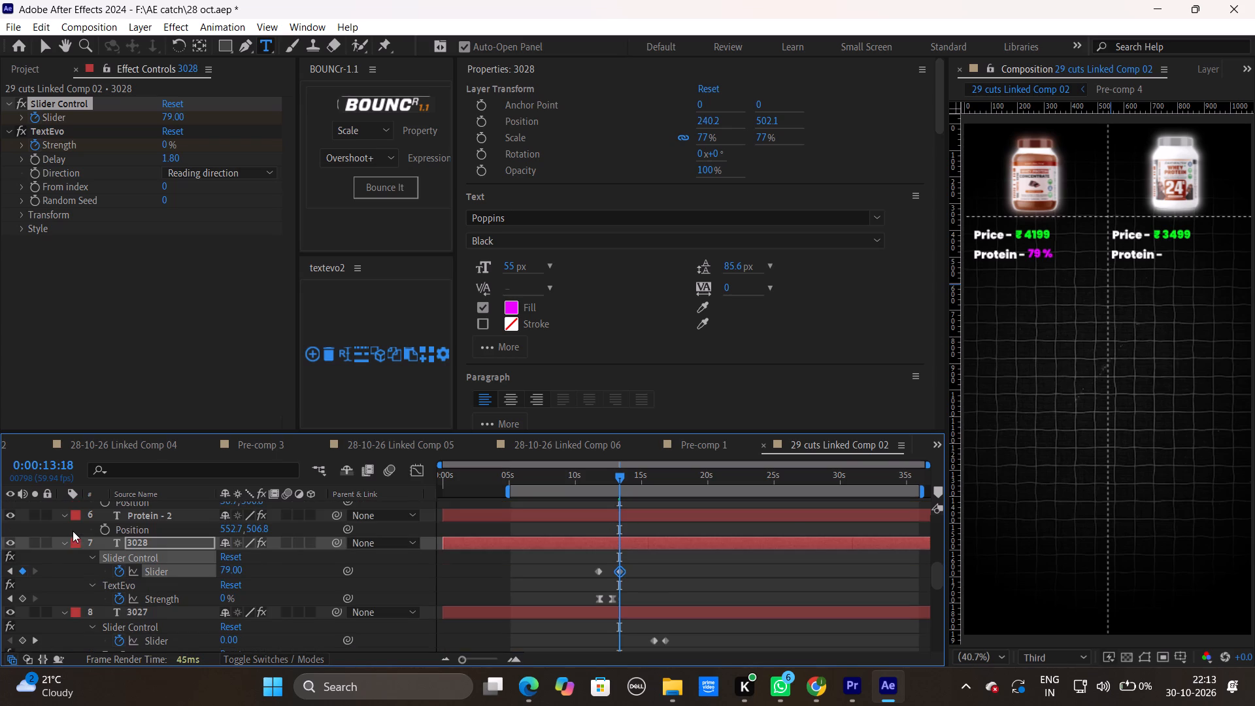
{"action": "left_click", "coordinate": [67, 541]}
{"action": "left_click", "coordinate": [67, 541]}
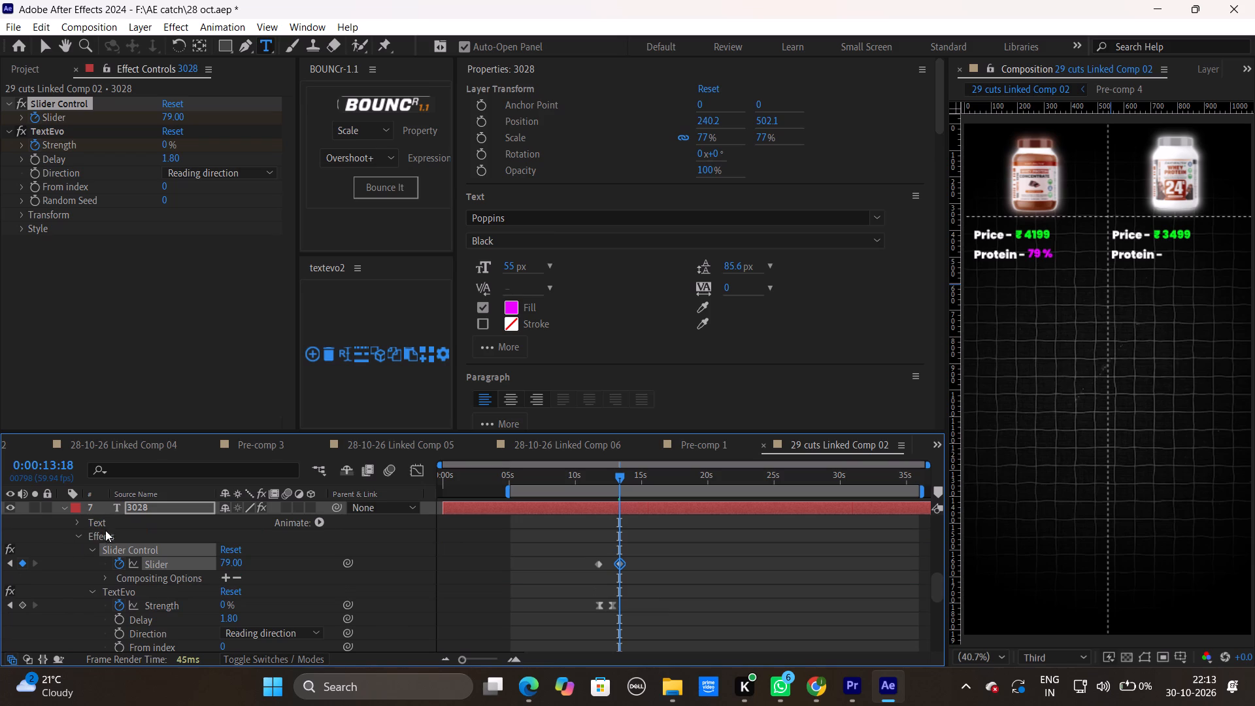
{"action": "left_click", "coordinate": [84, 525]}
{"action": "left_click", "coordinate": [77, 525]}
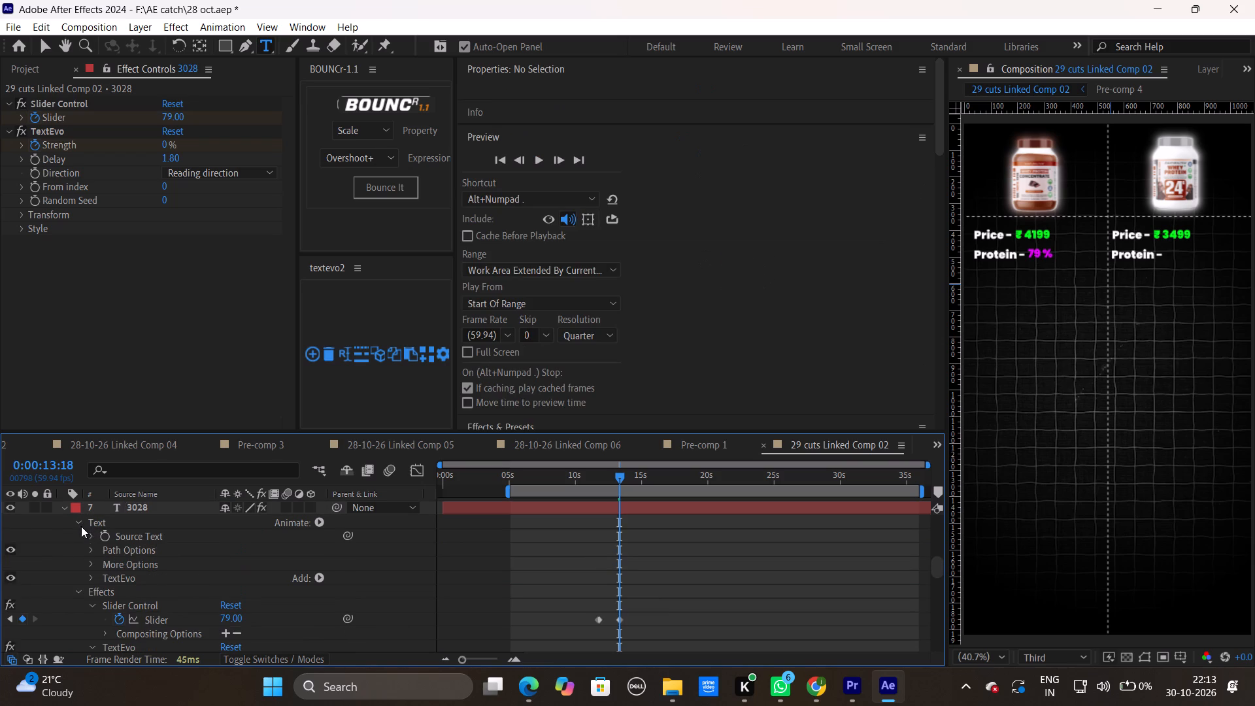
{"action": "left_click", "coordinate": [88, 540]}
{"action": "scroll", "coordinate": [605, 603], "scroll_direction": "down", "scroll_amount": 2}
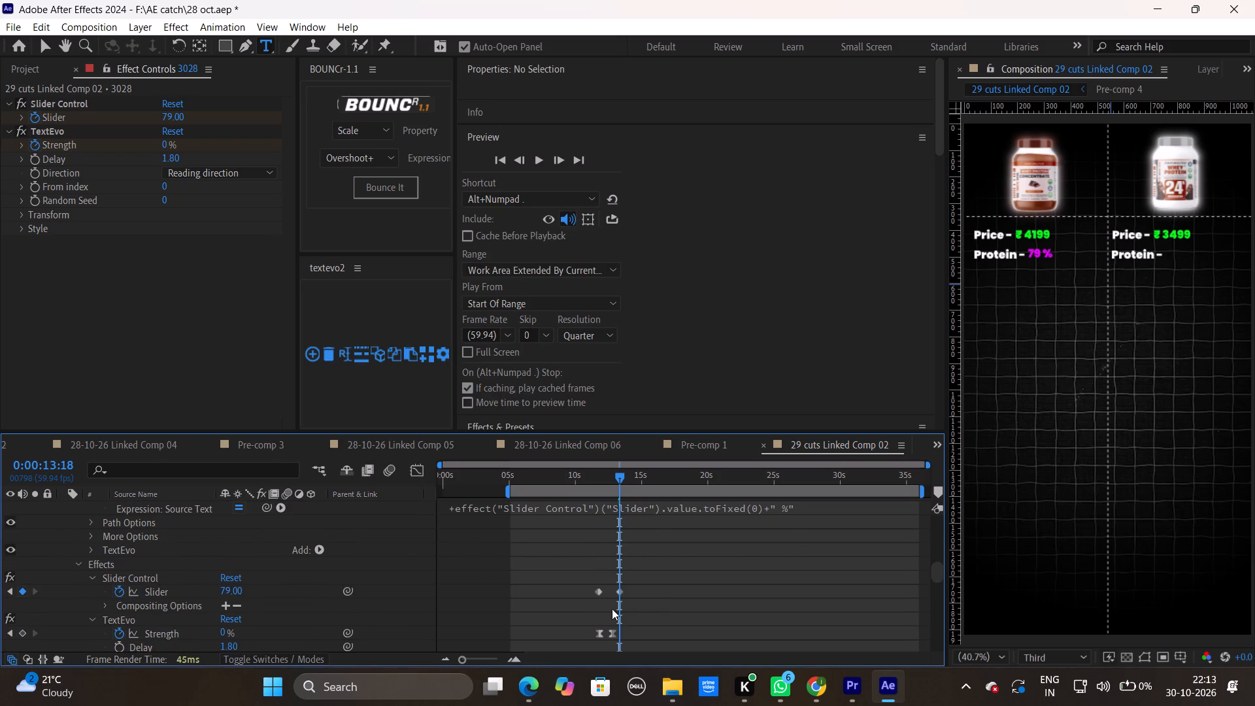
{"action": "left_click", "coordinate": [619, 552]}
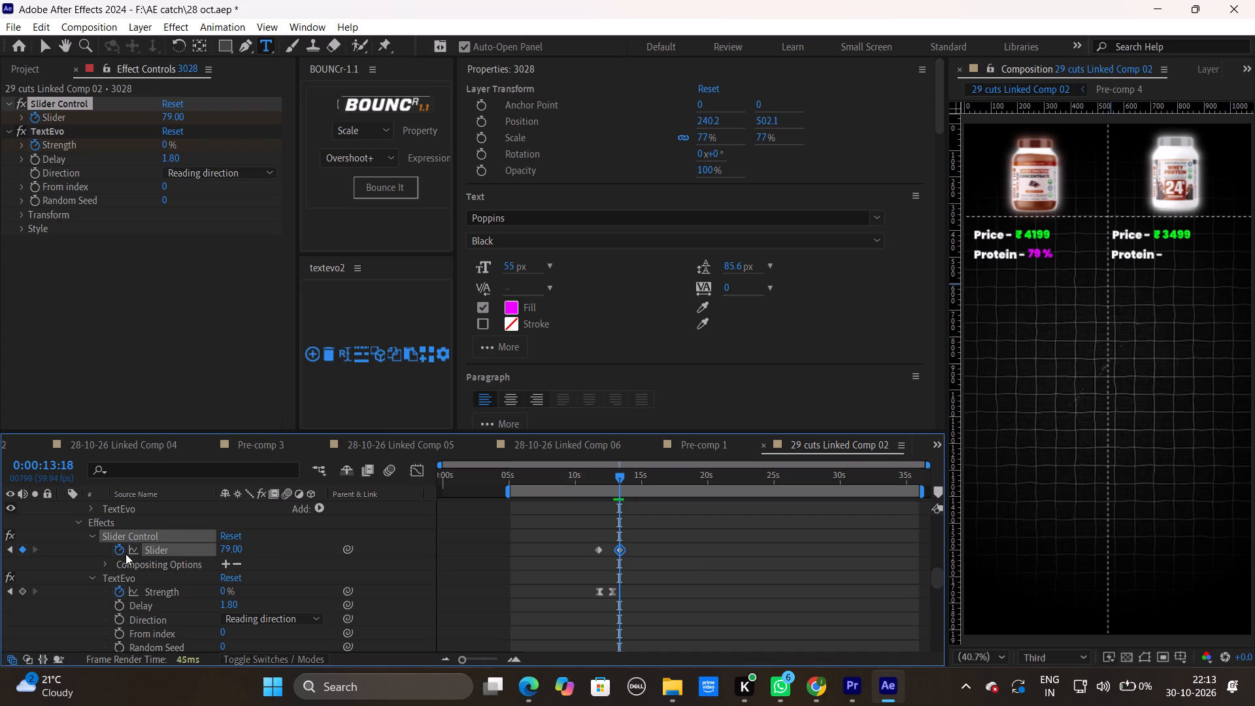
{"action": "scroll", "coordinate": [65, 554], "scroll_direction": "up", "scroll_amount": 3}
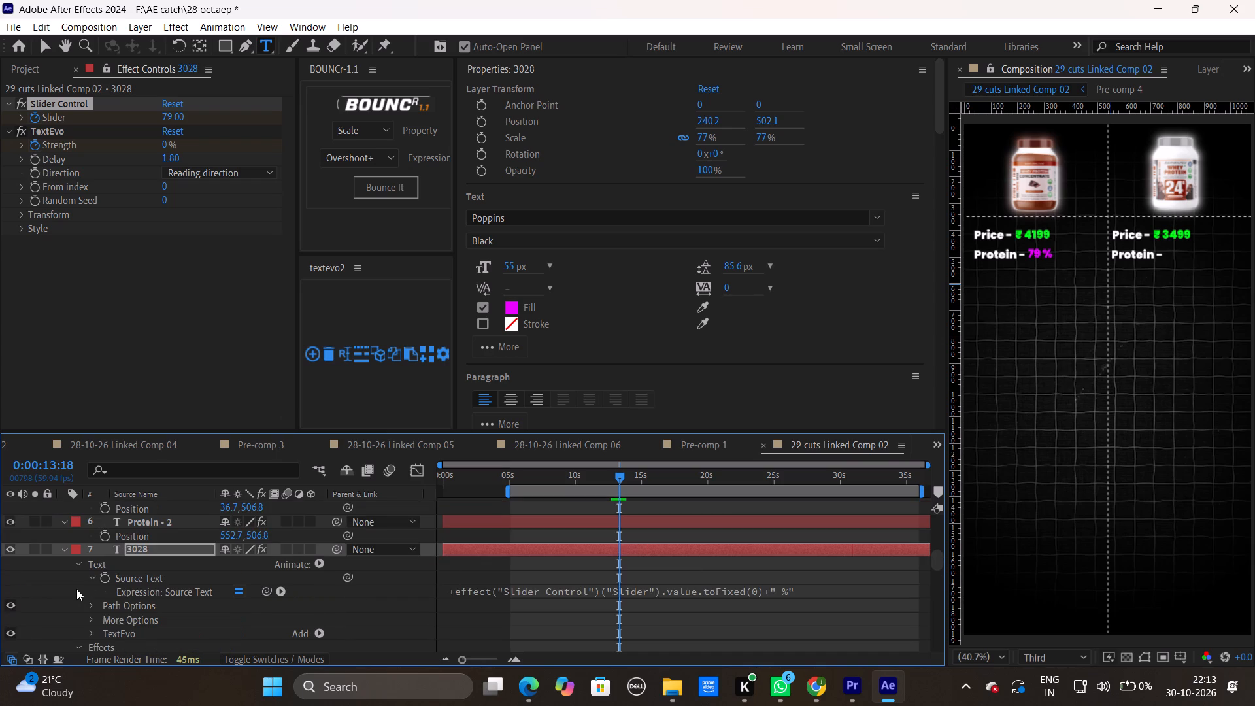
{"action": "left_click", "coordinate": [758, 594]}
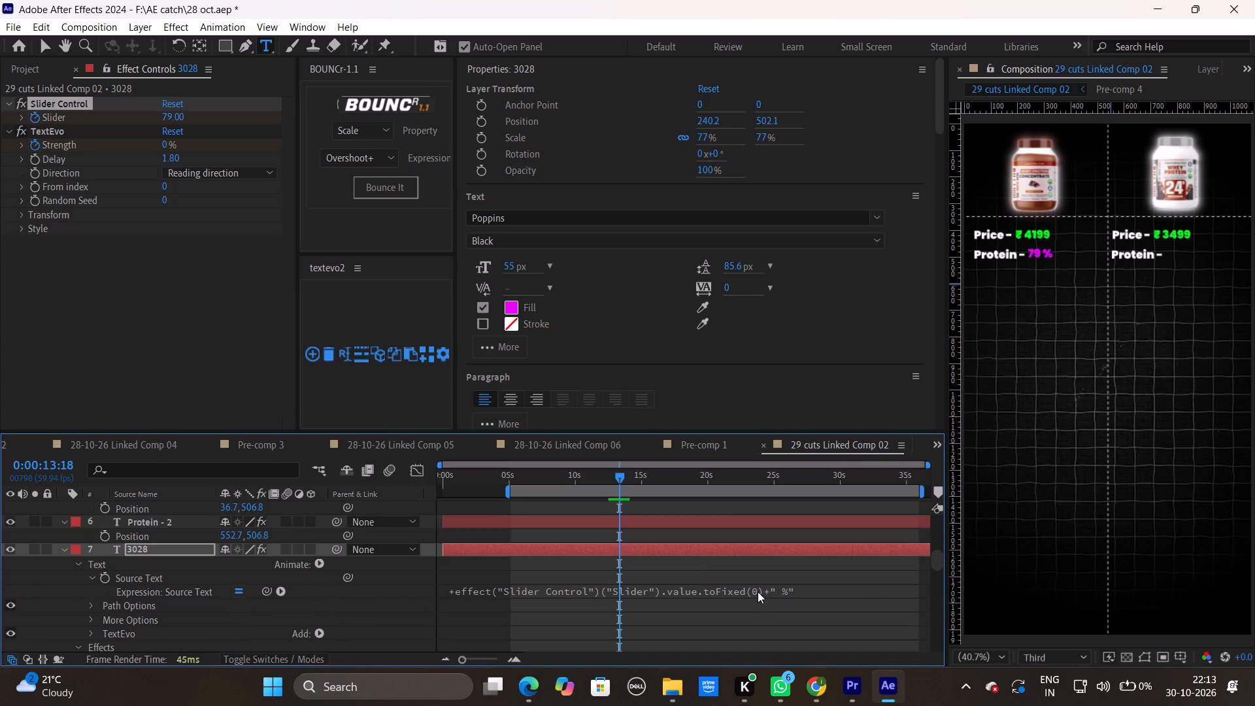
{"action": "left_click", "coordinate": [758, 588]}
{"action": "left_click", "coordinate": [784, 591]}
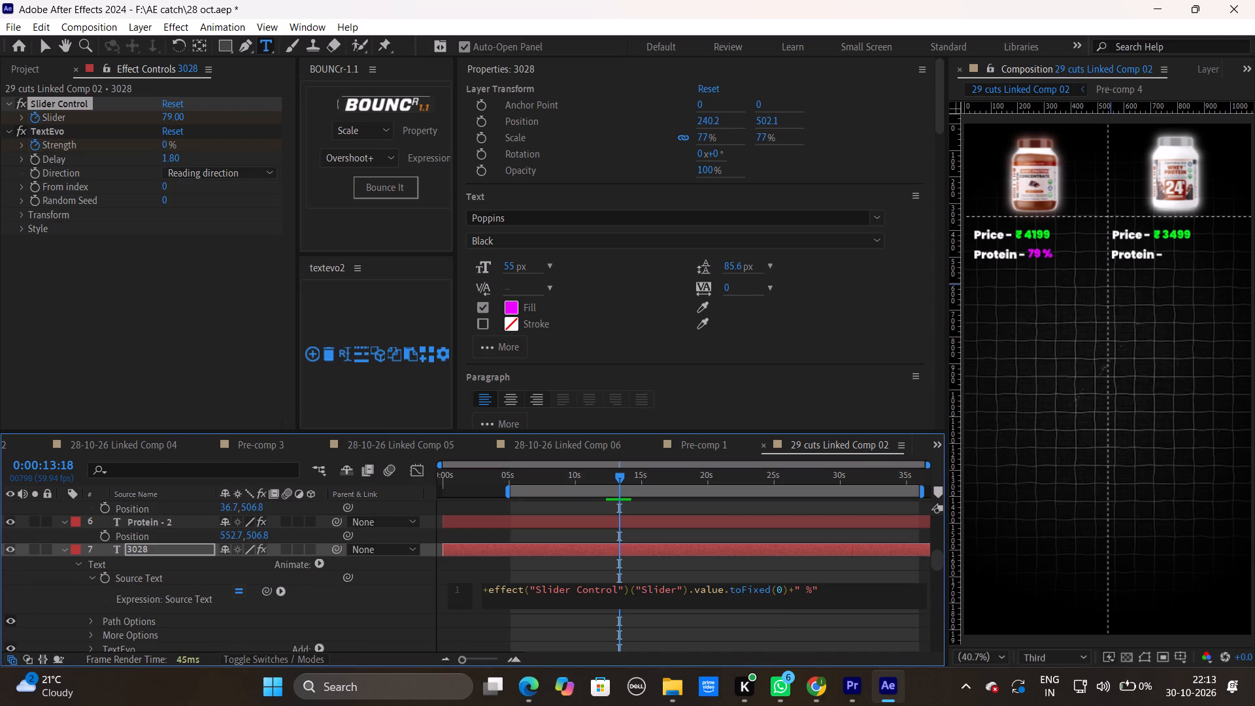
{"action": "key", "text": "BackSpace"}
{"action": "key", "text": "1"}
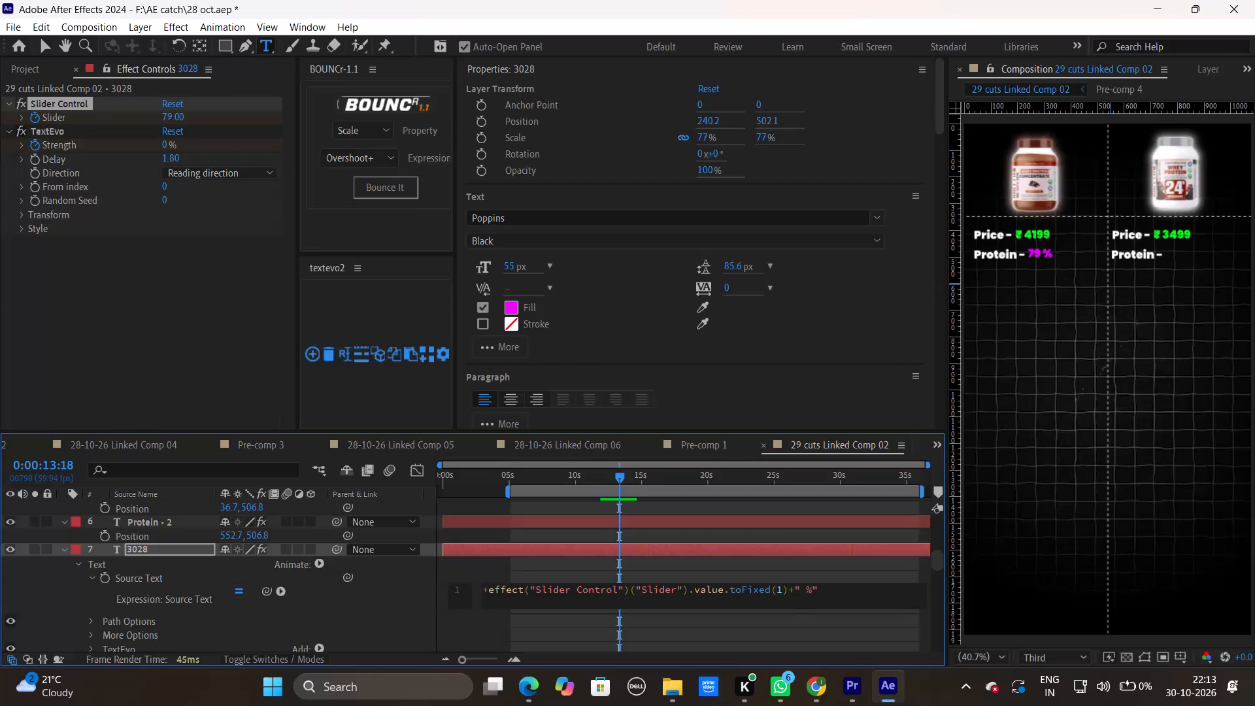
{"action": "left_click", "coordinate": [784, 619]}
{"action": "left_click", "coordinate": [716, 630]}
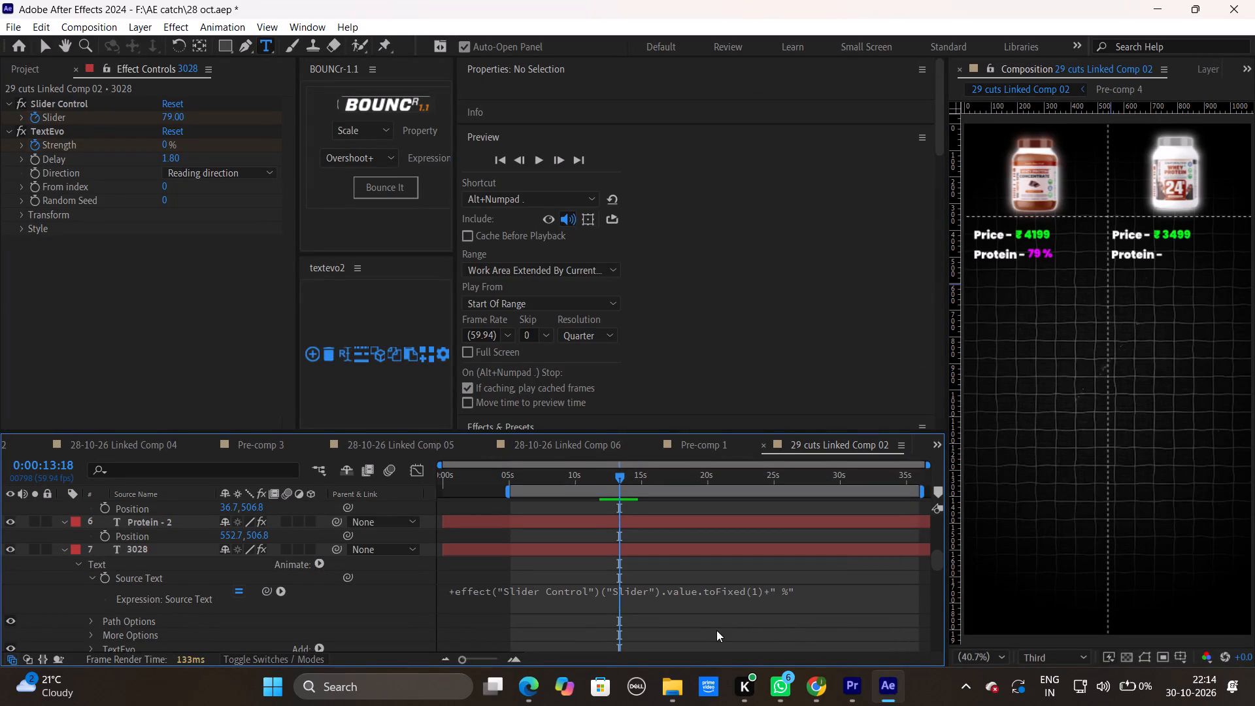
Replace 3028's ending Slider keyframe at 0:00:13:18 with one valued 72.7, and collapse the layer.
{"action": "scroll", "coordinate": [718, 583], "scroll_direction": "down", "scroll_amount": 2}
{"action": "left_click", "coordinate": [695, 586]}
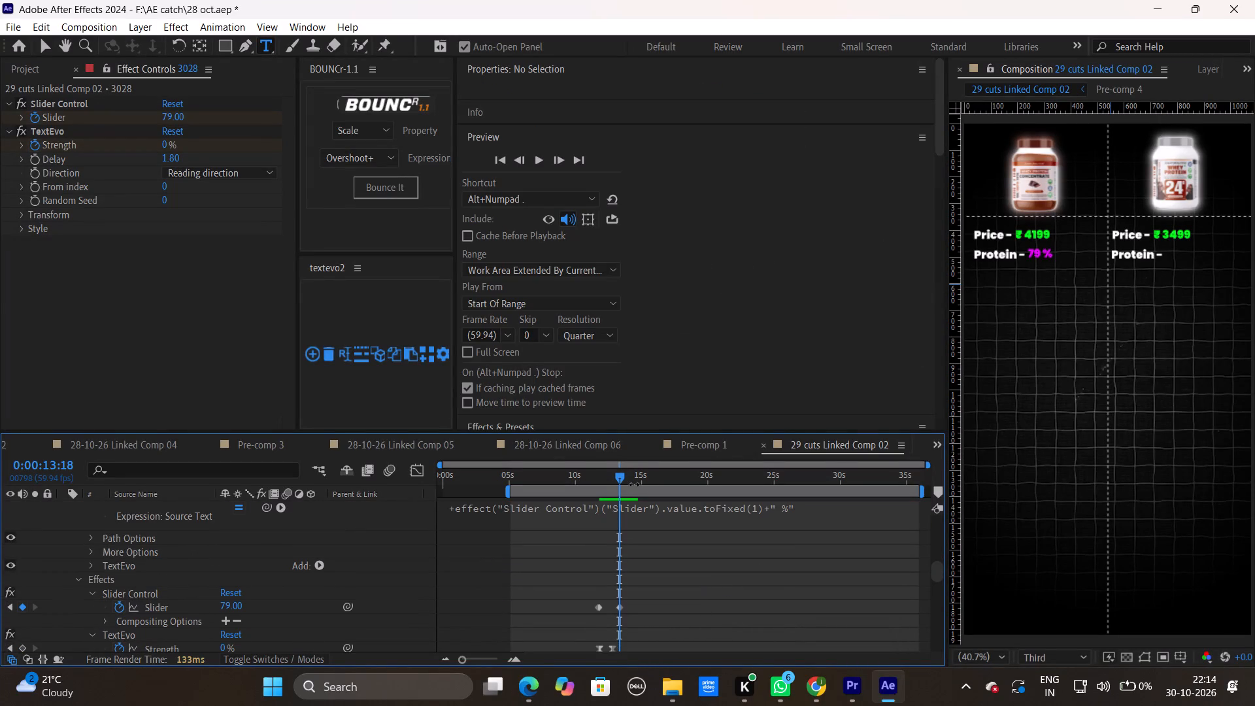
{"action": "left_click", "coordinate": [619, 605]}
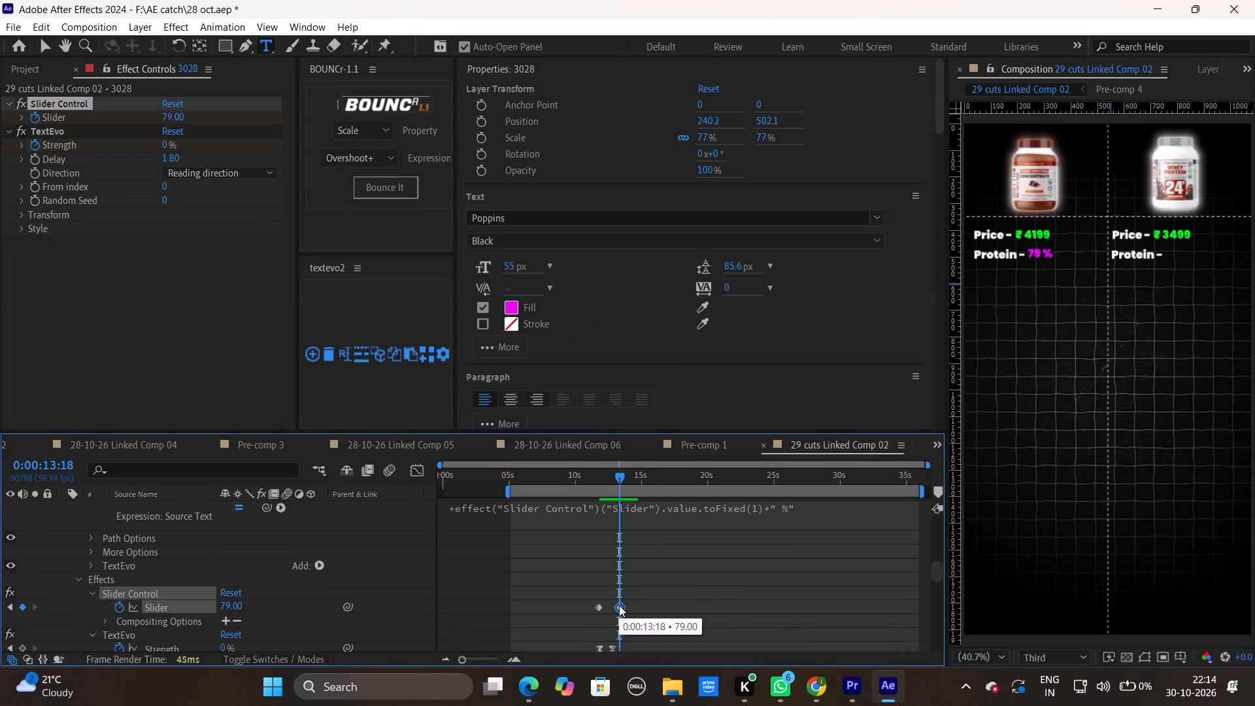
{"action": "key", "text": "Delete"}
{"action": "left_click", "coordinate": [165, 113]}
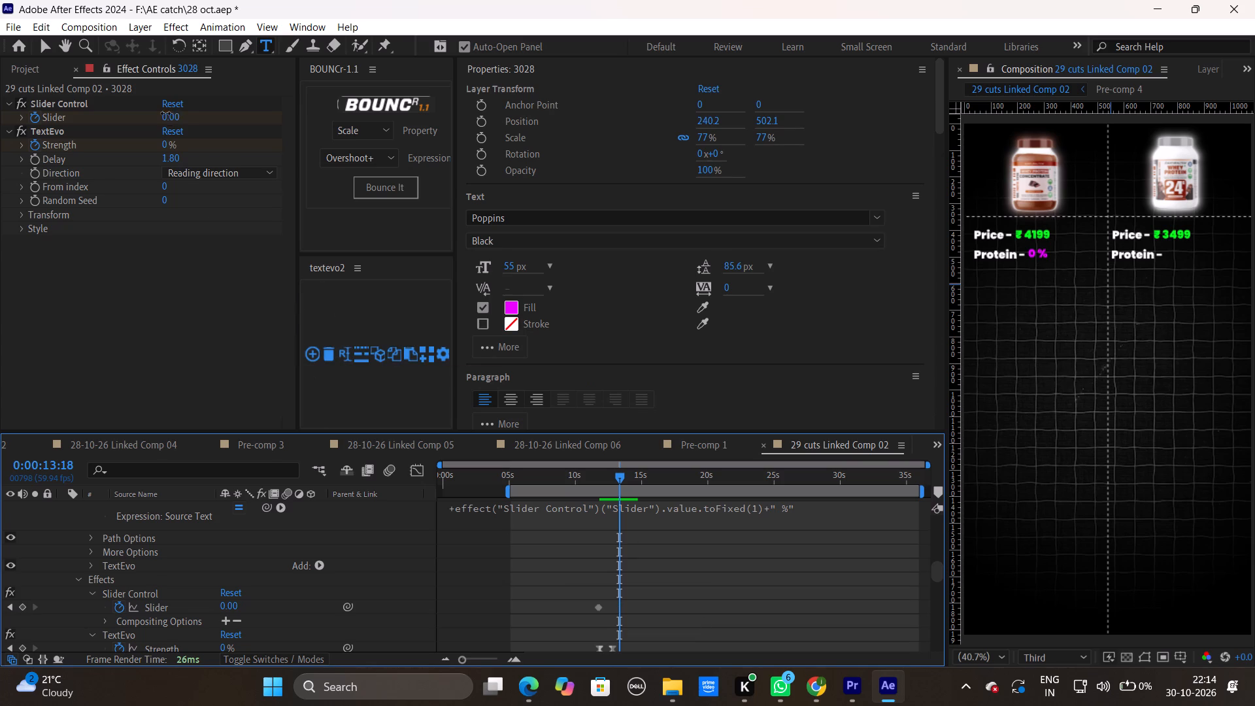
{"action": "type", "text": "72.7"}
{"action": "key", "text": "Return"}
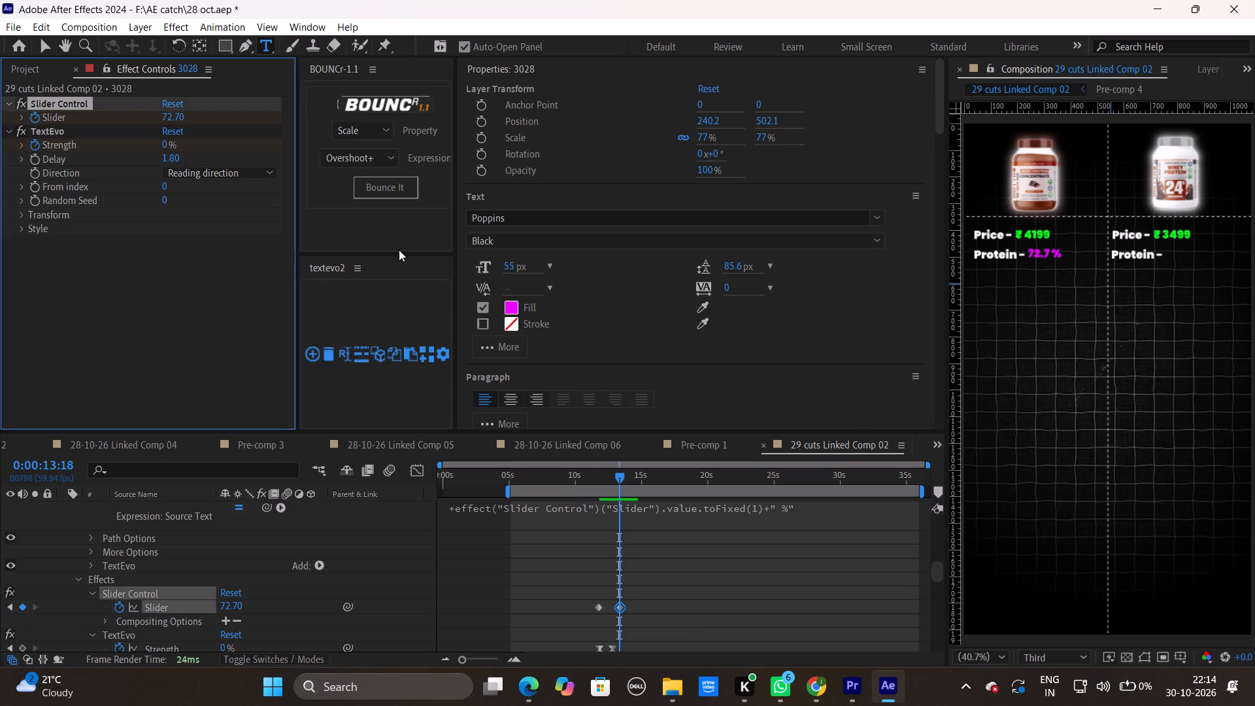
{"action": "left_click", "coordinate": [703, 591]}
{"action": "scroll", "coordinate": [639, 594], "scroll_direction": "up", "scroll_amount": 1}
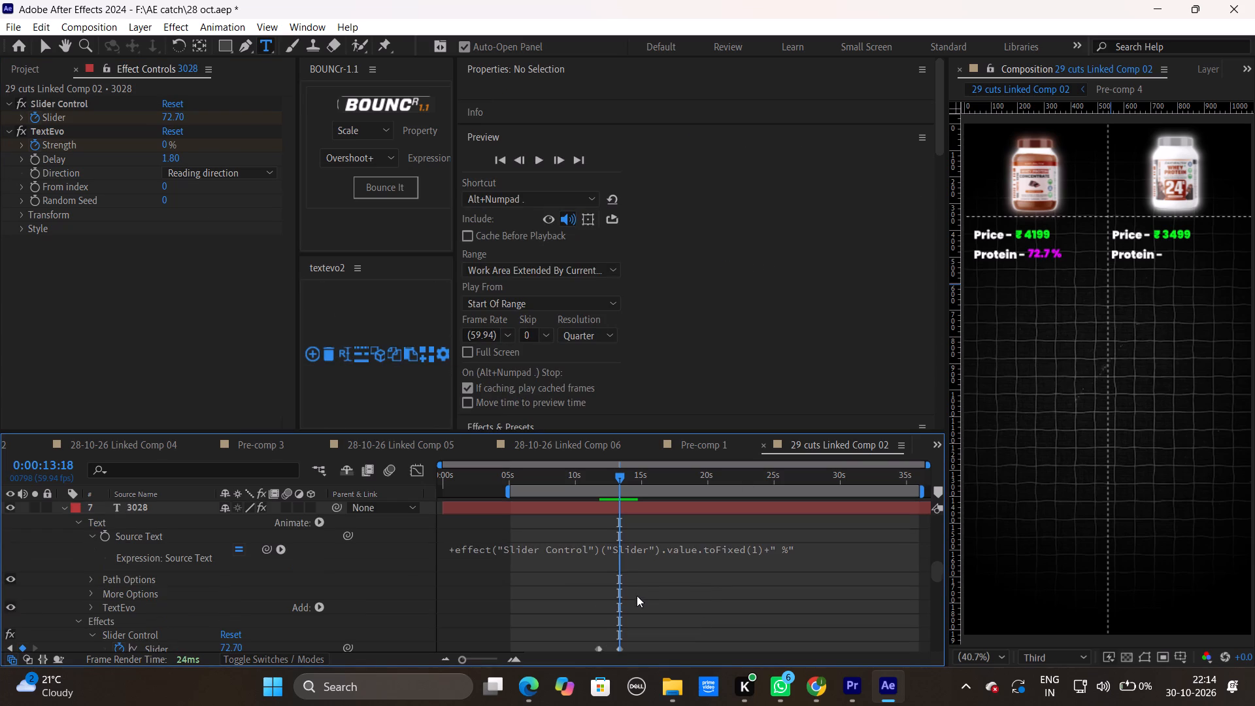
{"action": "left_click", "coordinate": [62, 514]}
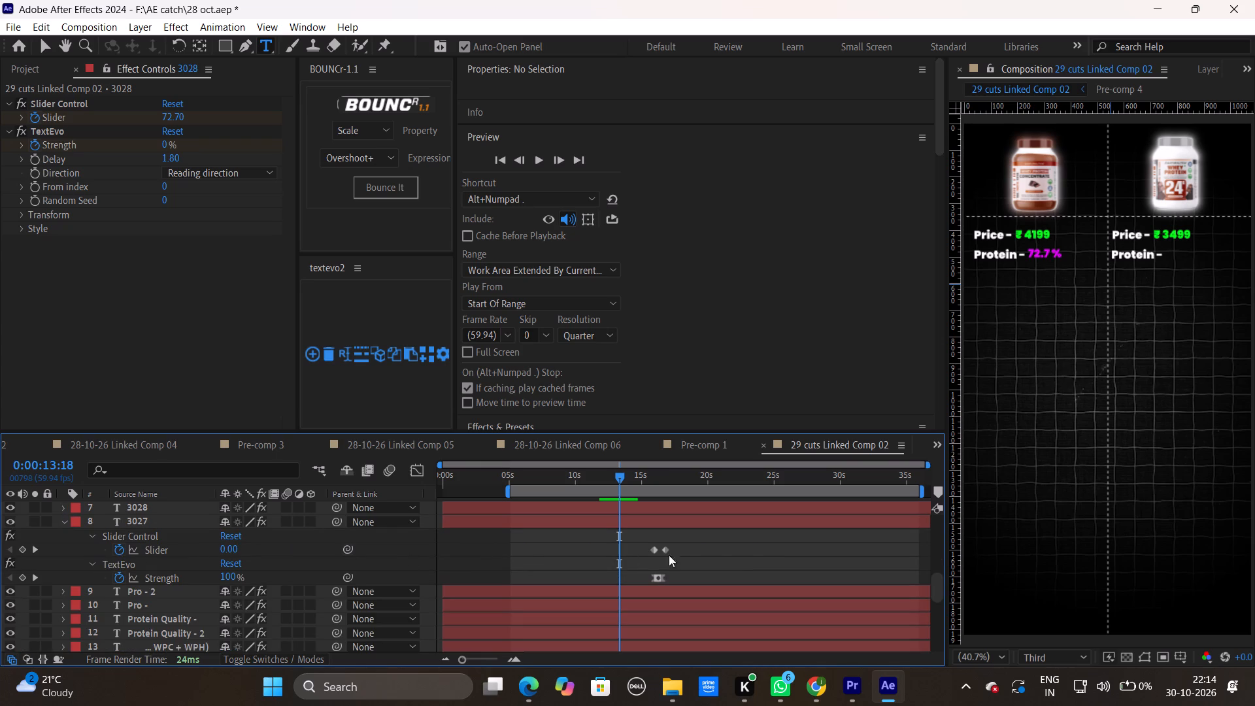
Preview the second jar's protein percentage and shift 3027's Slider and TextEvo Strength keyframes later, starting at about 16.5 seconds.
{"action": "left_click", "coordinate": [743, 549]}
{"action": "key", "text": "space"}
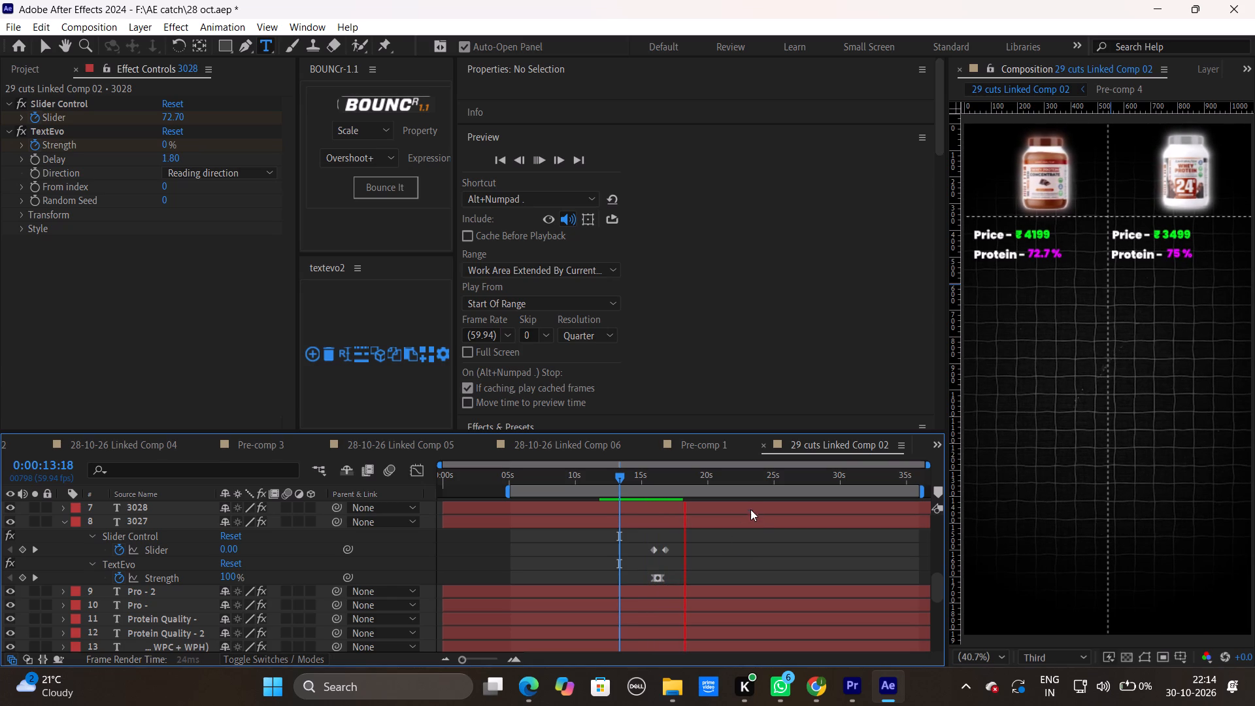
{"action": "key", "text": "space"}
{"action": "left_click_drag", "start_coordinate": [677, 479], "coordinate": [637, 484]}
{"action": "key", "text": "space"}
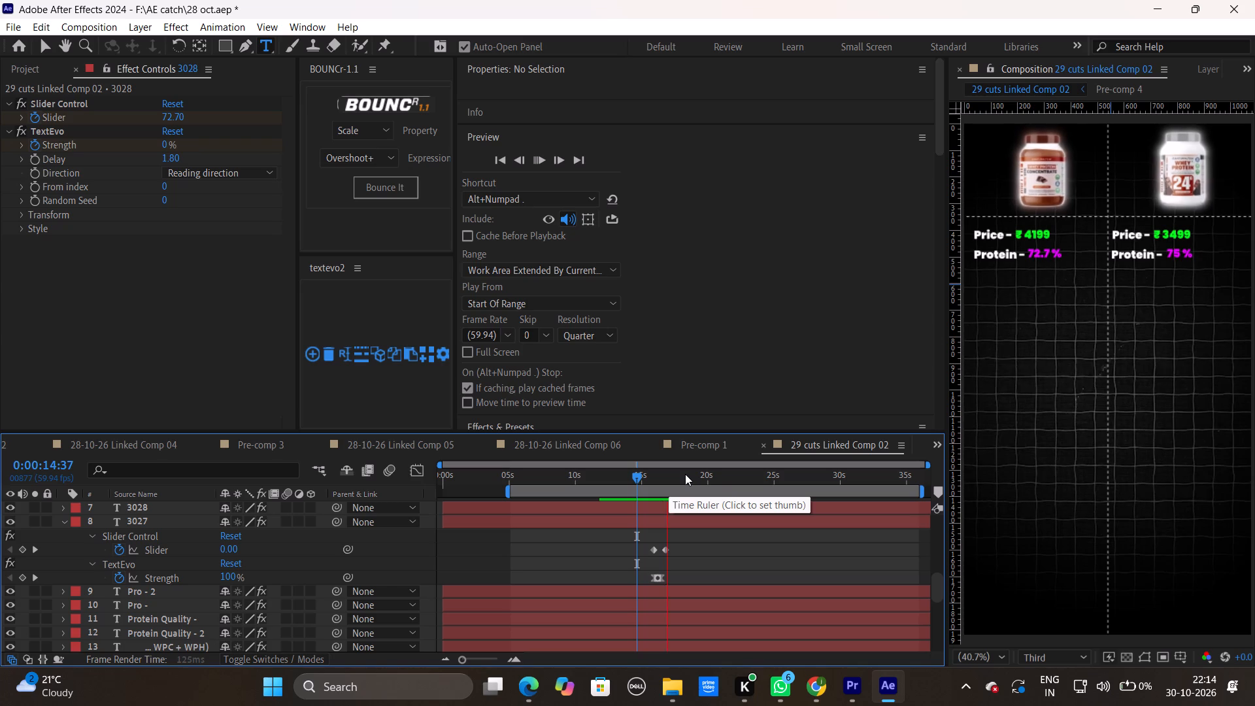
{"action": "key", "text": "space"}
{"action": "left_click_drag", "start_coordinate": [704, 537], "coordinate": [650, 573]}
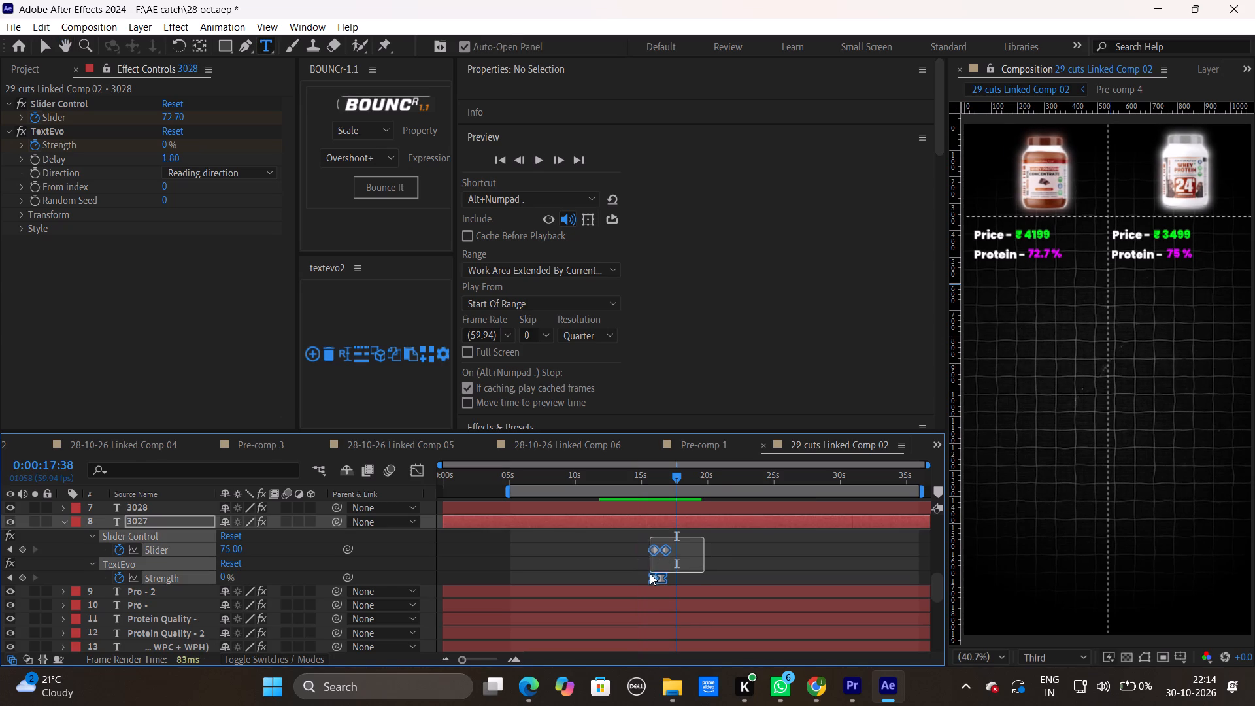
{"action": "left_click_drag", "start_coordinate": [650, 573], "coordinate": [643, 579]}
{"action": "left_click_drag", "start_coordinate": [662, 580], "coordinate": [668, 582]}
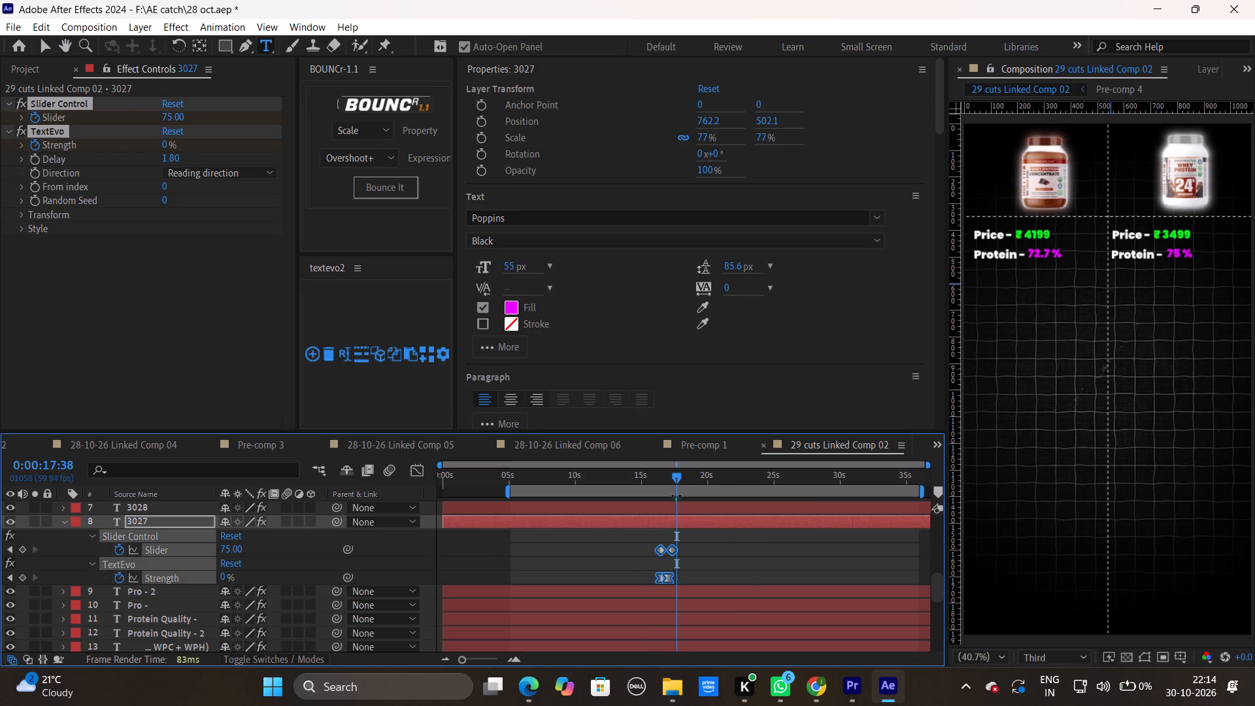
Preview the second jar's protein percentage from 0:00:15:44 and 0:00:15:40 to check its new timing.
{"action": "left_click_drag", "start_coordinate": [675, 478], "coordinate": [650, 479]}
{"action": "key", "text": "space"}
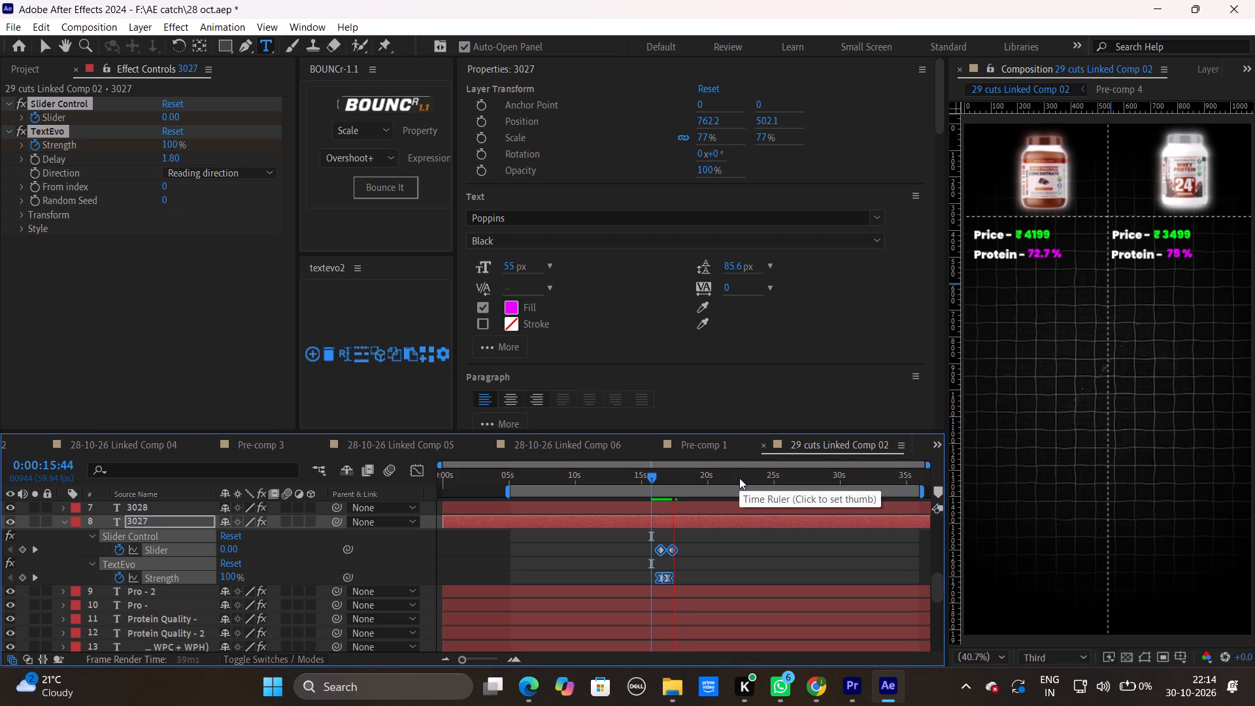
{"action": "key", "text": "space"}
{"action": "left_click_drag", "start_coordinate": [677, 467], "coordinate": [656, 472]}
{"action": "left_click_drag", "start_coordinate": [676, 473], "coordinate": [650, 473]}
{"action": "key", "text": "space"}
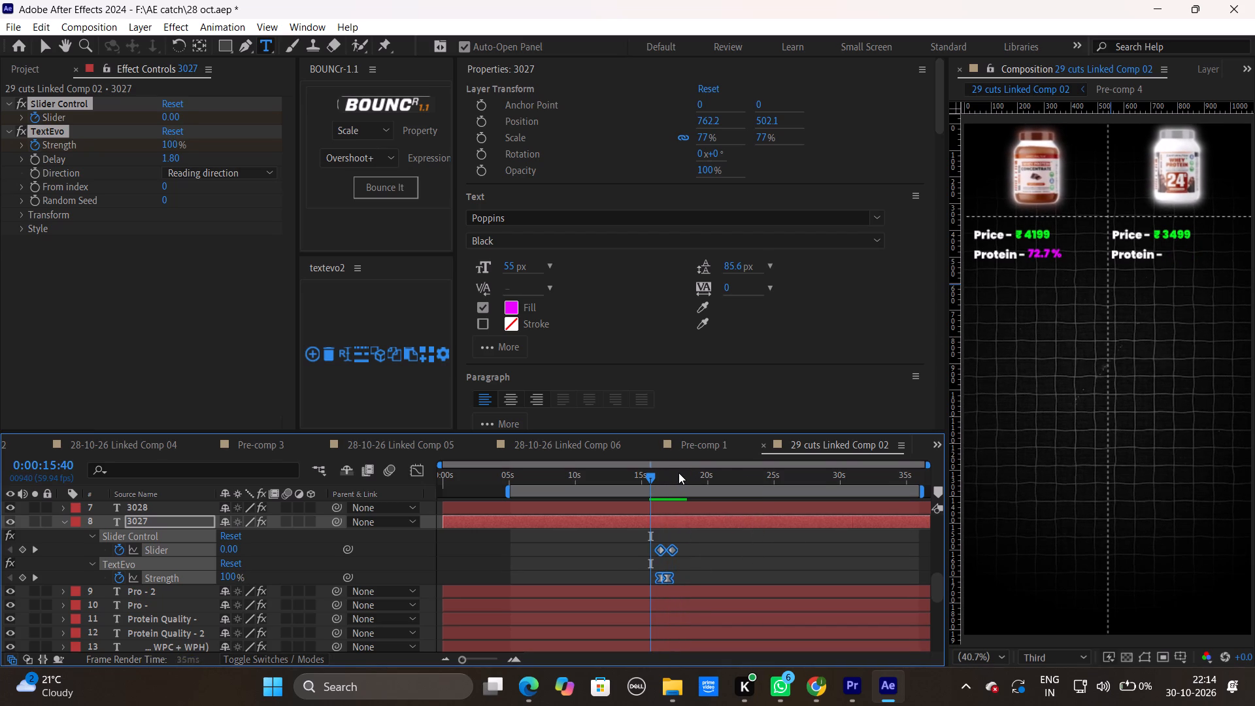
{"action": "key", "text": "space"}
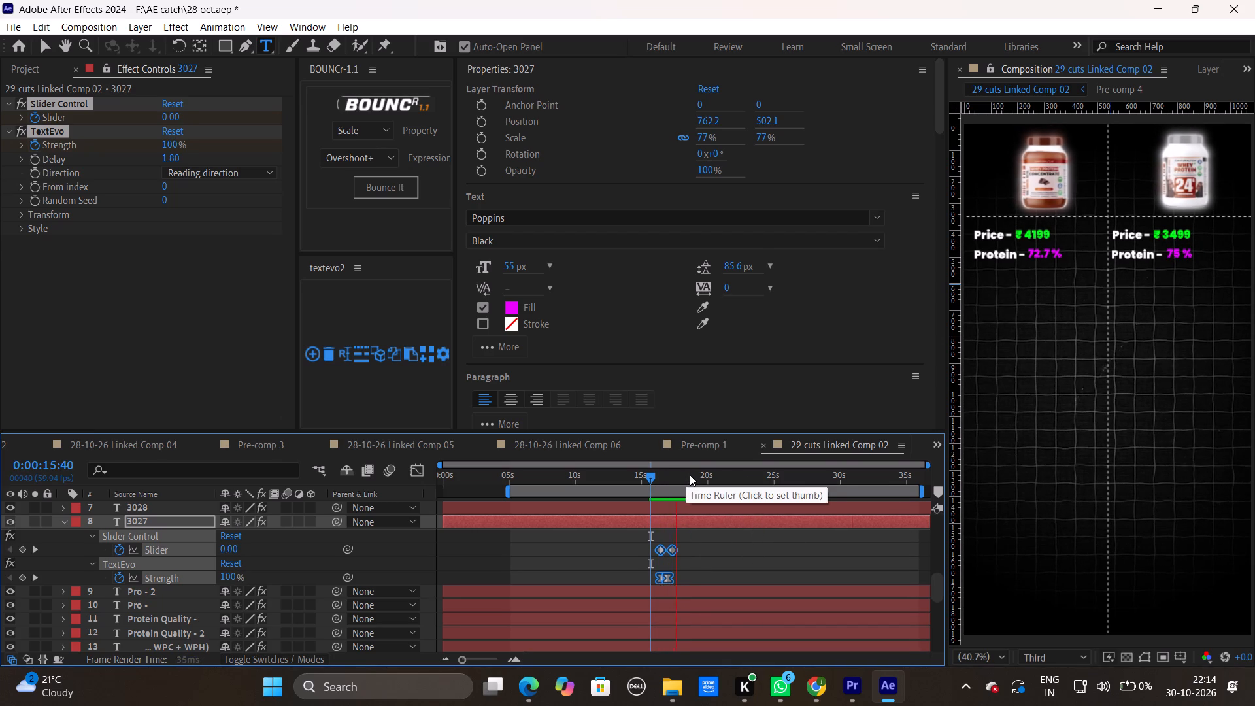
{"action": "left_click", "coordinate": [705, 557]}
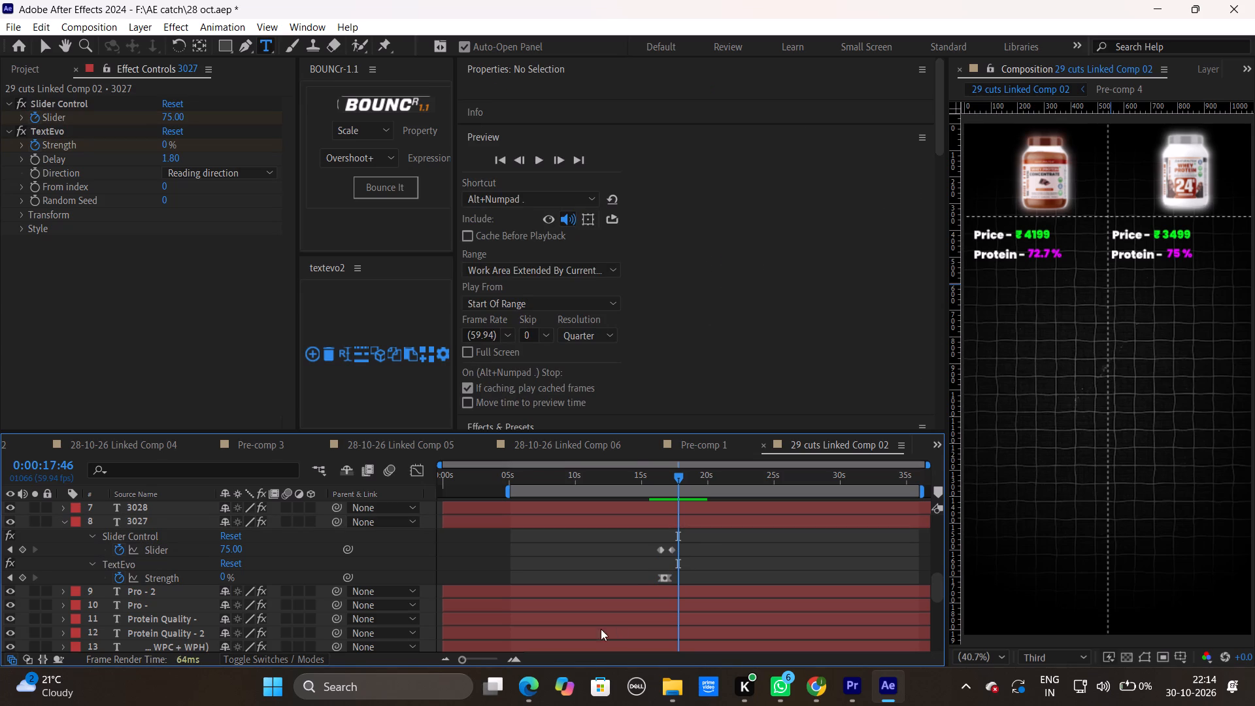
Shift 3027's ending Slider and TextEvo Strength keyframes slightly later, placing the current time on the Slider's end at 0:00:17:27.
{"action": "left_click_drag", "start_coordinate": [461, 657], "coordinate": [486, 661]}
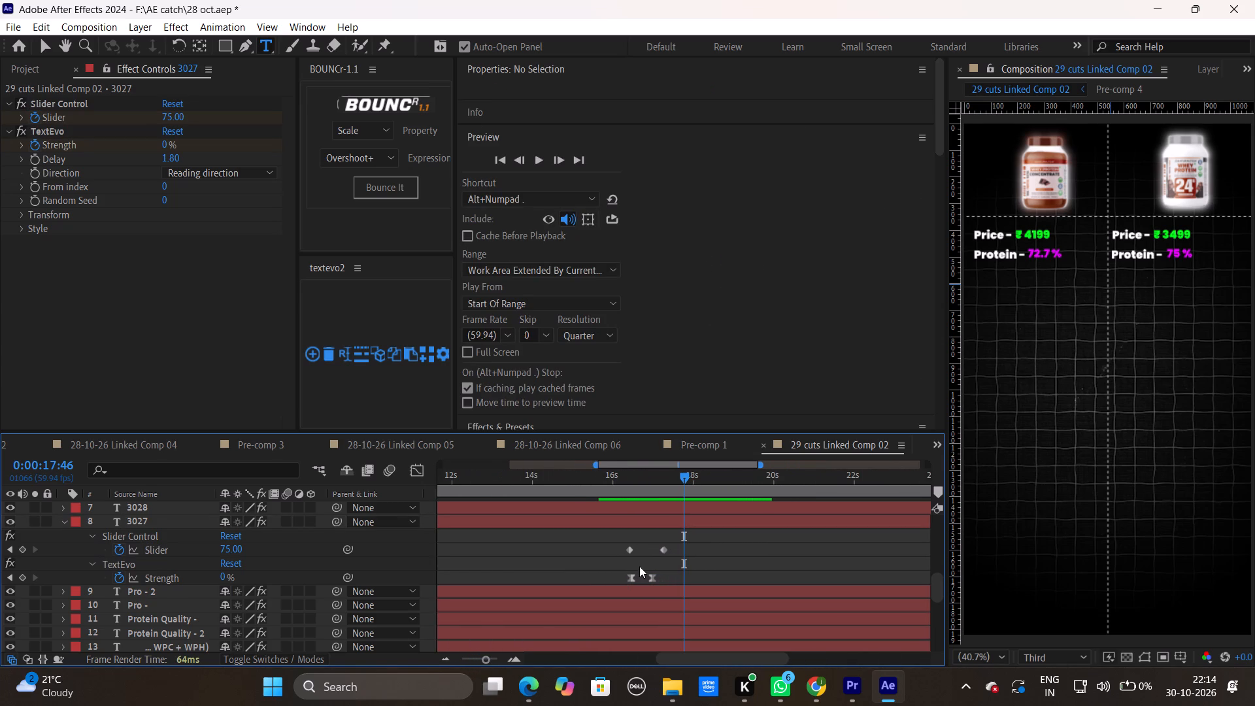
{"action": "left_click_drag", "start_coordinate": [700, 544], "coordinate": [650, 580]}
{"action": "left_click_drag", "start_coordinate": [650, 580], "coordinate": [656, 579]}
{"action": "left_click", "coordinate": [723, 550]}
{"action": "left_click_drag", "start_coordinate": [690, 473], "coordinate": [673, 478]}
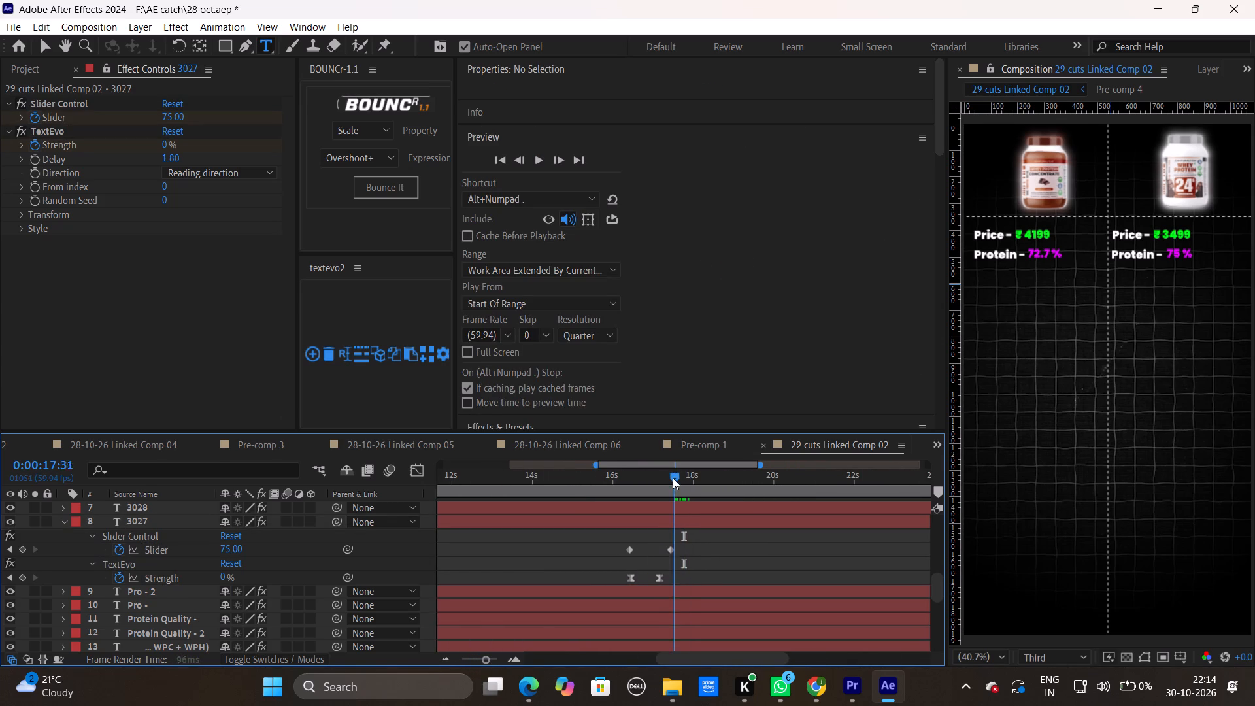
{"action": "left_click_drag", "start_coordinate": [673, 478], "coordinate": [671, 482]}
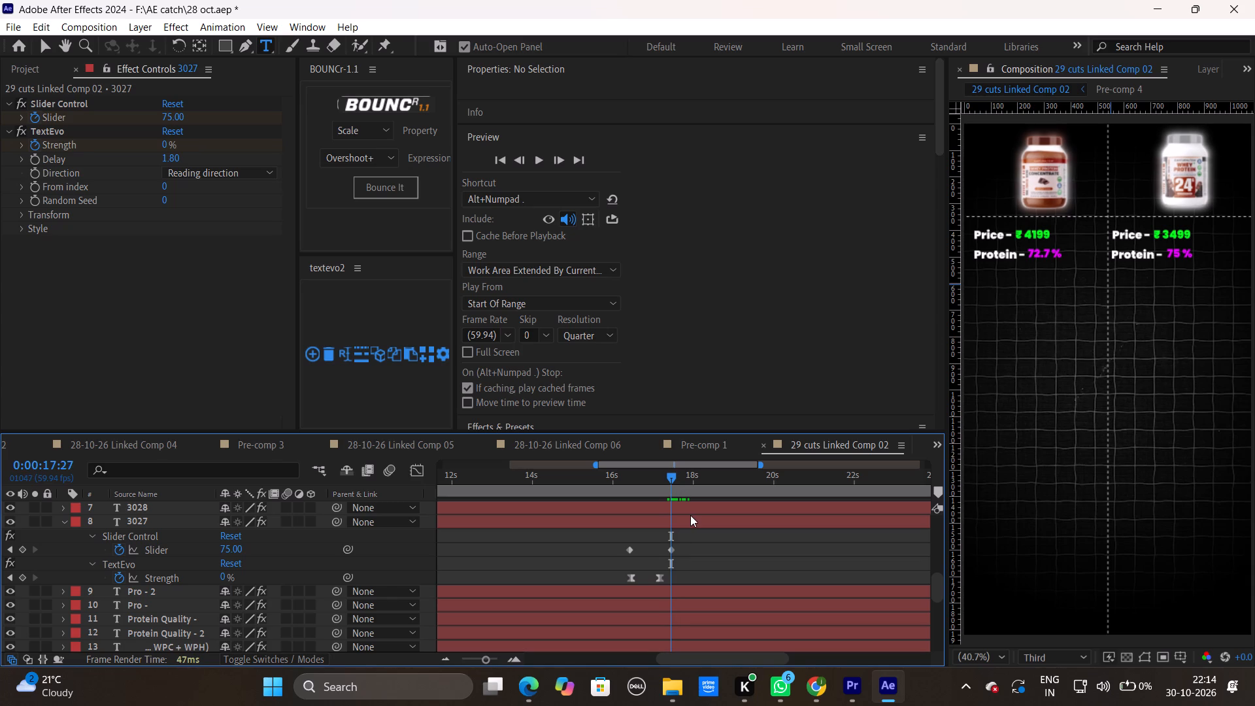
Reveal 3027's Source Text expression and change it to use toFixed(2) for two decimal places.
{"action": "left_click", "coordinate": [684, 523]}
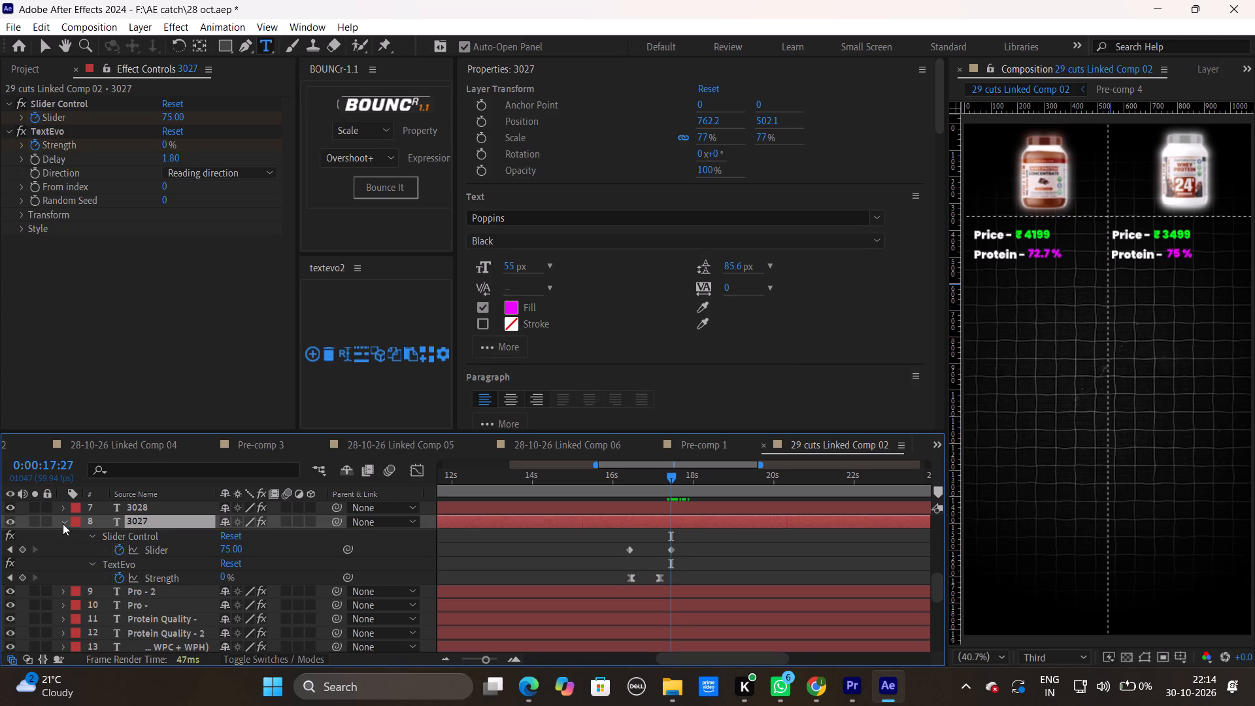
{"action": "left_click", "coordinate": [64, 524]}
{"action": "left_click", "coordinate": [64, 524]}
{"action": "left_click", "coordinate": [78, 525]}
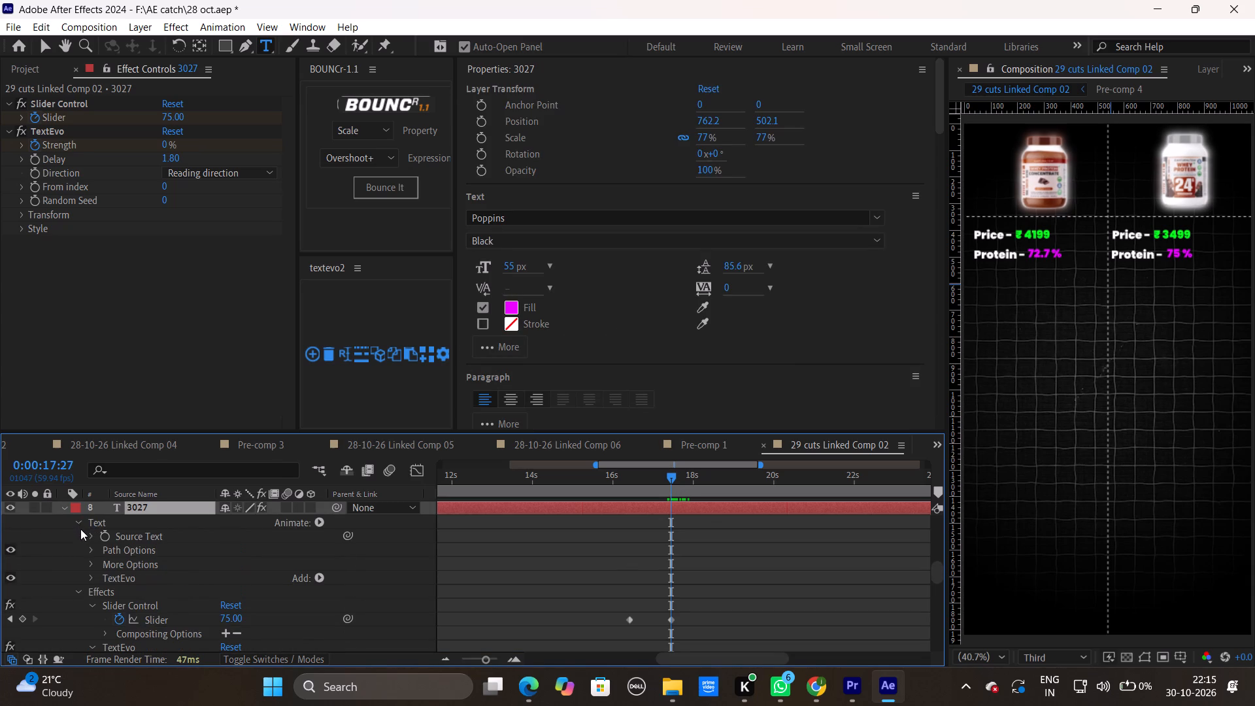
{"action": "left_click", "coordinate": [90, 533]}
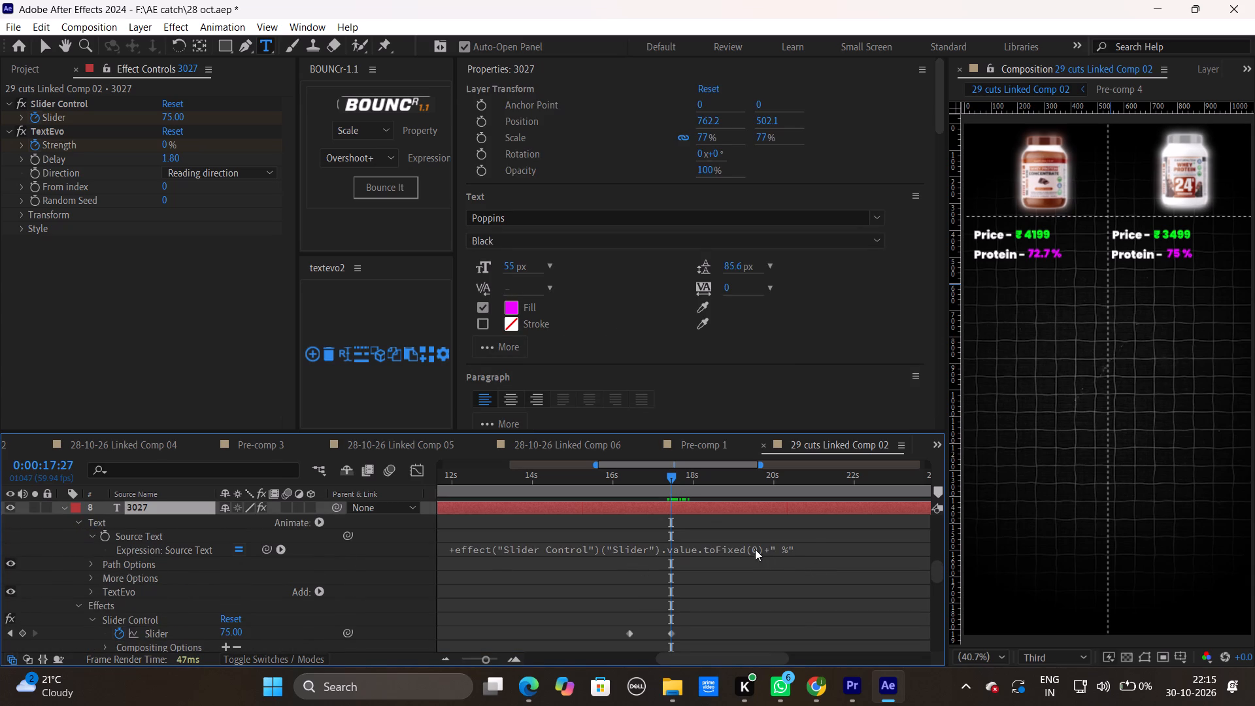
{"action": "left_click", "coordinate": [756, 549]}
{"action": "left_click", "coordinate": [781, 547]}
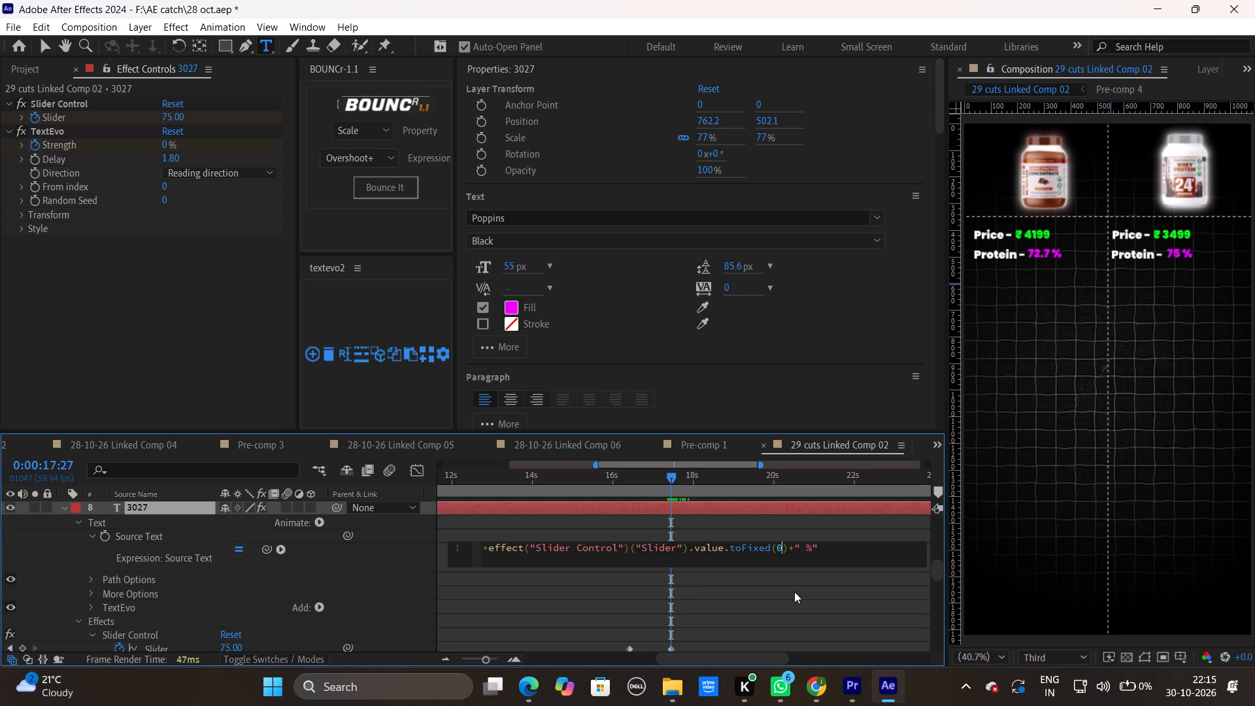
{"action": "key", "text": "BackSpace"}
{"action": "key", "text": "2"}
{"action": "left_click", "coordinate": [794, 592]}
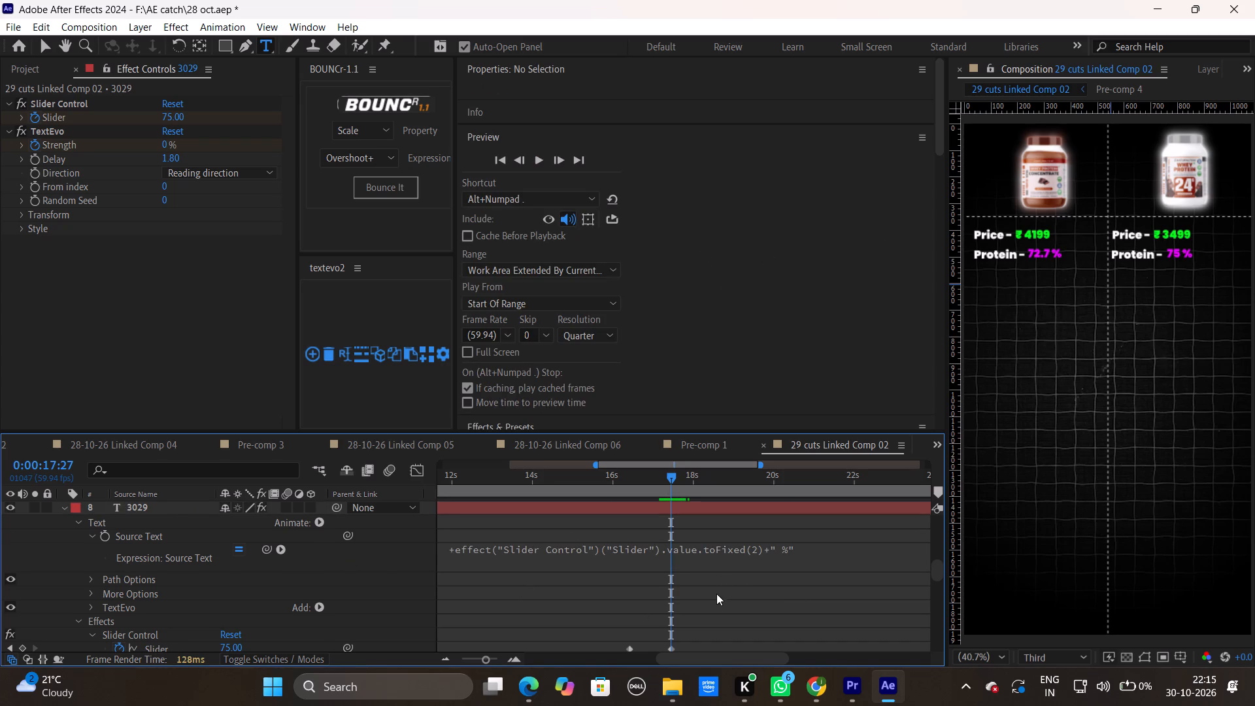
Replace the ending Slider keyframe of the second jar's protein percentage at 0:00:17:27 with one valued 63.15.
{"action": "scroll", "coordinate": [716, 594], "scroll_direction": "down", "scroll_amount": 2}
{"action": "left_click", "coordinate": [669, 563]}
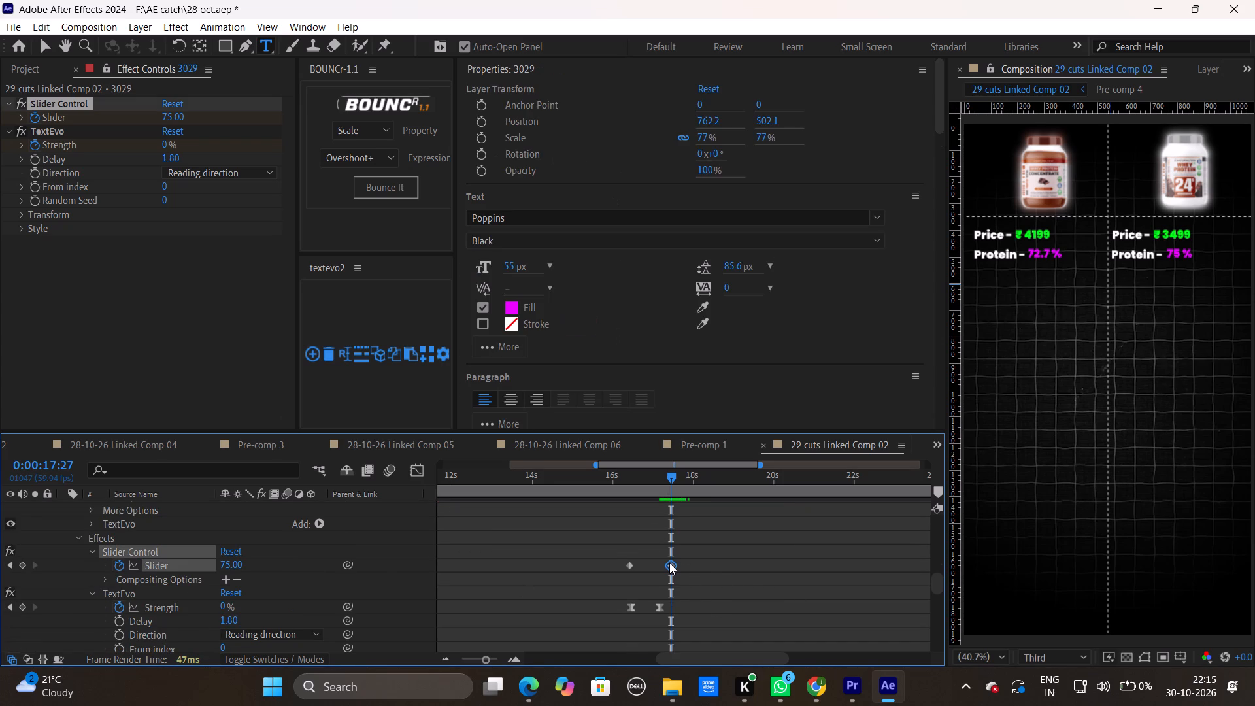
{"action": "key", "text": "Delete"}
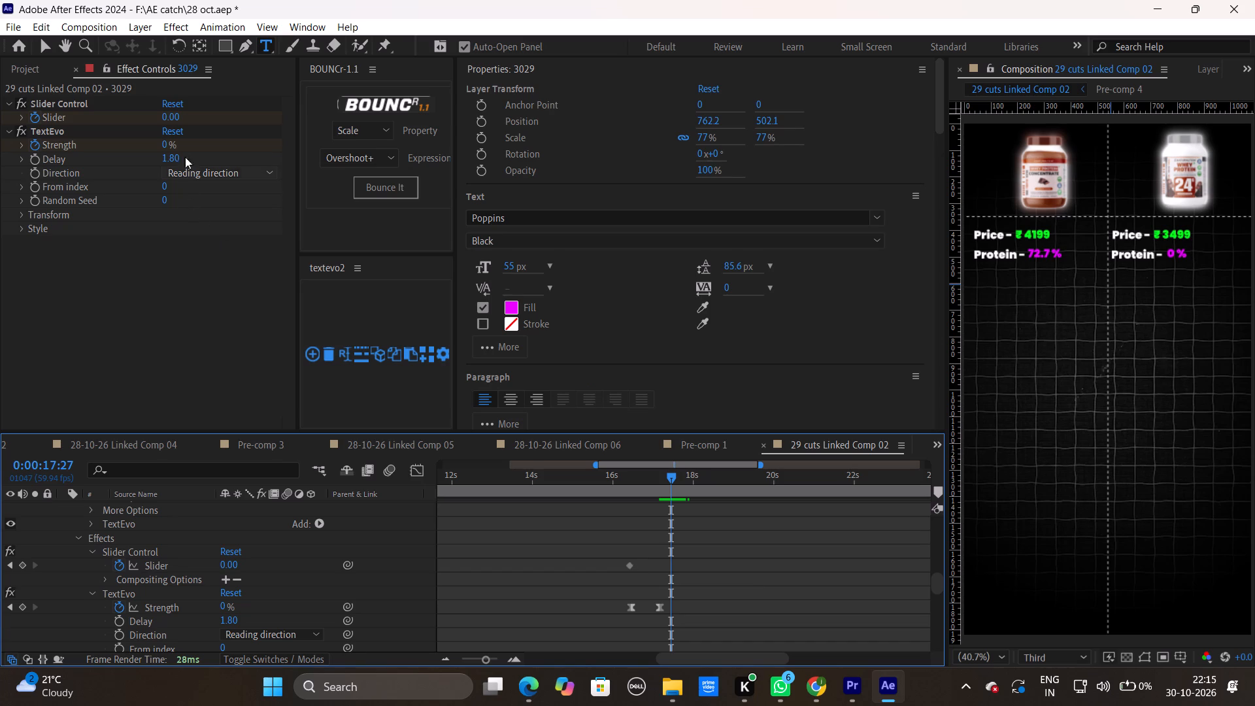
{"action": "left_click", "coordinate": [173, 117]}
{"action": "type", "text": "63.15"}
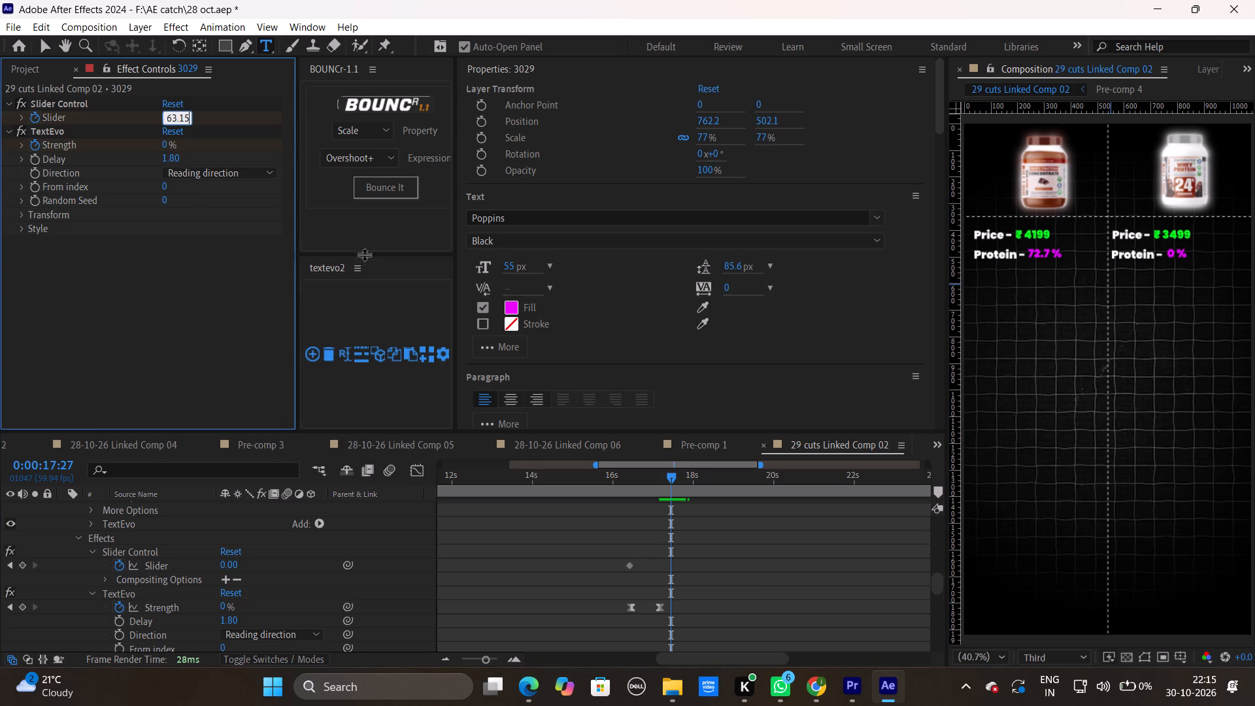
{"action": "left_click", "coordinate": [580, 601]}
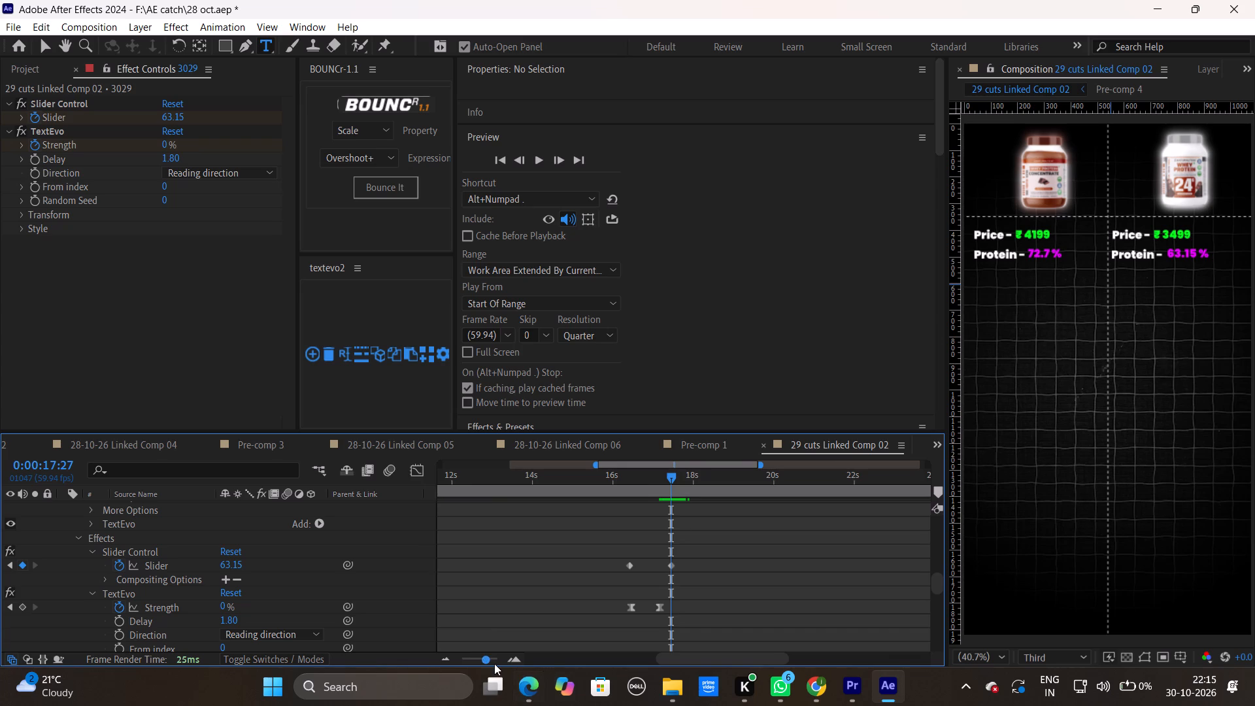
Trim the work area to start at about 16 seconds and preview the corrected protein percentages.
{"action": "left_click_drag", "start_coordinate": [486, 663], "coordinate": [458, 666]}
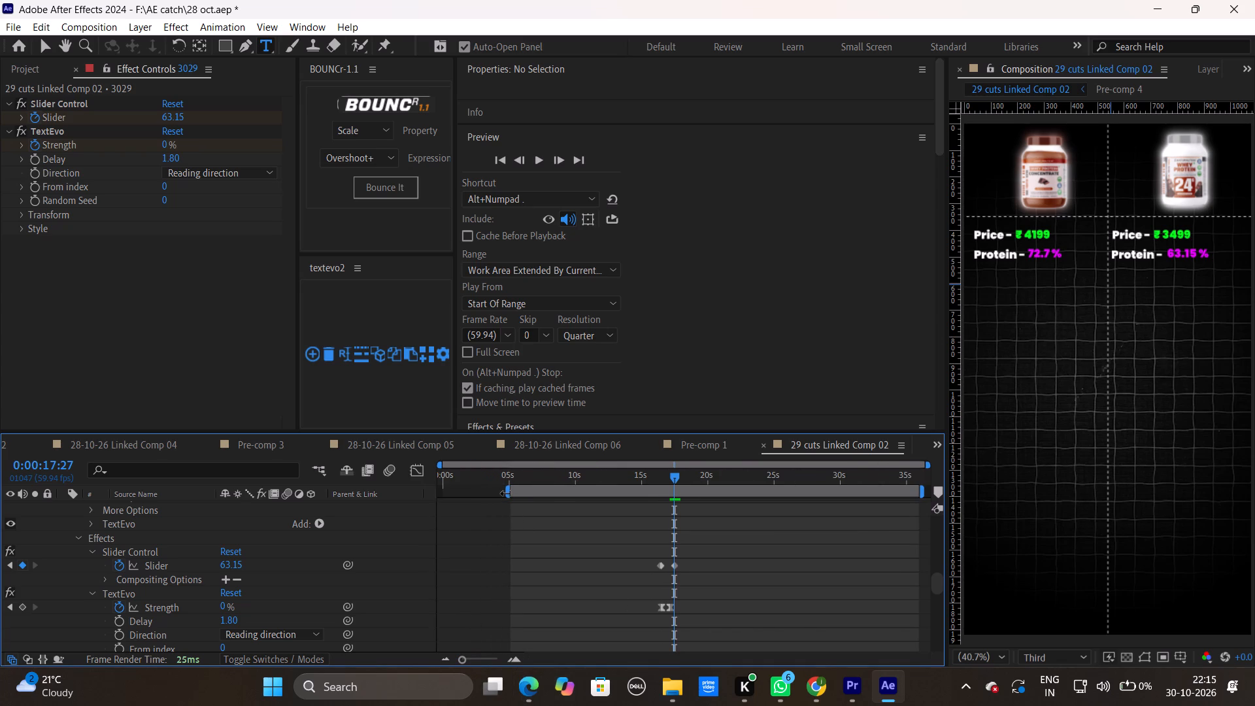
{"action": "left_click_drag", "start_coordinate": [509, 493], "coordinate": [650, 492]}
{"action": "key", "text": "space"}
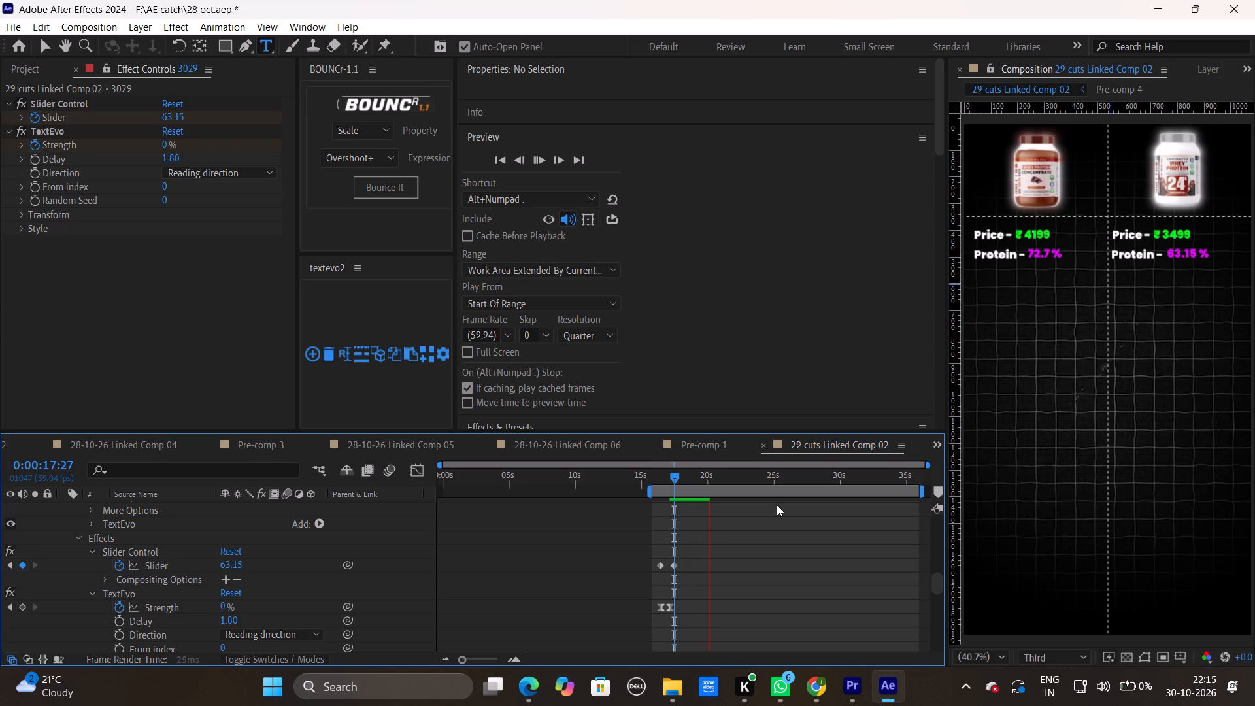
Collapse the expanded properties of layers 3028 and 3029, and stop the preview.
{"action": "scroll", "coordinate": [99, 541], "scroll_direction": "up", "scroll_amount": 3}
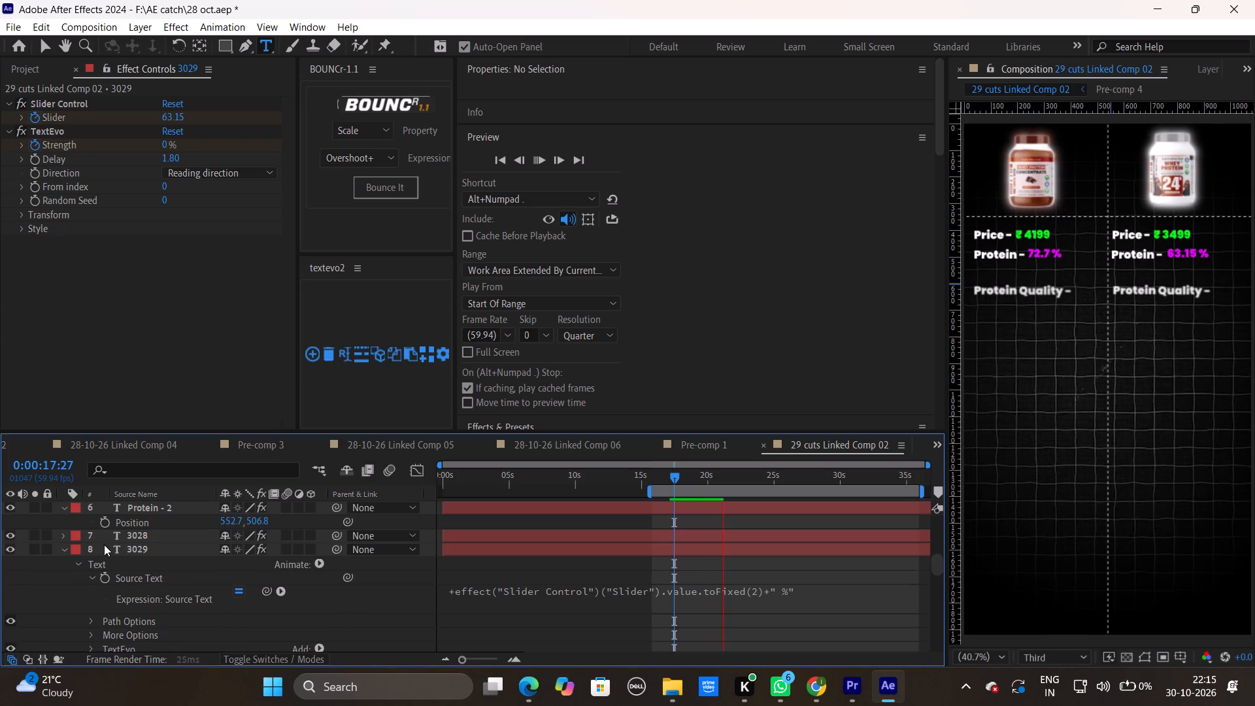
{"action": "left_click", "coordinate": [60, 539]}
{"action": "left_click", "coordinate": [63, 517]}
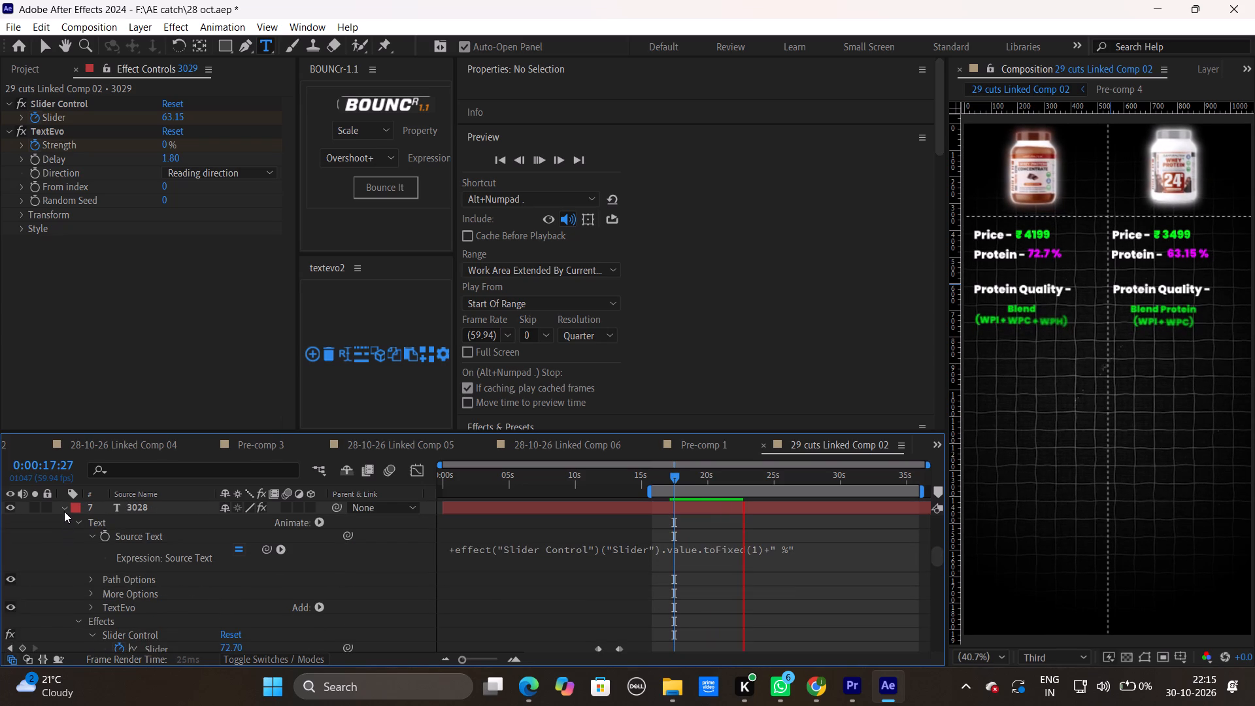
{"action": "left_click", "coordinate": [64, 511]}
{"action": "left_click", "coordinate": [65, 522]}
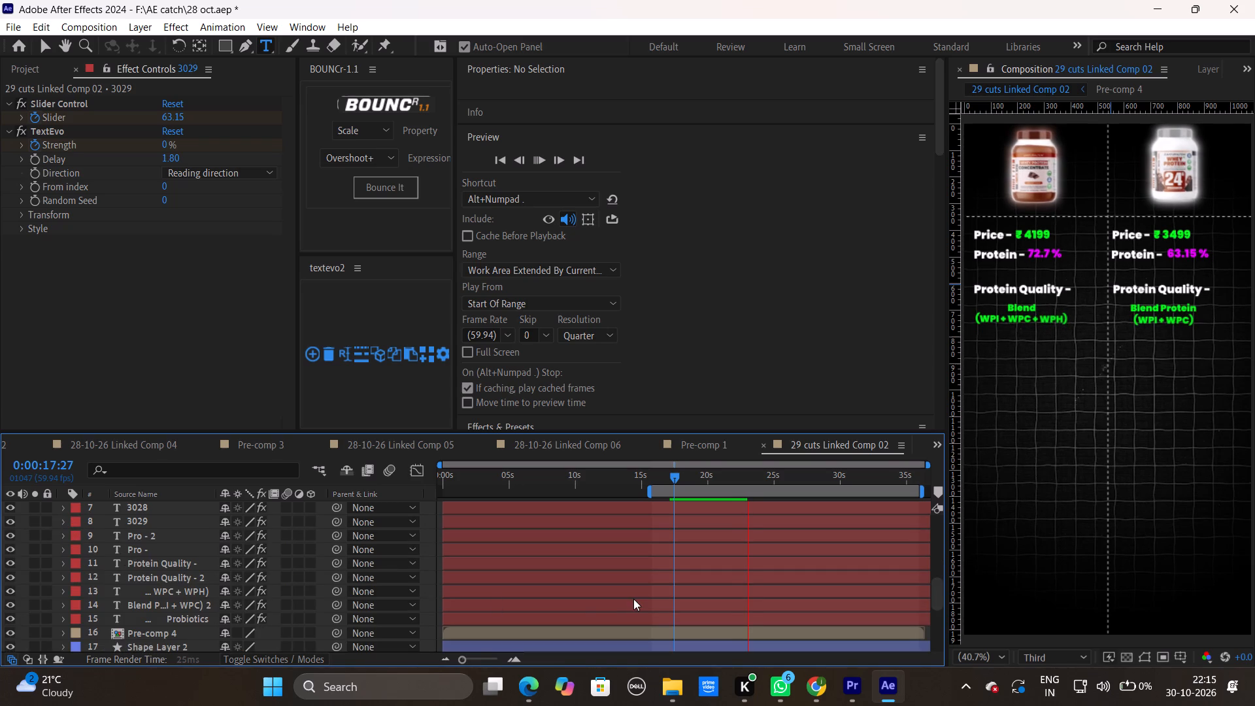
{"action": "key", "text": "space"}
Preview the Protein Quality labels' entrance from 0:00:19:11.
{"action": "left_click_drag", "start_coordinate": [733, 480], "coordinate": [699, 488]}
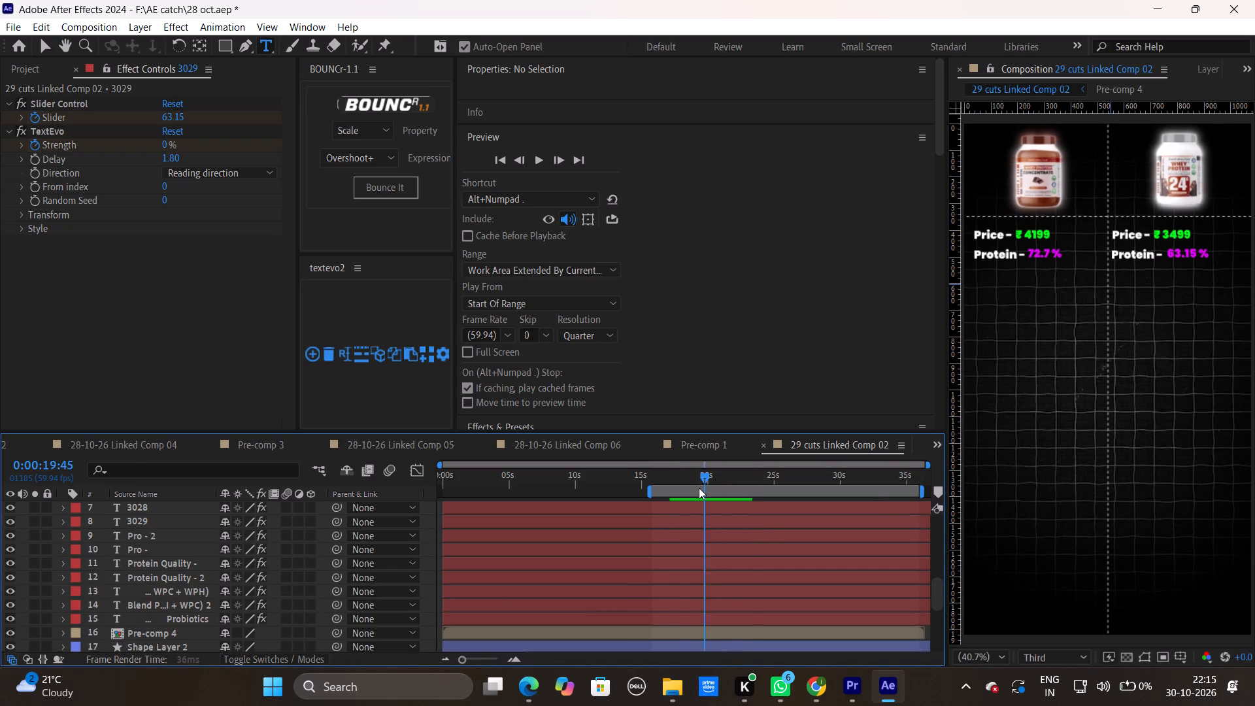
{"action": "left_click_drag", "start_coordinate": [699, 488], "coordinate": [697, 488]}
{"action": "key", "text": "space"}
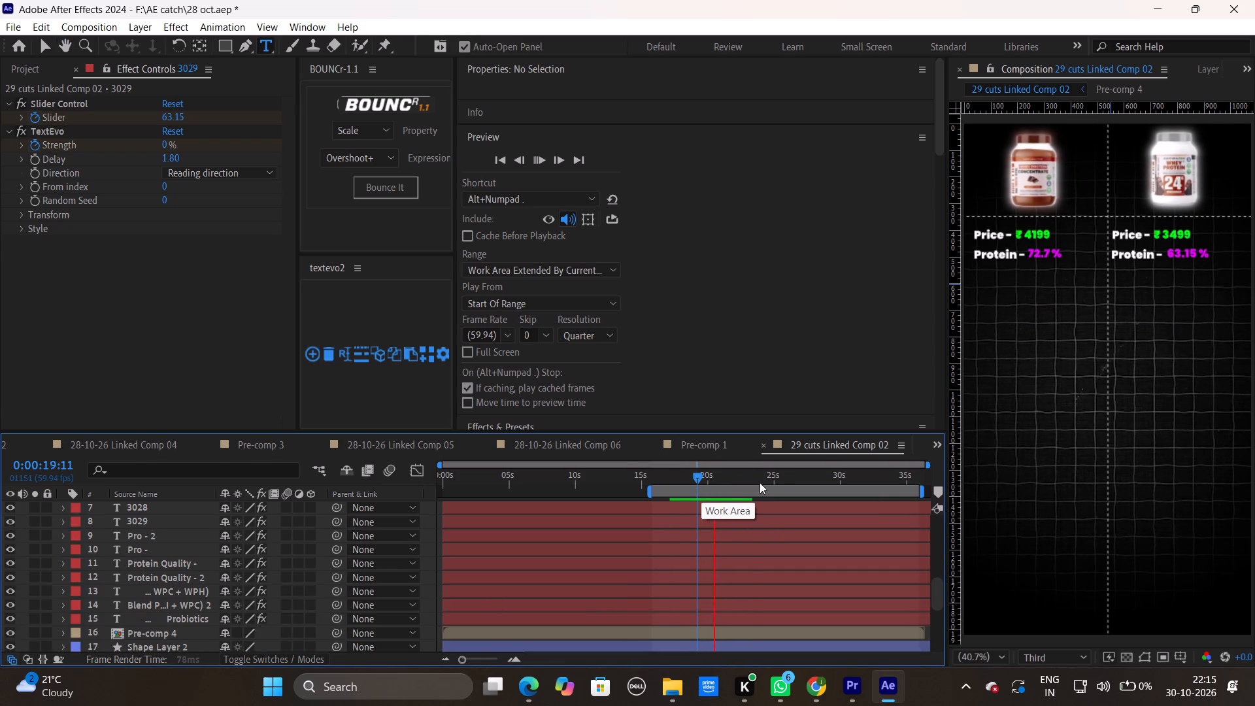
{"action": "key", "text": "space"}
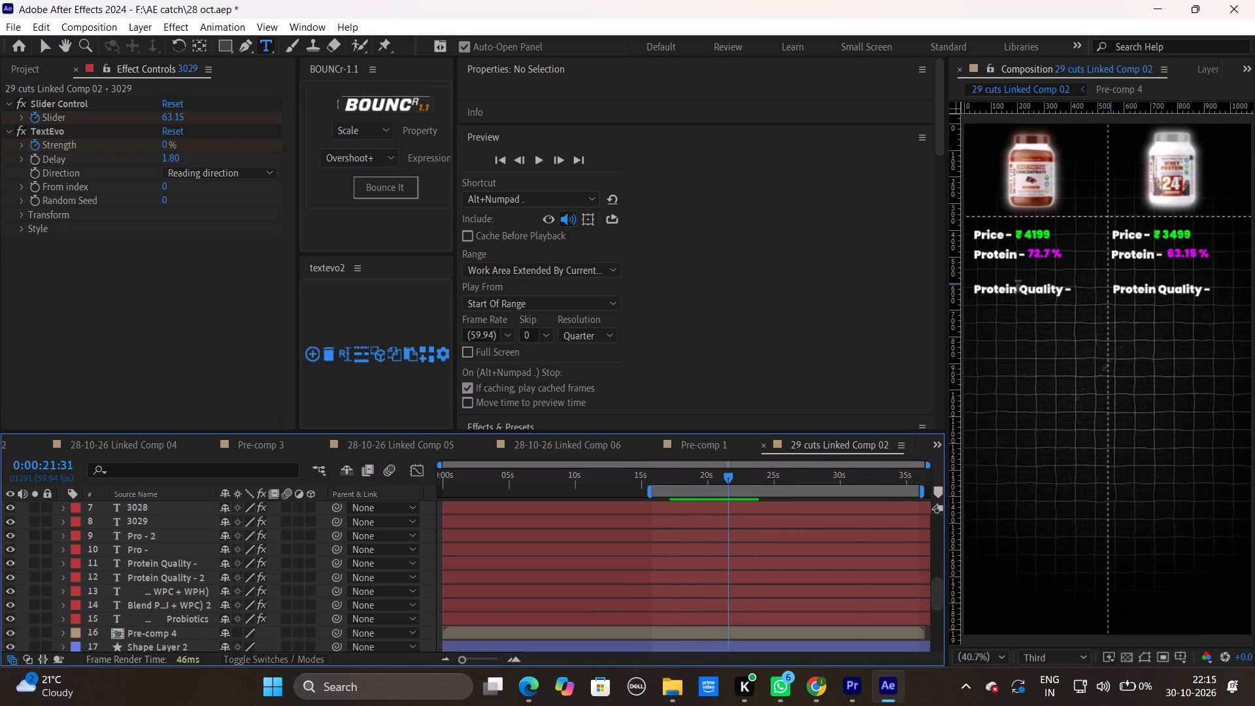
Move the Protein Quality - and Protein Quality - 2 layers directly above Pro - 2 in the layer order.
{"action": "left_click", "coordinate": [46, 48]}
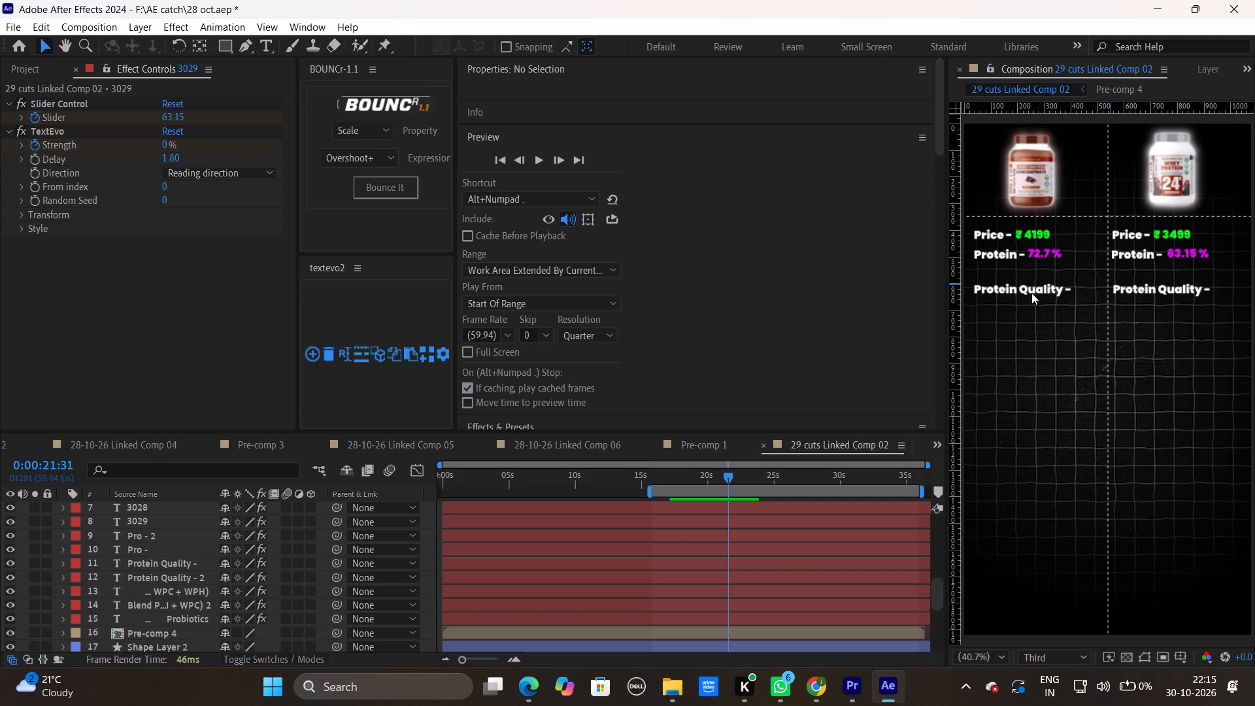
{"action": "left_click", "coordinate": [171, 566]}
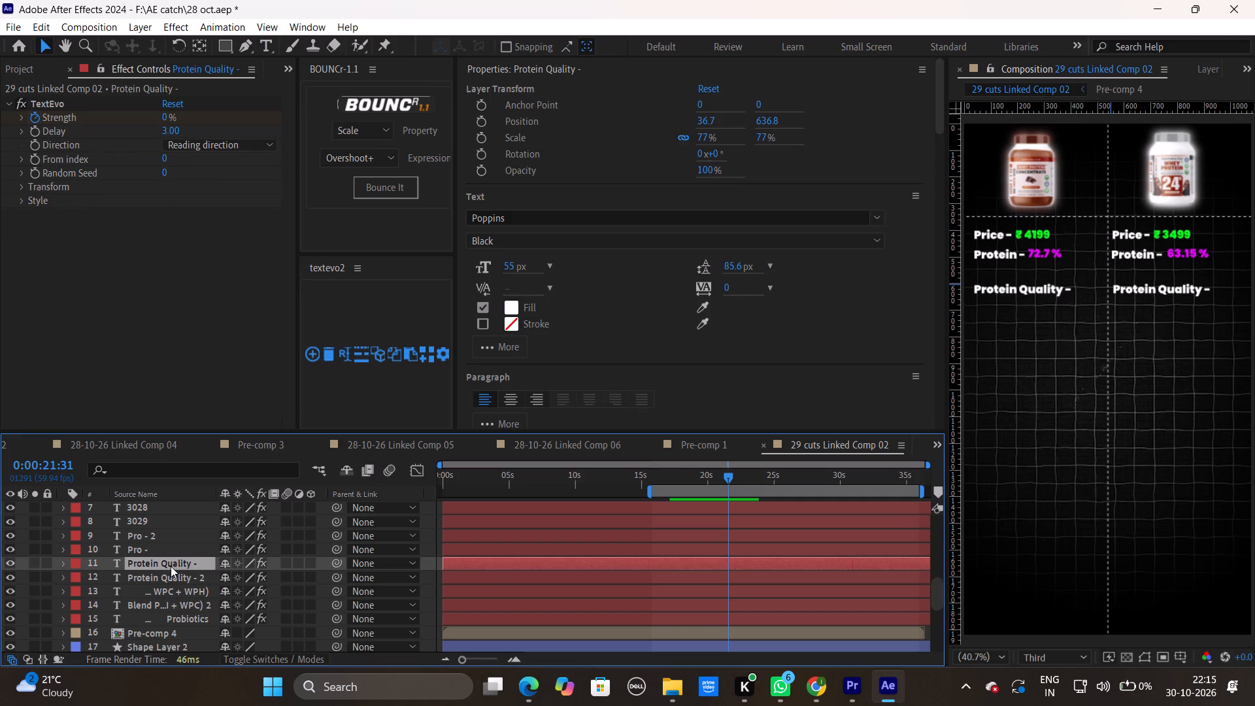
{"action": "left_click", "coordinate": [172, 578], "text": "ctrl"}
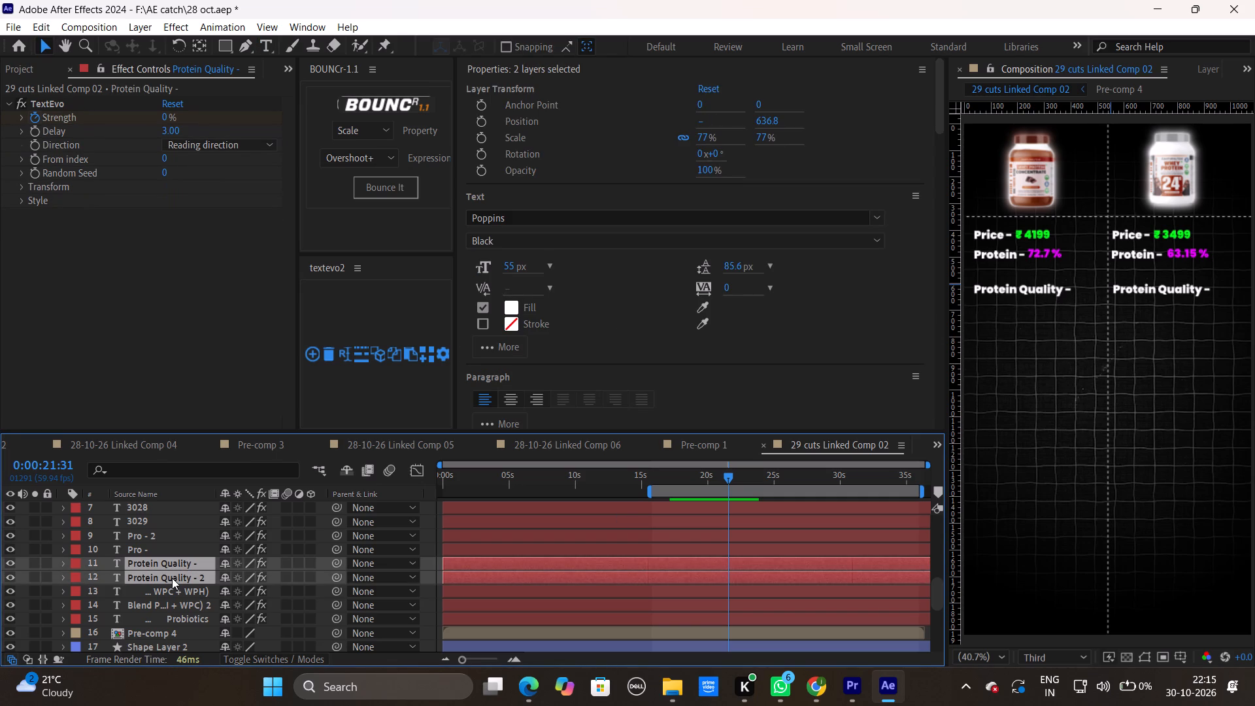
{"action": "left_click_drag", "start_coordinate": [172, 578], "coordinate": [151, 590]}
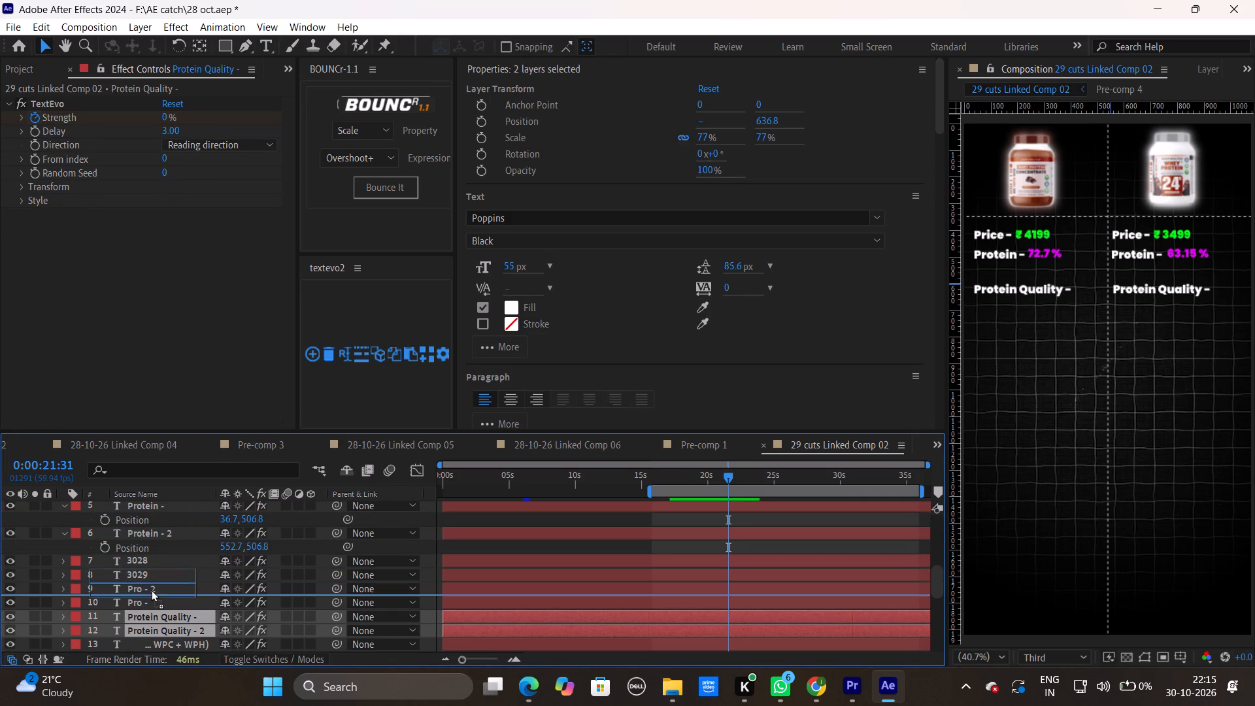
{"action": "left_click_drag", "start_coordinate": [151, 590], "coordinate": [164, 583]}
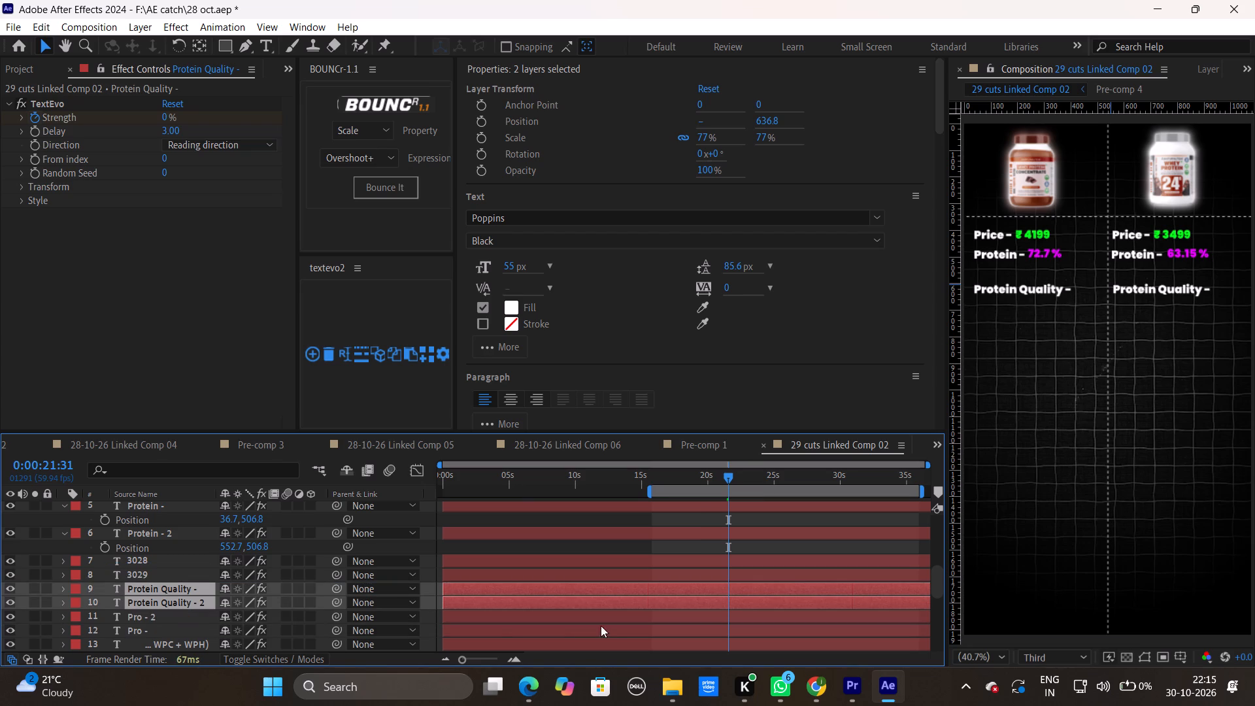
Reveal both Protein Quality layers' TextEvo Strength keyframes and shift them earlier, starting at about 18 seconds.
{"action": "key", "text": "u"}
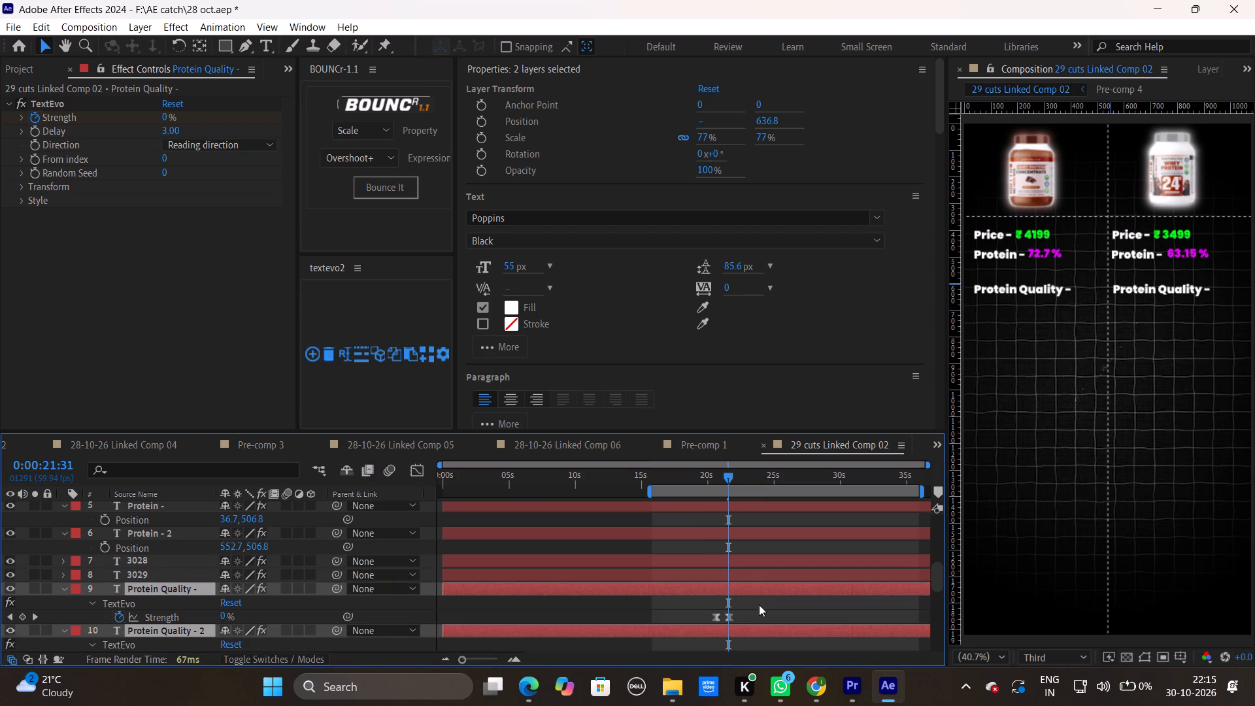
{"action": "scroll", "coordinate": [758, 599], "scroll_direction": "down", "scroll_amount": 1}
{"action": "left_click_drag", "start_coordinate": [754, 569], "coordinate": [703, 619]}
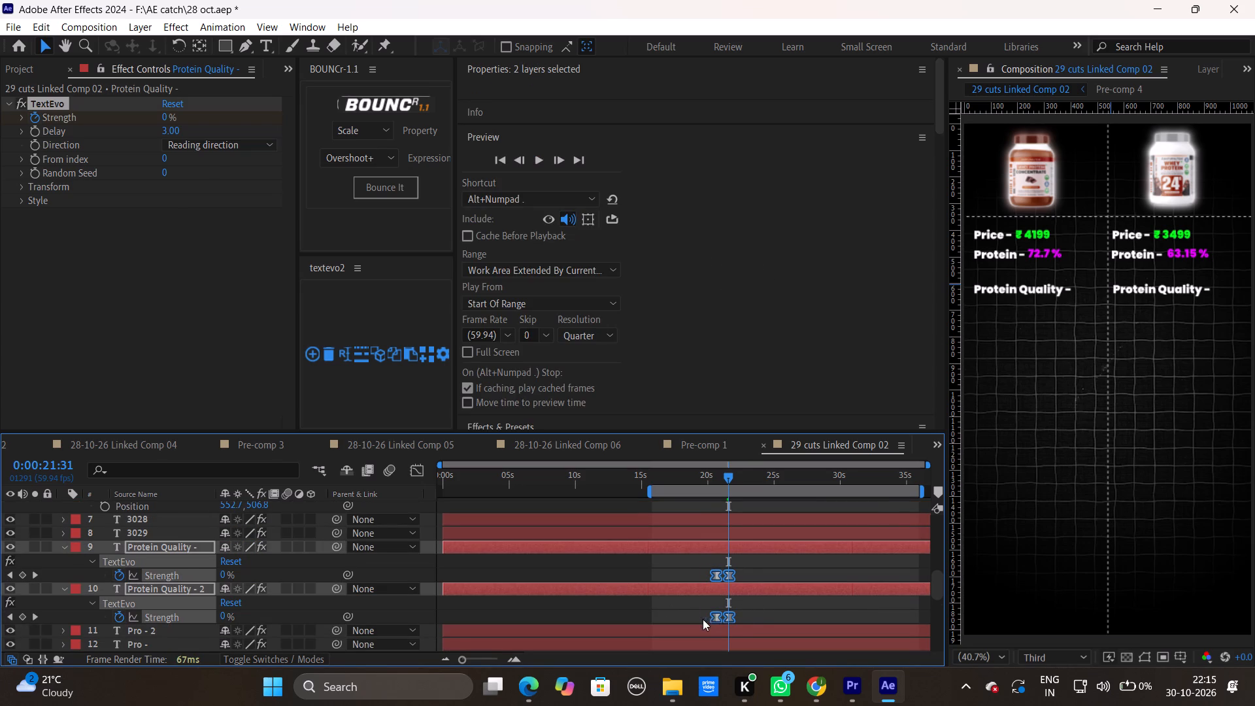
{"action": "left_click_drag", "start_coordinate": [716, 618], "coordinate": [682, 622]}
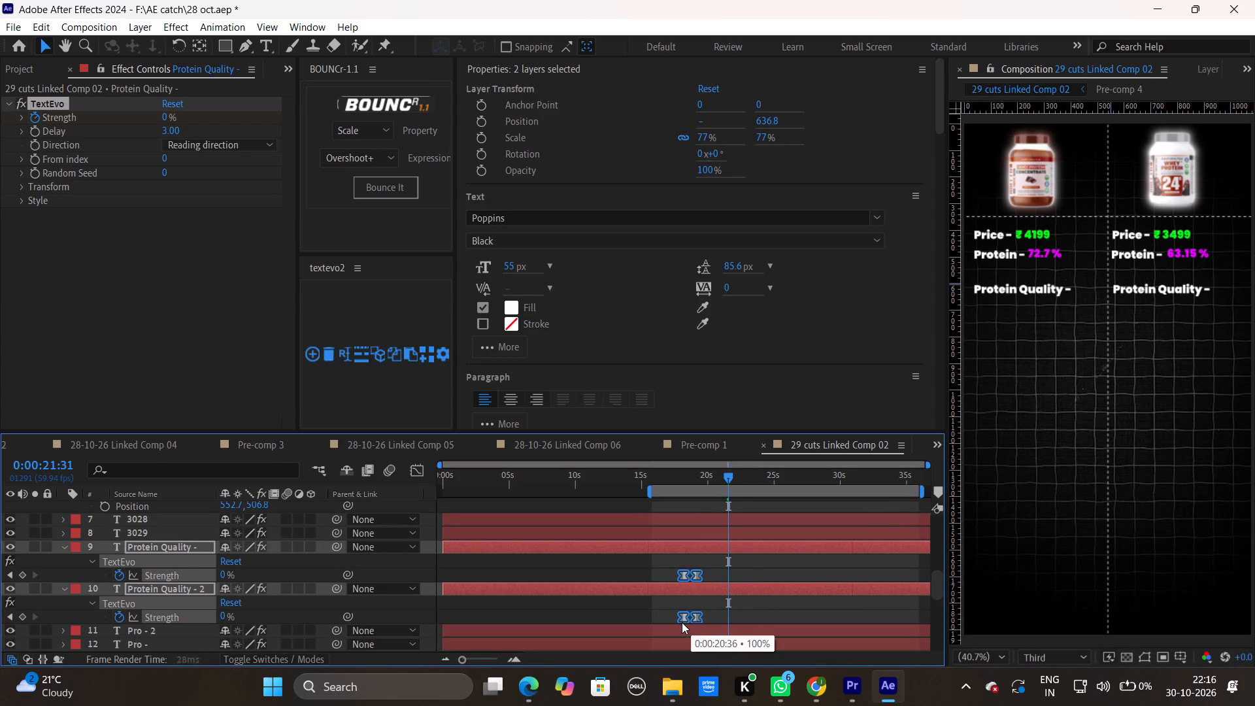
{"action": "left_click_drag", "start_coordinate": [682, 622], "coordinate": [680, 622]}
Preview the Protein Quality labels from 0:00:16:39 and 0:00:17:35 to check their entrance timing.
{"action": "left_click_drag", "start_coordinate": [724, 470], "coordinate": [663, 493]}
{"action": "key", "text": "space"}
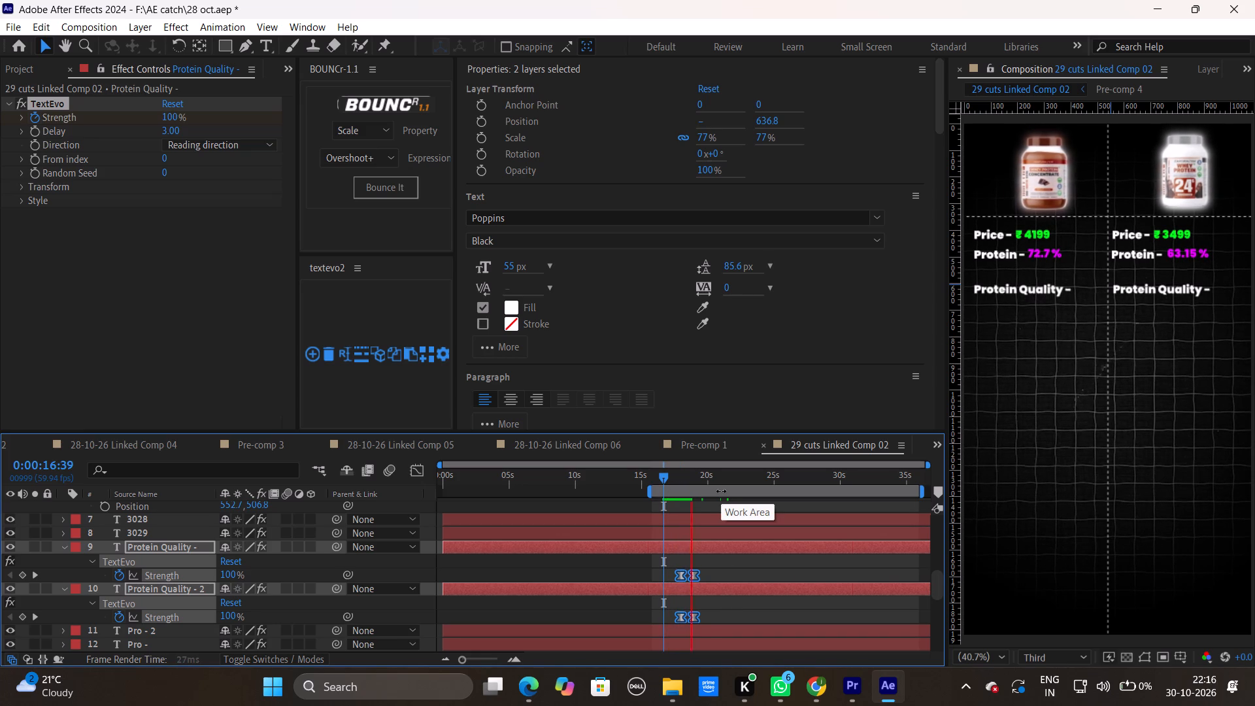
{"action": "key", "text": "space"}
{"action": "left_click_drag", "start_coordinate": [695, 476], "coordinate": [675, 477]}
{"action": "key", "text": "space"}
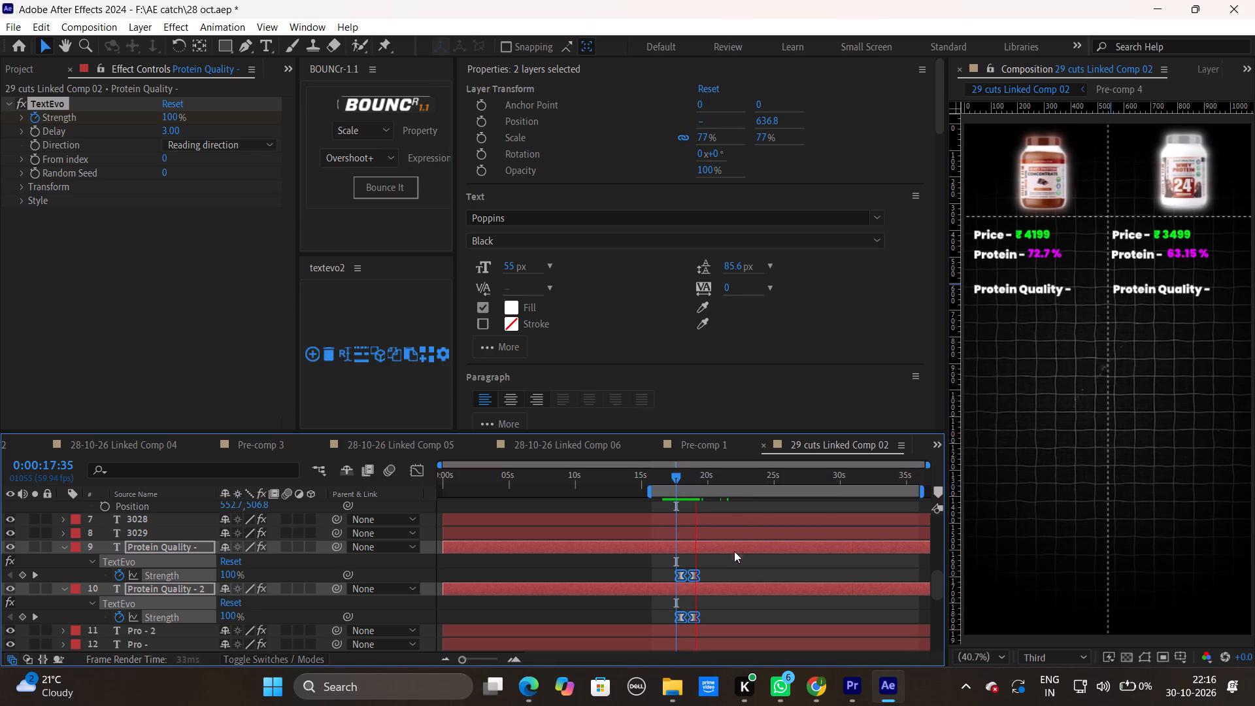
{"action": "key", "text": "space"}
Shift both Protein Quality layers' TextEvo Strength keyframes later, starting at about 19 seconds.
{"action": "left_click_drag", "start_coordinate": [731, 572], "coordinate": [672, 616]}
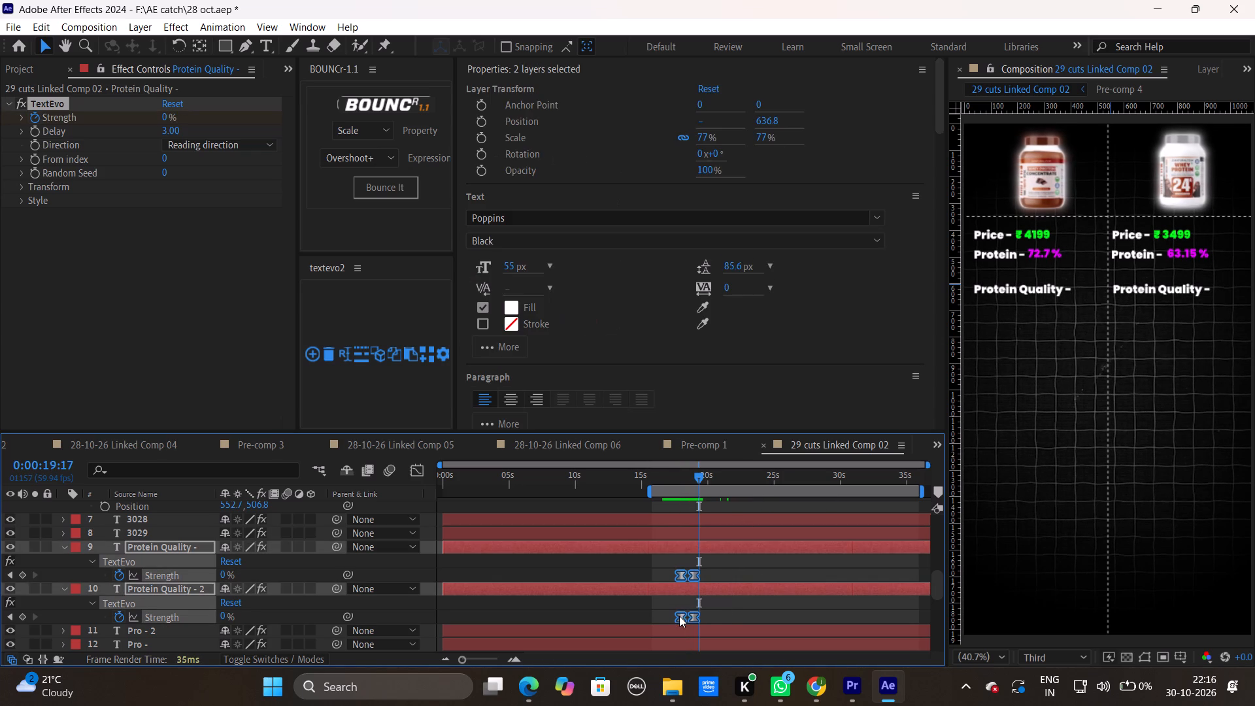
{"action": "left_click_drag", "start_coordinate": [679, 616], "coordinate": [692, 618]}
Preview the protein percentages and Protein Quality labels from 0:00:16:47 to check the new timing.
{"action": "left_click_drag", "start_coordinate": [692, 475], "coordinate": [667, 486]}
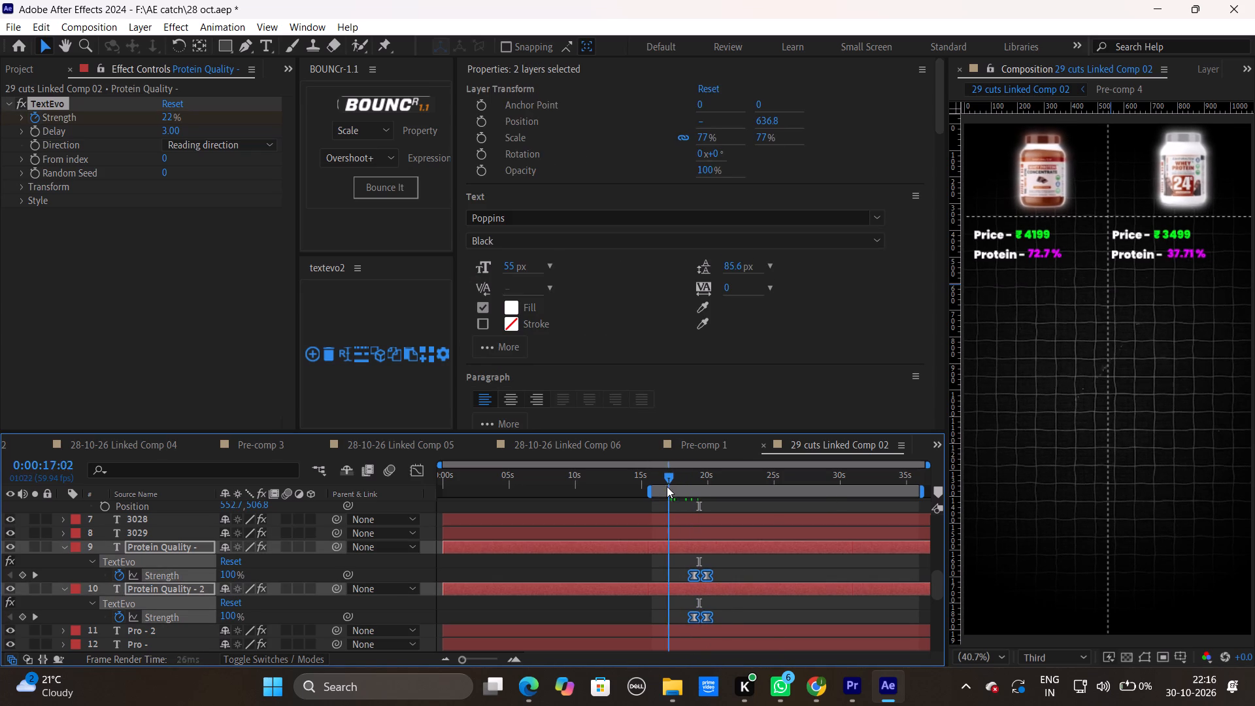
{"action": "left_click_drag", "start_coordinate": [667, 486], "coordinate": [665, 486]}
{"action": "key", "text": "space"}
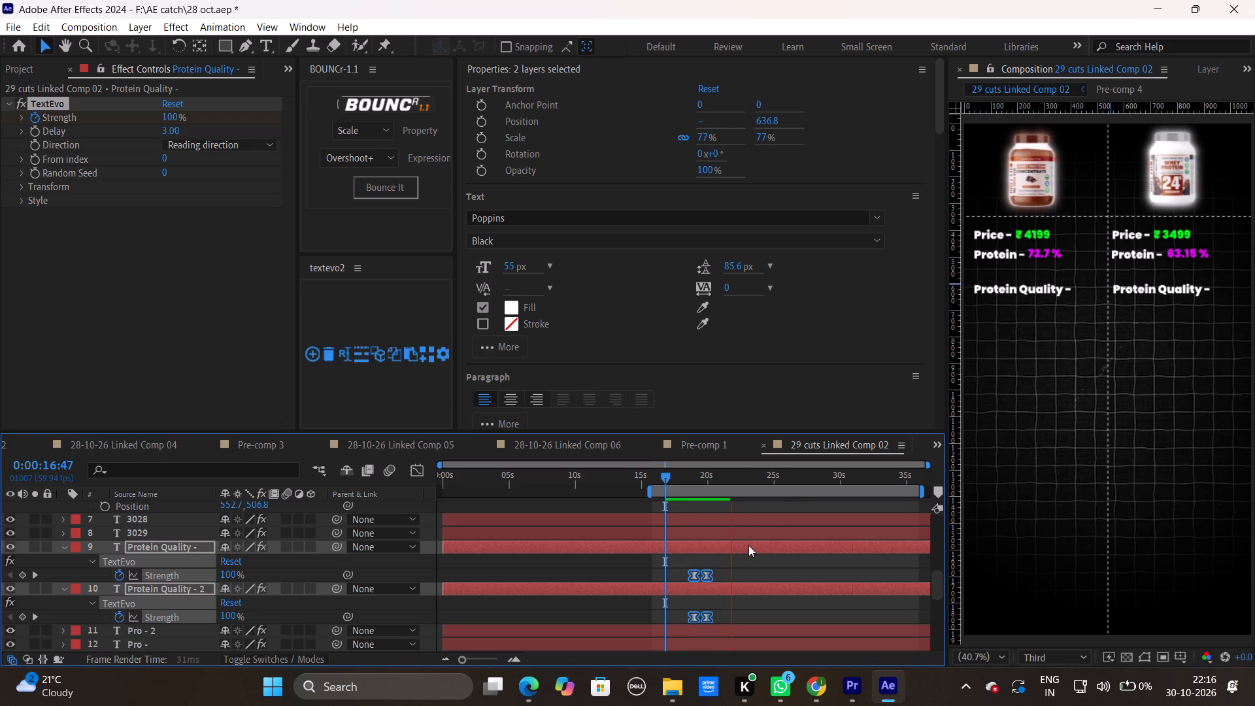
{"action": "key", "text": "space"}
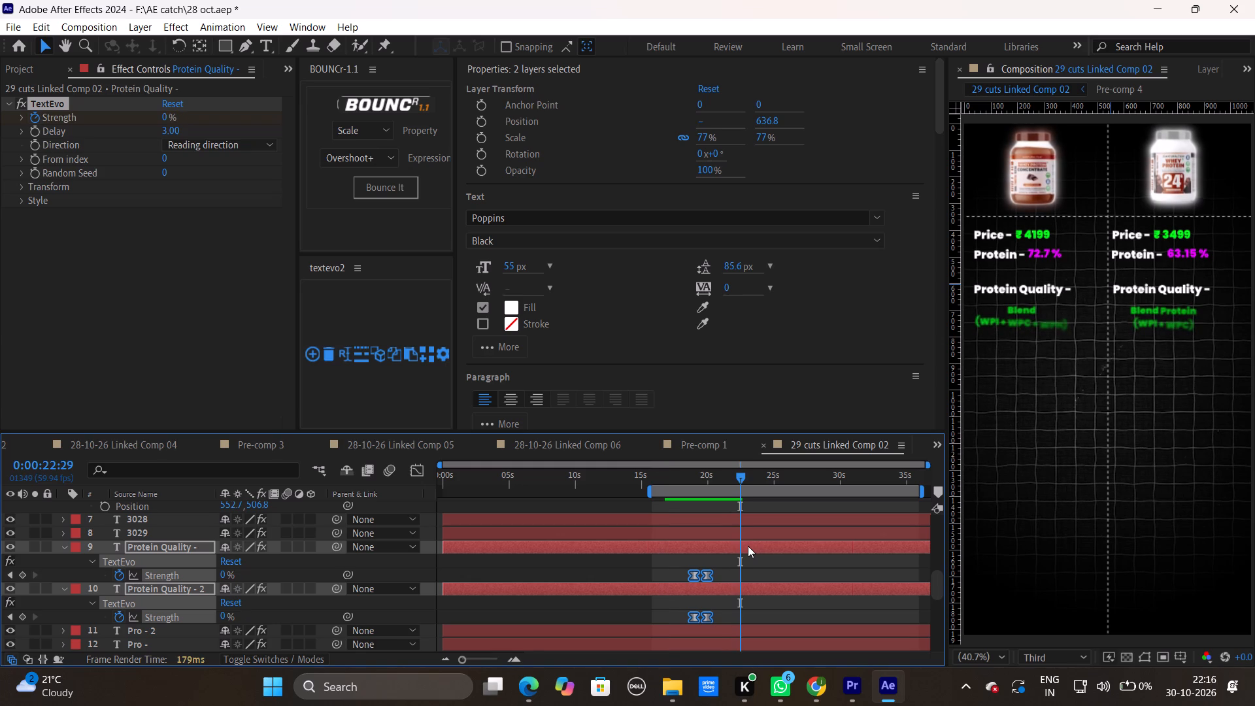
Raise both Protein Quality layers together to a vertical position of 577.8, directly beneath the protein percentages.
{"action": "left_click", "coordinate": [748, 546]}
{"action": "key", "text": "p"}
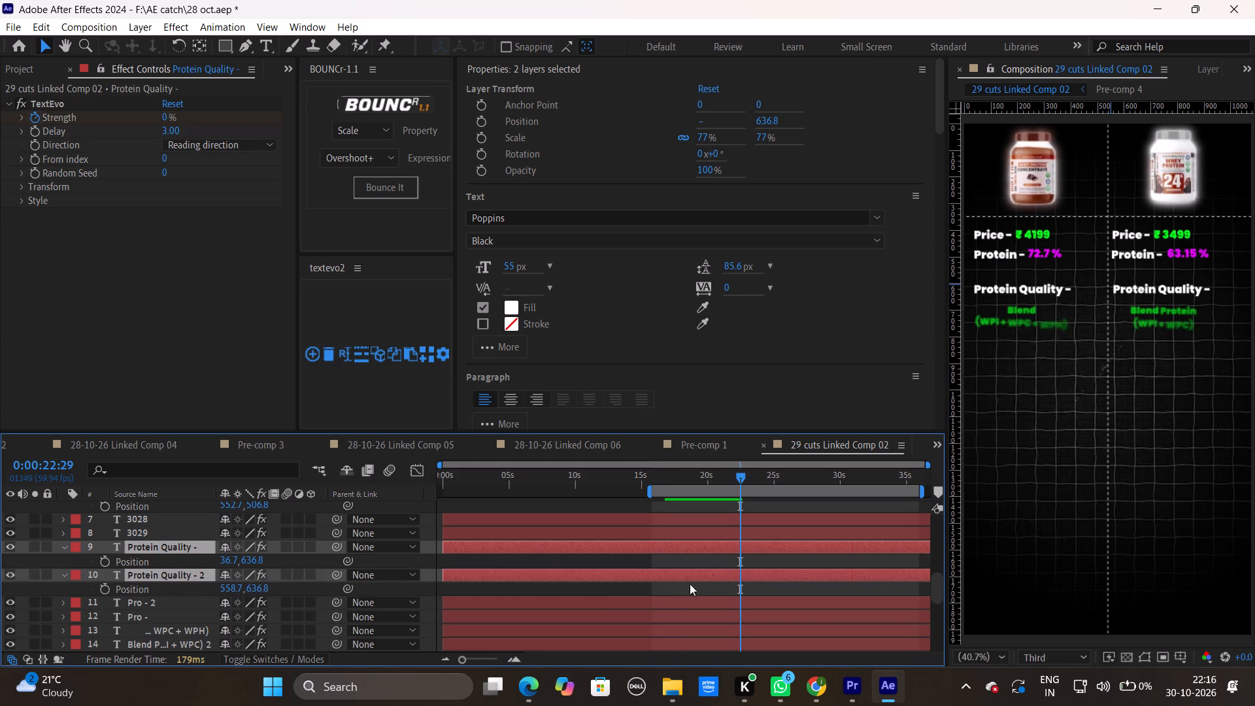
{"action": "left_click_drag", "start_coordinate": [259, 592], "coordinate": [241, 596]}
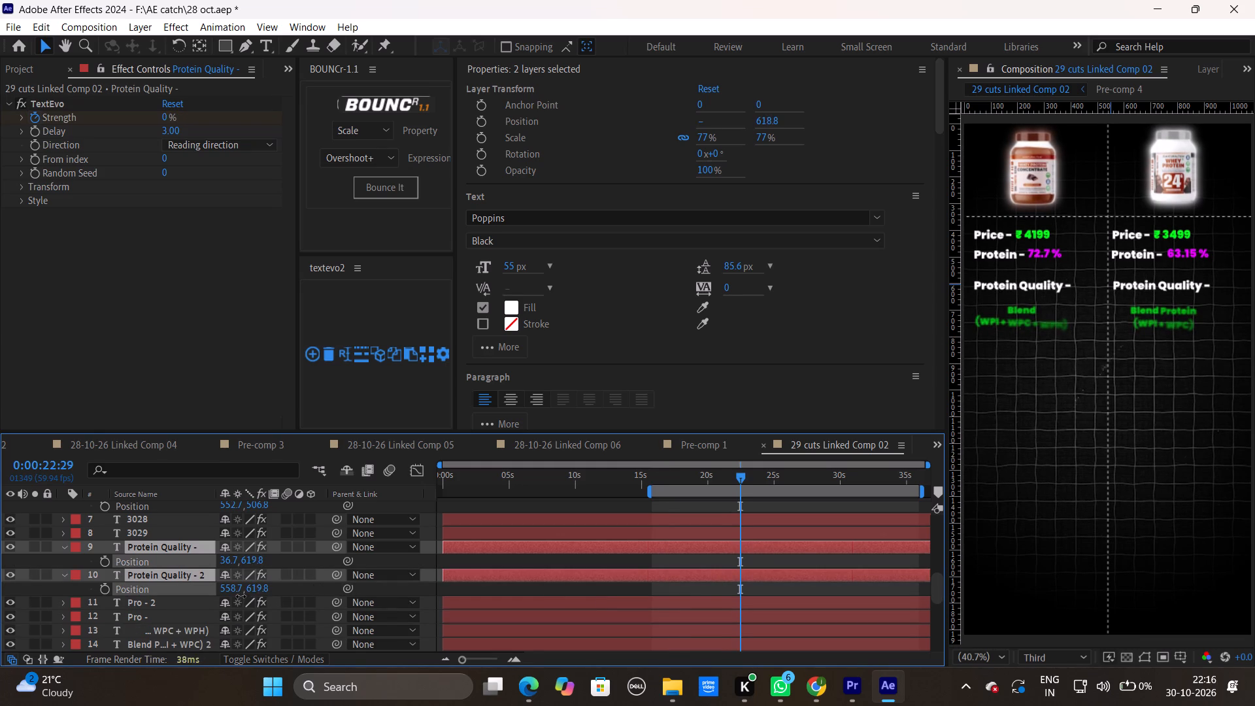
{"action": "left_click_drag", "start_coordinate": [241, 596], "coordinate": [208, 599]}
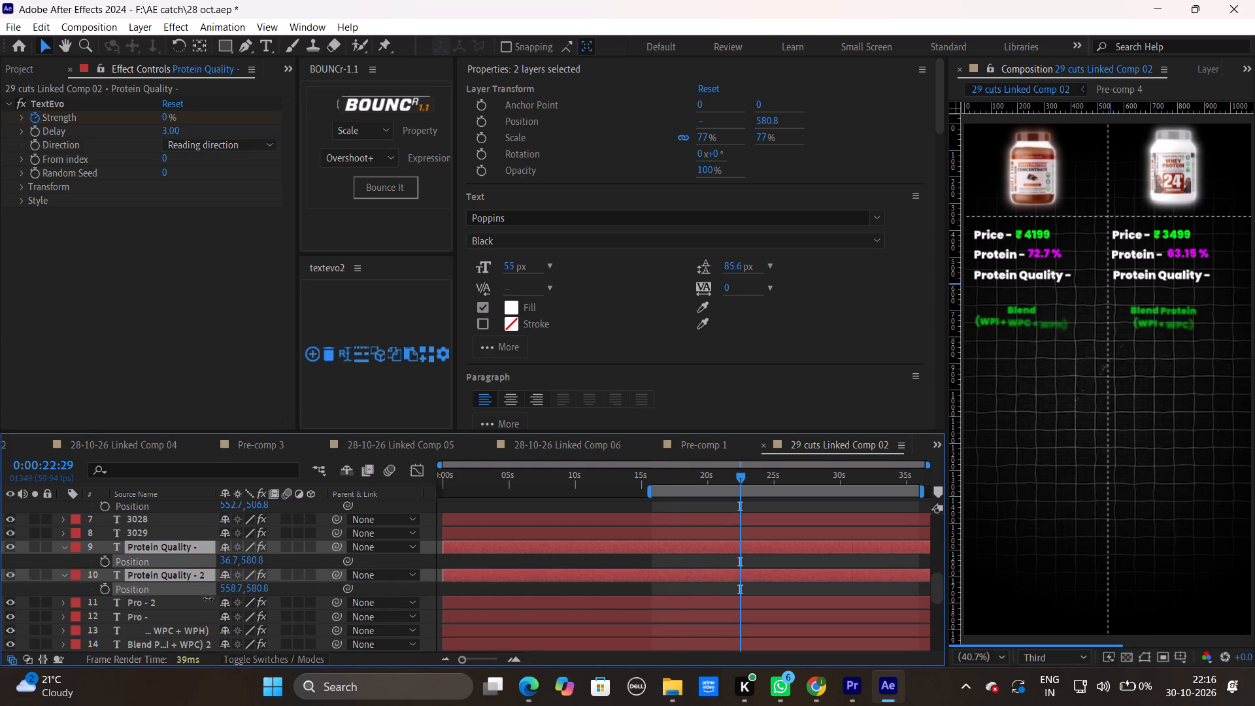
{"action": "left_click_drag", "start_coordinate": [208, 599], "coordinate": [204, 600]}
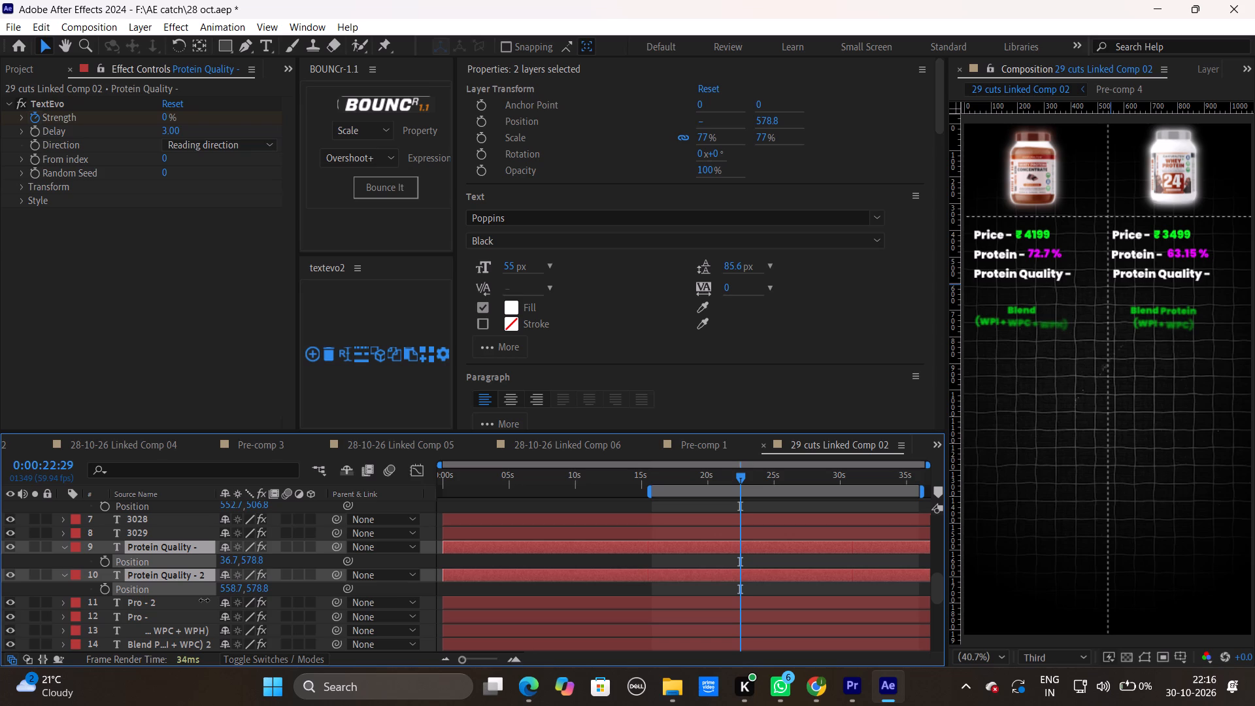
{"action": "left_click_drag", "start_coordinate": [204, 600], "coordinate": [203, 600]}
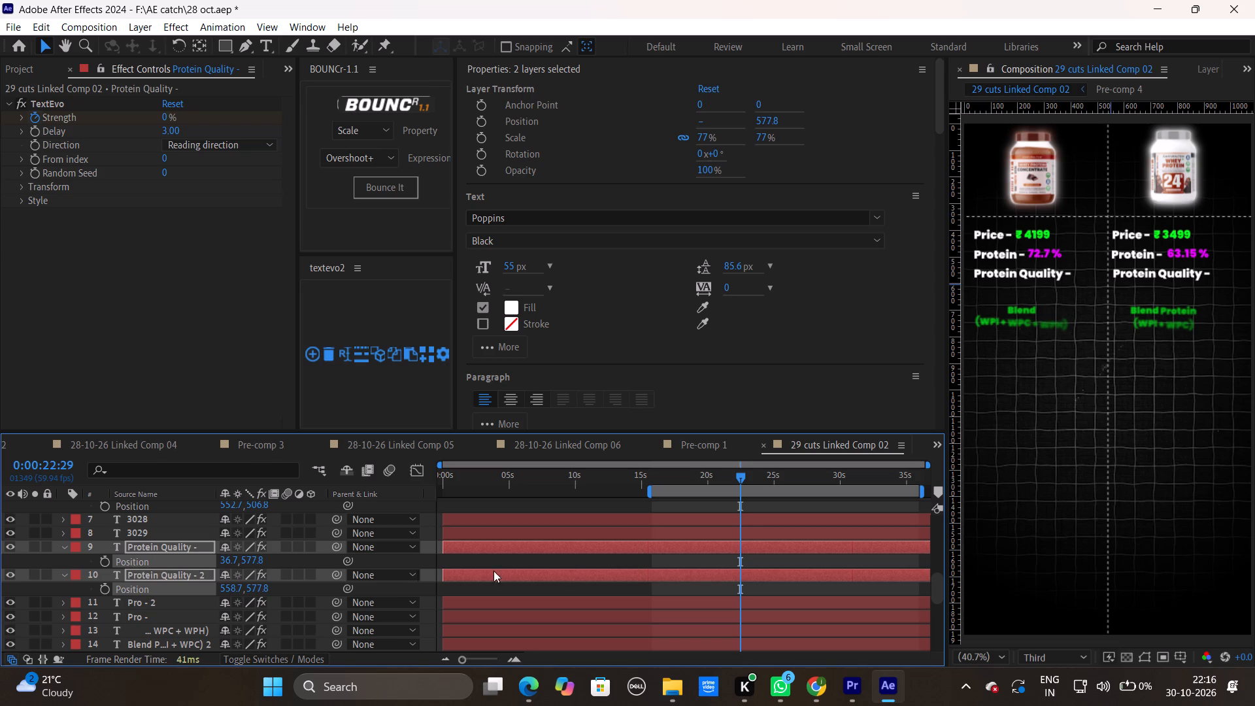
{"action": "left_click", "coordinate": [695, 560]}
Preview the Protein Quality labels and green blend texts from 0:00:19:45, 0:00:19:59 and 0:00:20:33 to check their layout and timing.
{"action": "left_click_drag", "start_coordinate": [733, 475], "coordinate": [711, 481]}
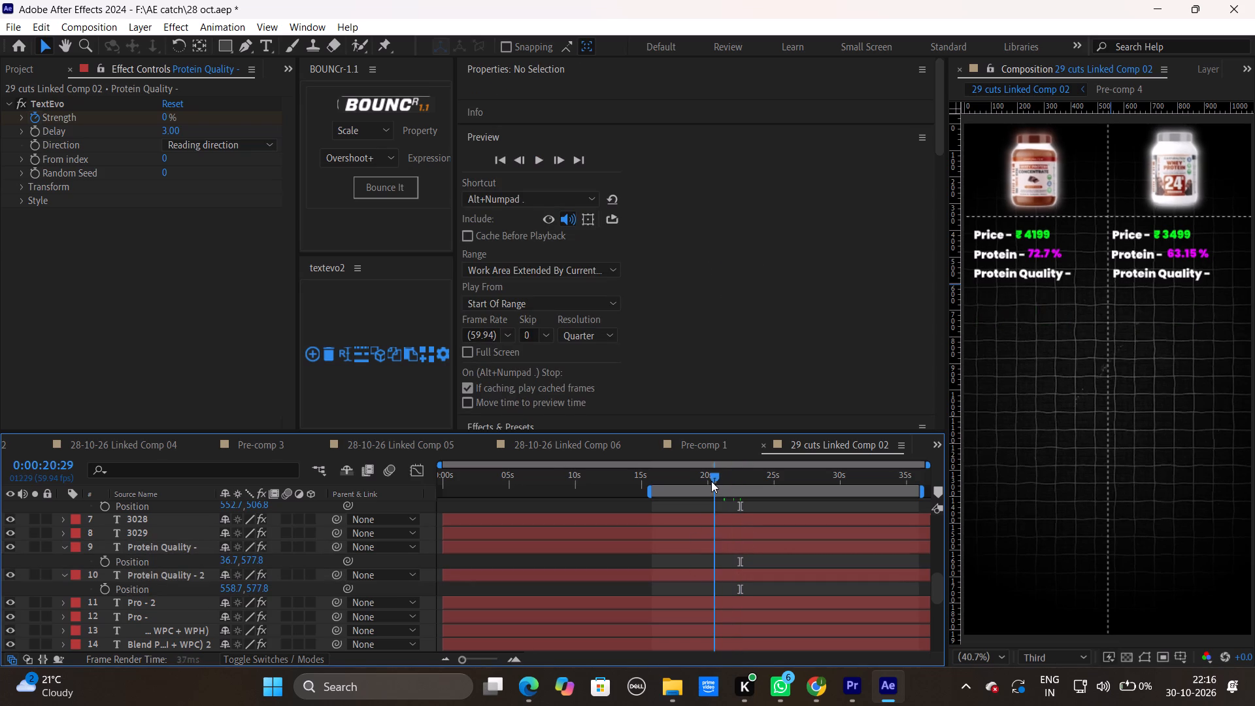
{"action": "left_click_drag", "start_coordinate": [711, 481], "coordinate": [704, 482]}
{"action": "key", "text": "space"}
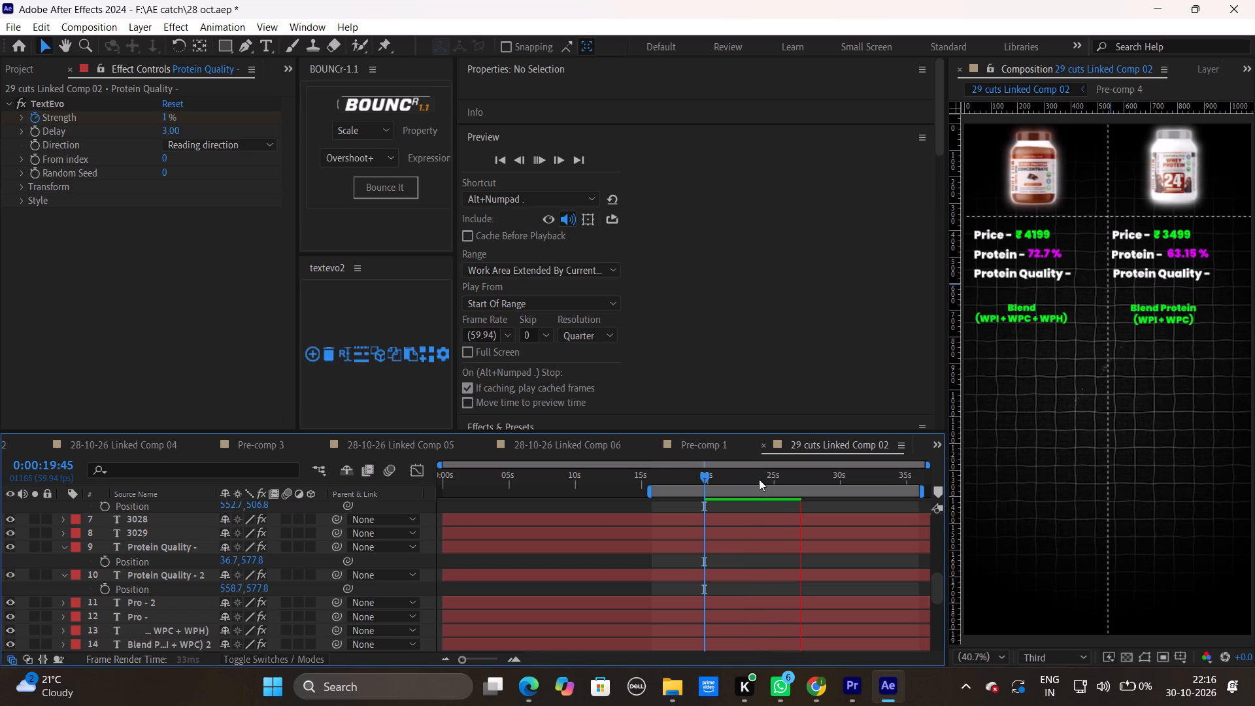
{"action": "key", "text": "space"}
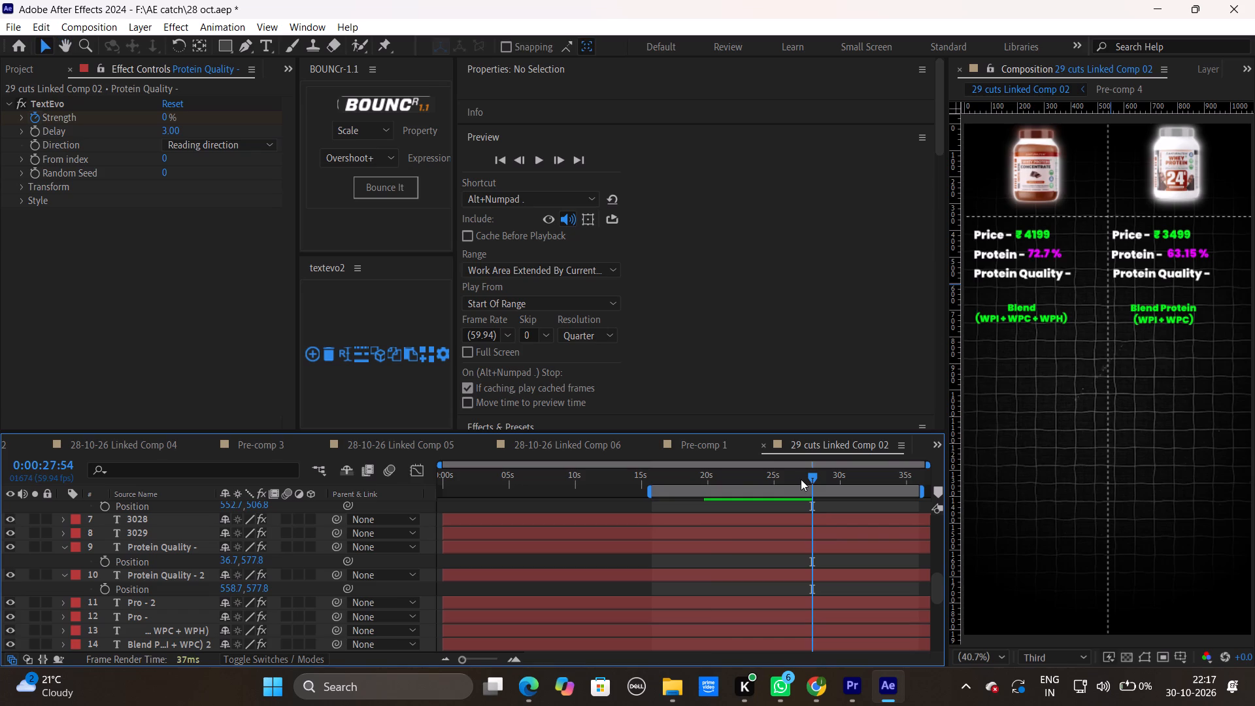
{"action": "left_click_drag", "start_coordinate": [804, 477], "coordinate": [708, 496]}
{"action": "key", "text": "space"}
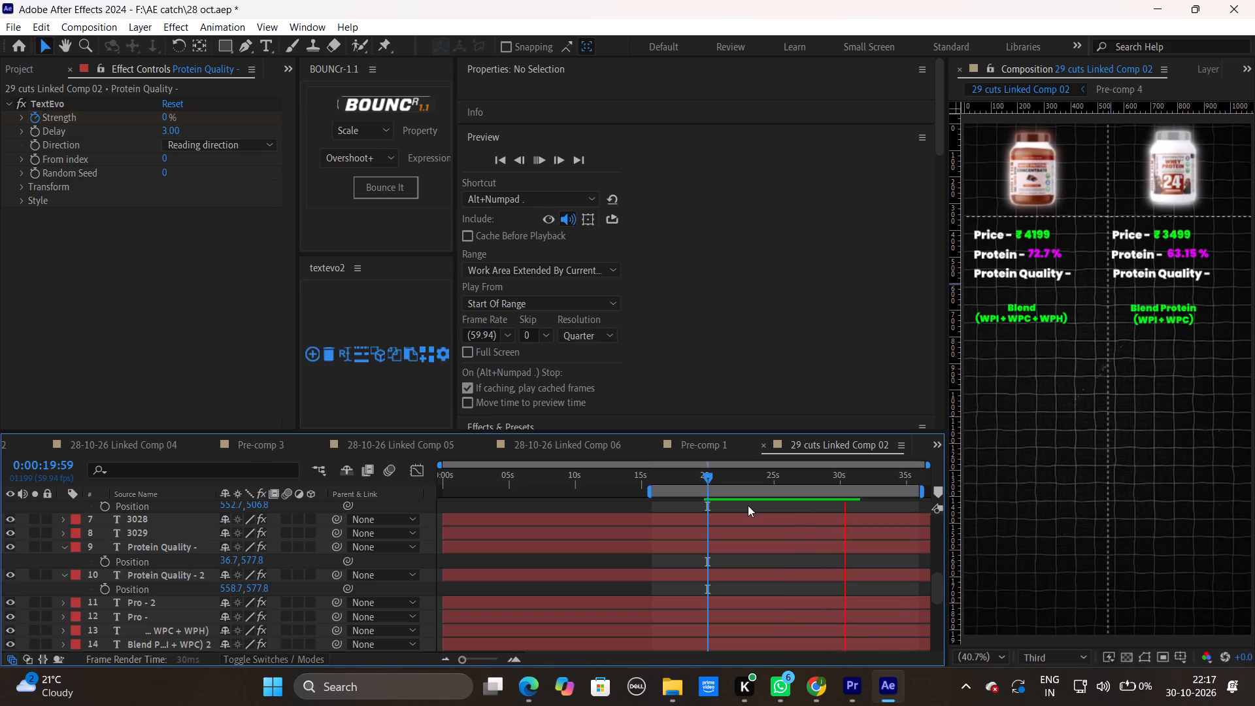
{"action": "key", "text": "space"}
{"action": "left_click_drag", "start_coordinate": [847, 476], "coordinate": [712, 496]}
{"action": "key", "text": "space"}
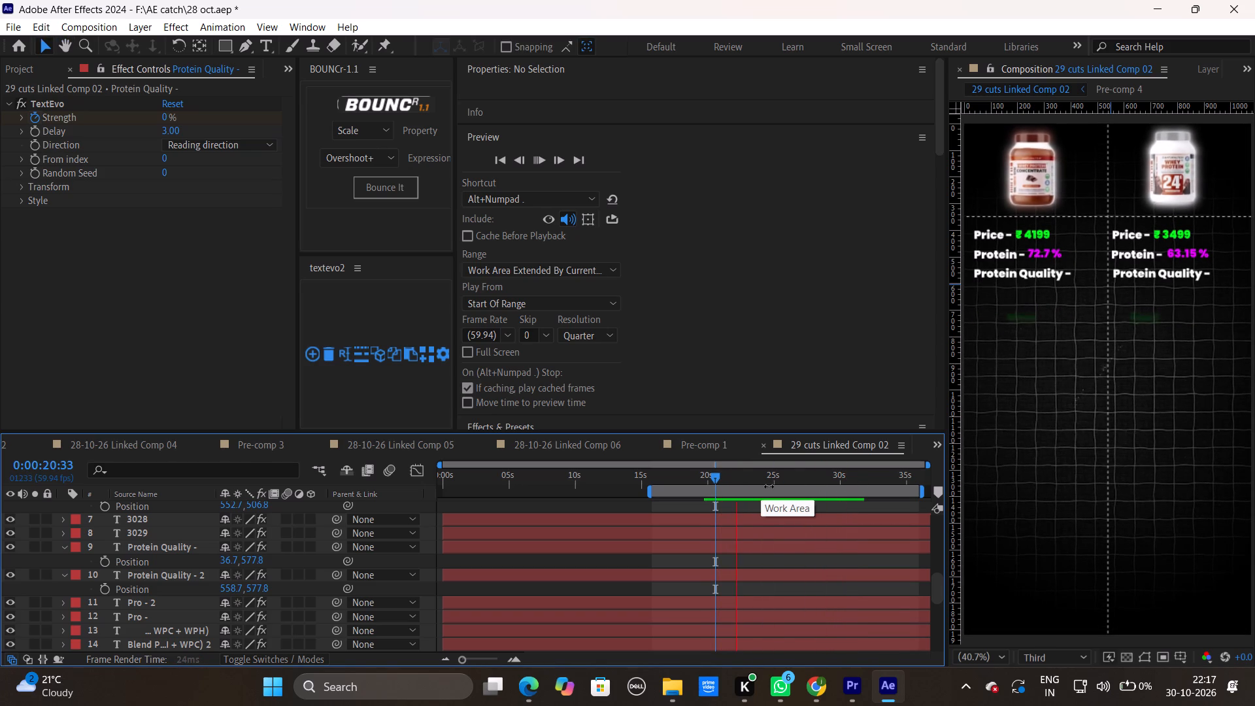
{"action": "key", "text": "space"}
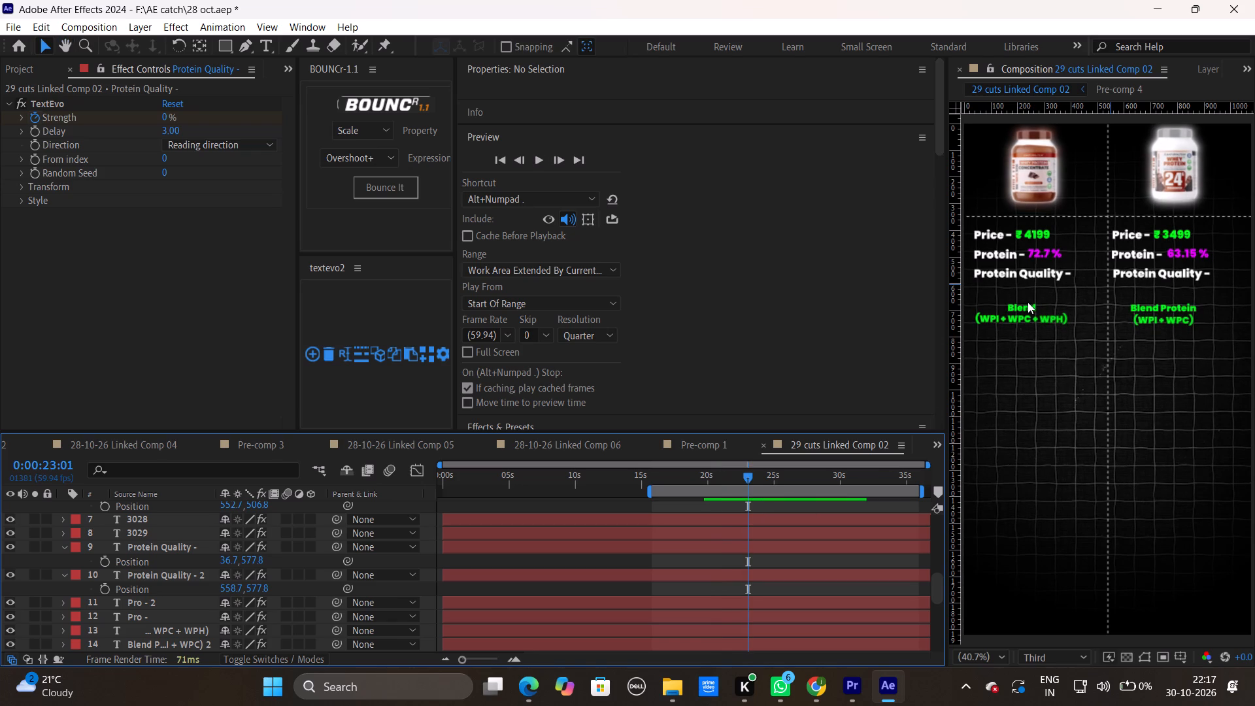
Replace the first jar's green blend text with "Whey Protein Concentrate".
{"action": "left_click", "coordinate": [265, 44]}
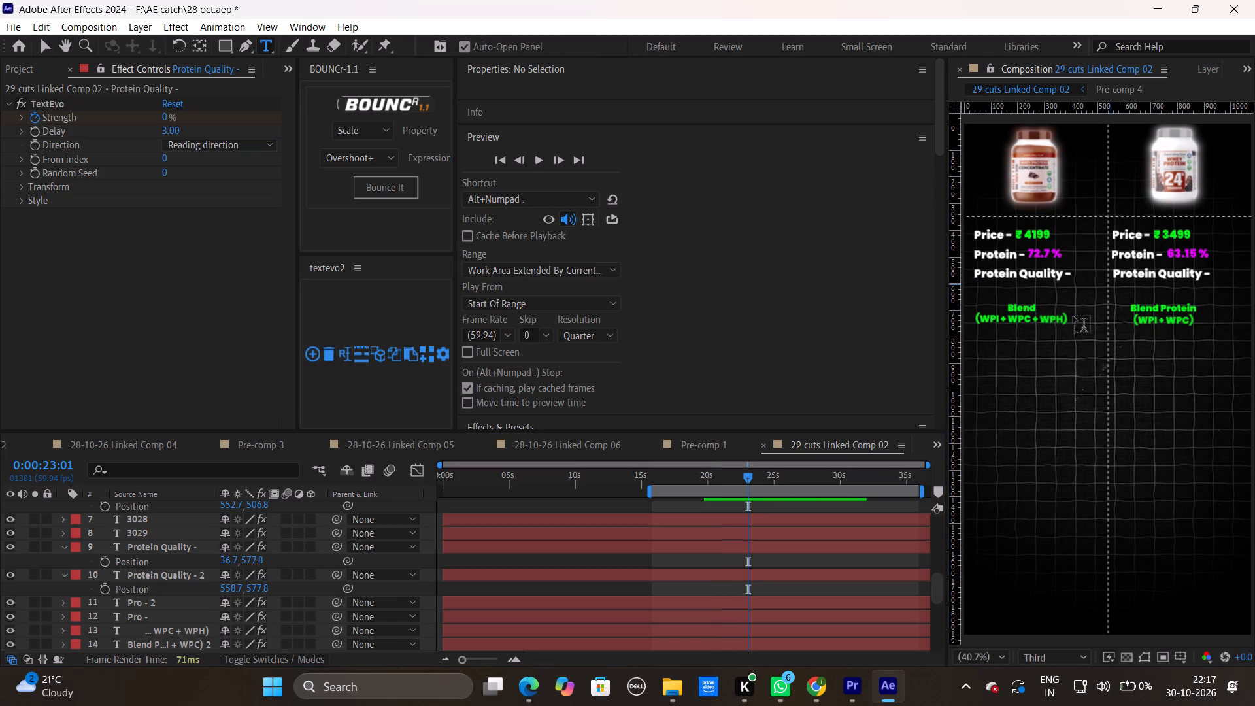
{"action": "left_click_drag", "start_coordinate": [1066, 316], "coordinate": [935, 287]}
{"action": "key", "text": "BackSpace"}
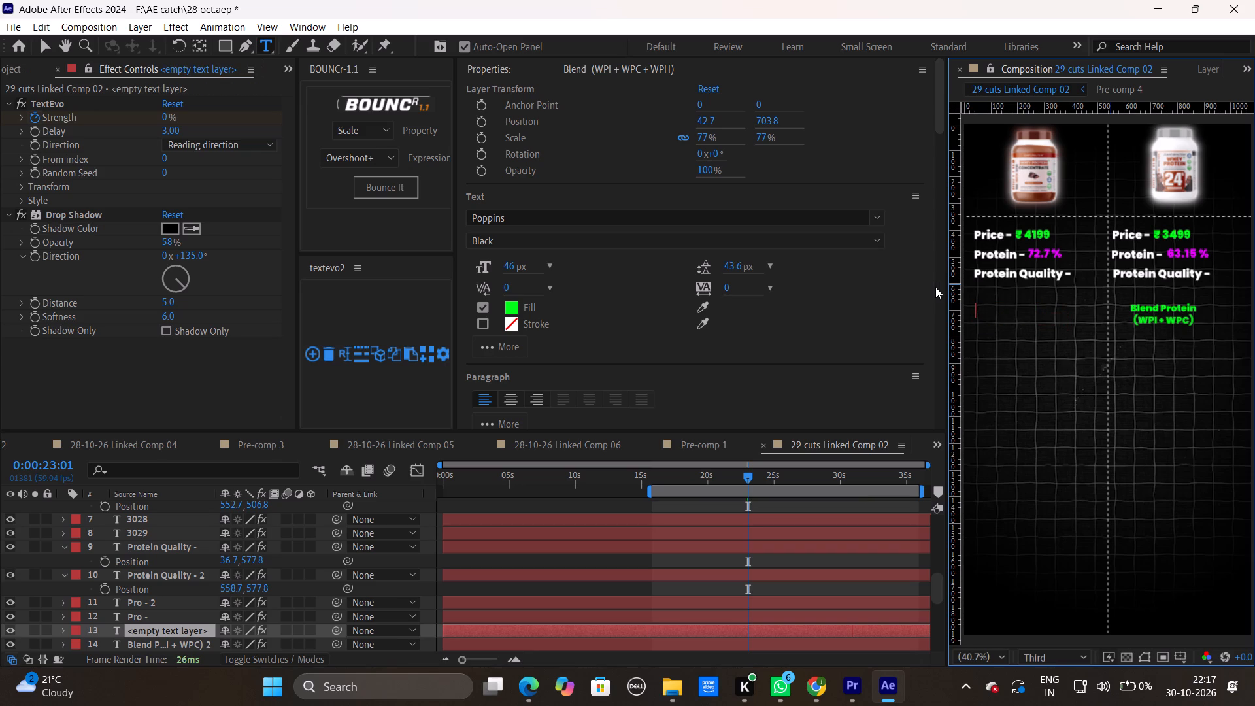
{"action": "type", "text": "whey"}
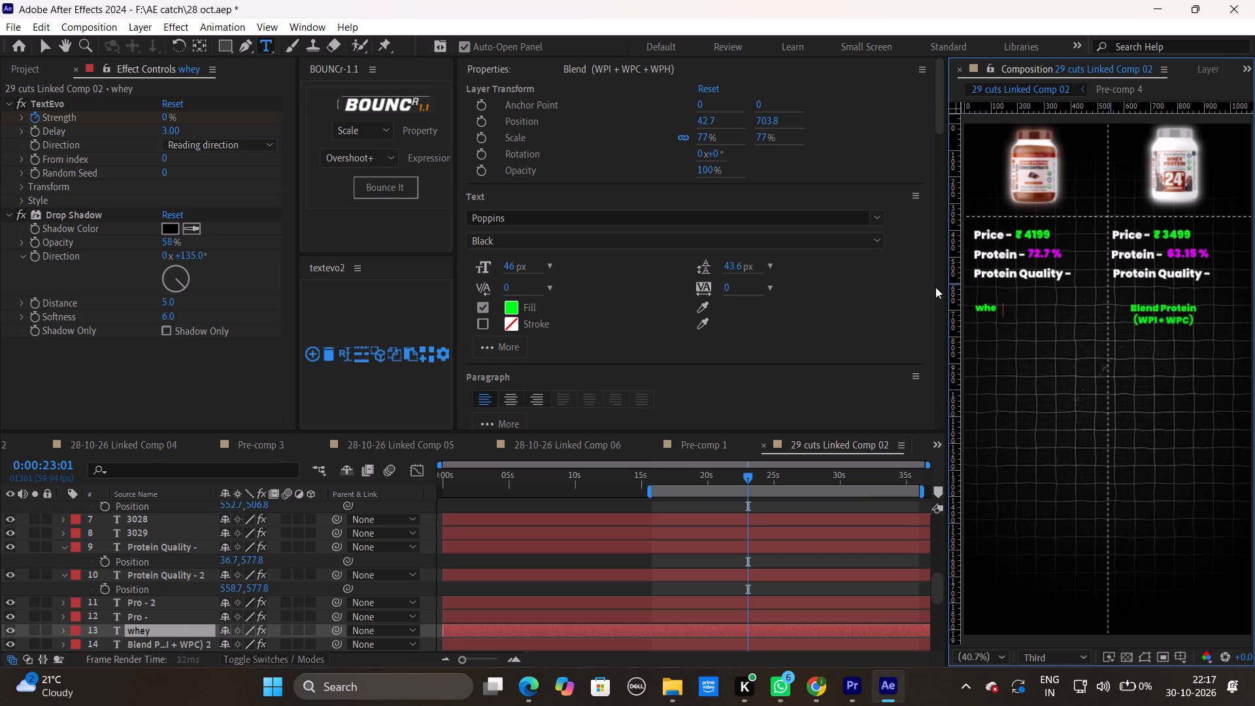
{"action": "key", "text": "space"}
{"action": "key", "text": "shift+p"}
{"action": "type", "text": "rotein Concentra"}
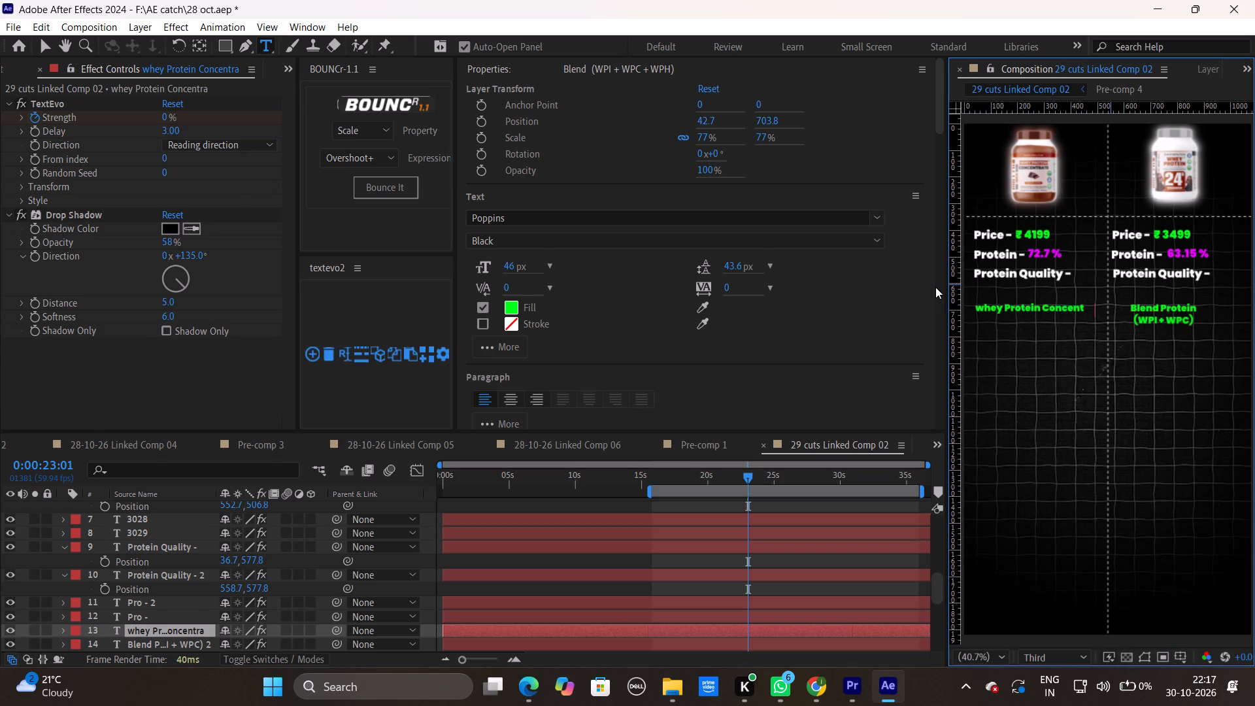
{"action": "type", "text": "te"}
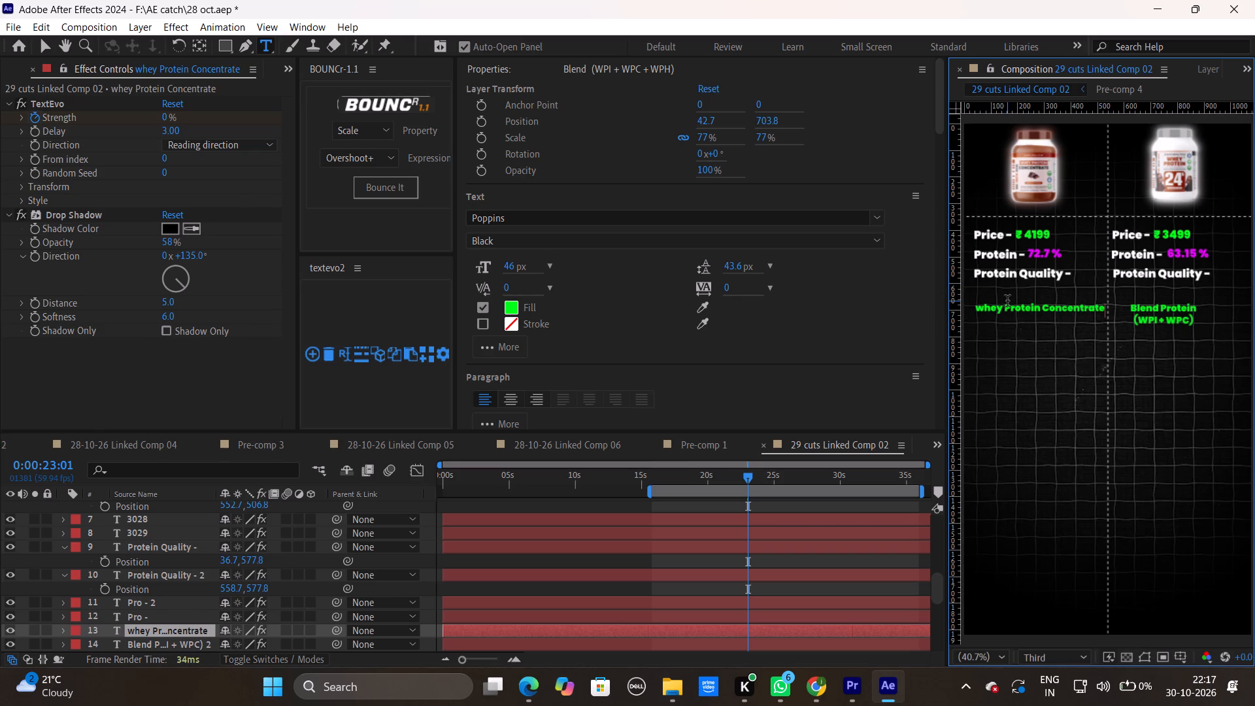
{"action": "left_click", "coordinate": [981, 309]}
{"action": "key", "text": "BackSpace"}
{"action": "key", "text": "shift+w"}
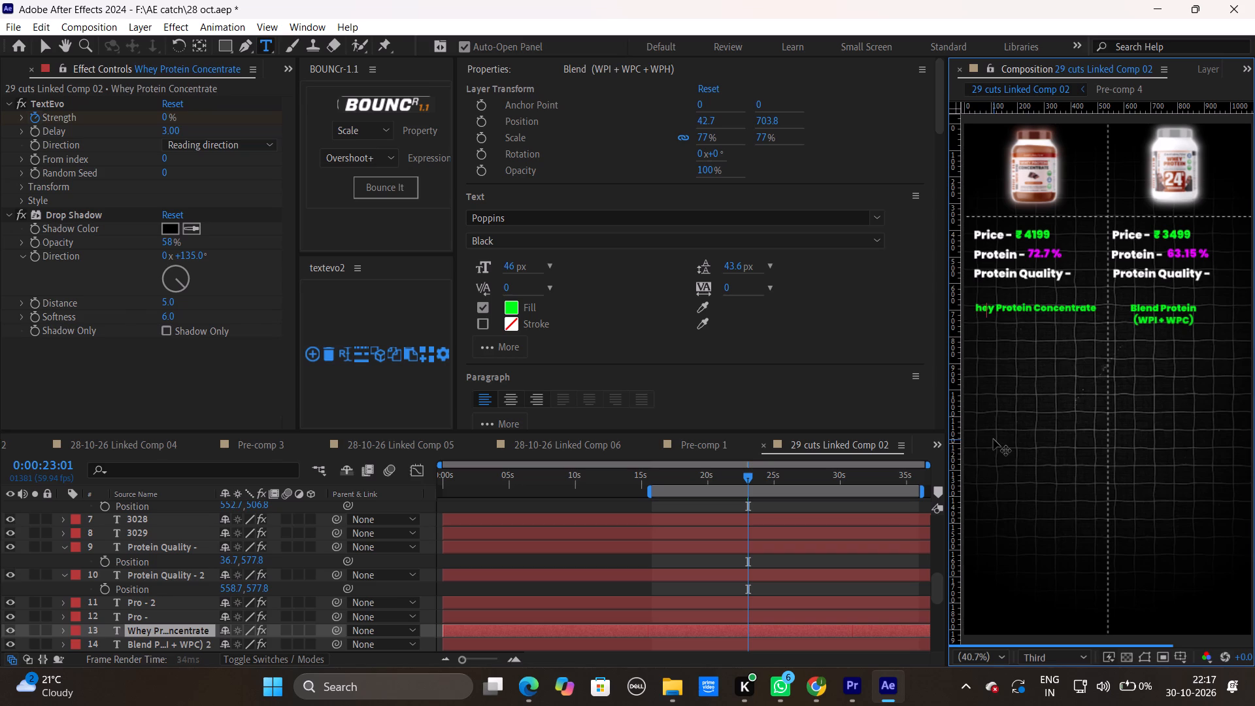
Position the Whey Protein Concentrate layer at 23.7, 654.8, just beneath the first jar's Protein Quality label.
{"action": "left_click", "coordinate": [743, 628]}
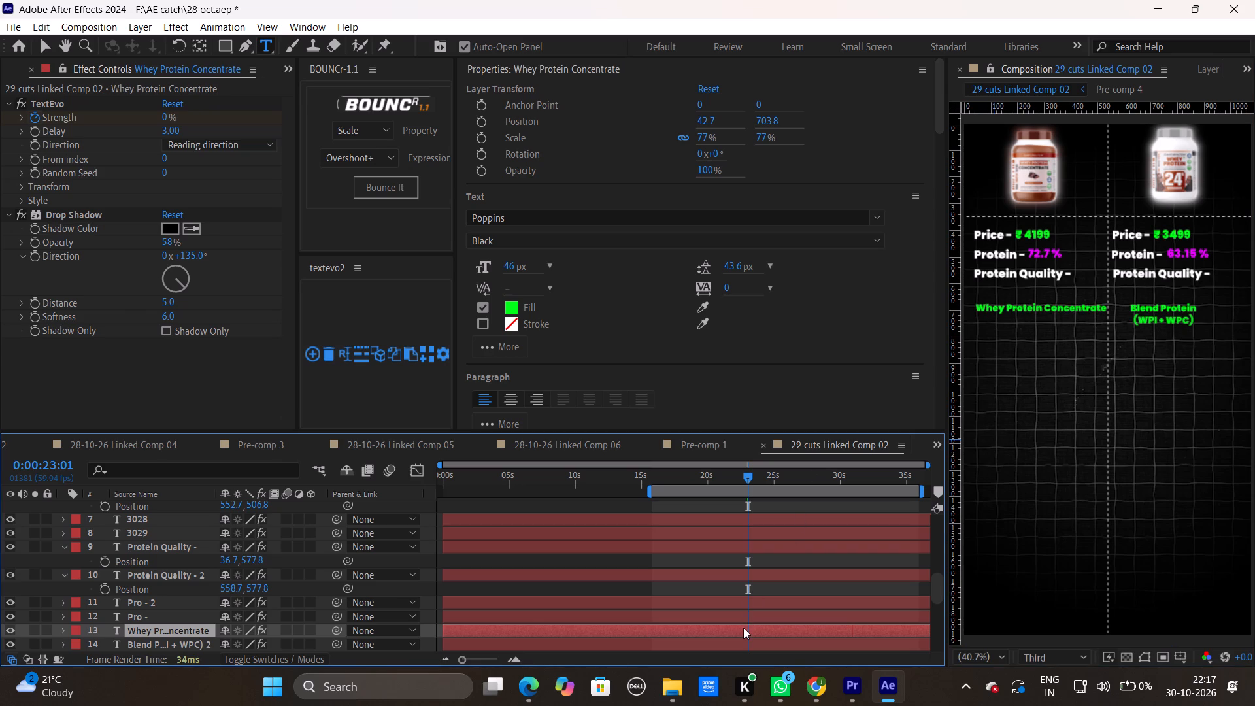
{"action": "key", "text": "p"}
{"action": "left_click_drag", "start_coordinate": [230, 645], "coordinate": [222, 647]}
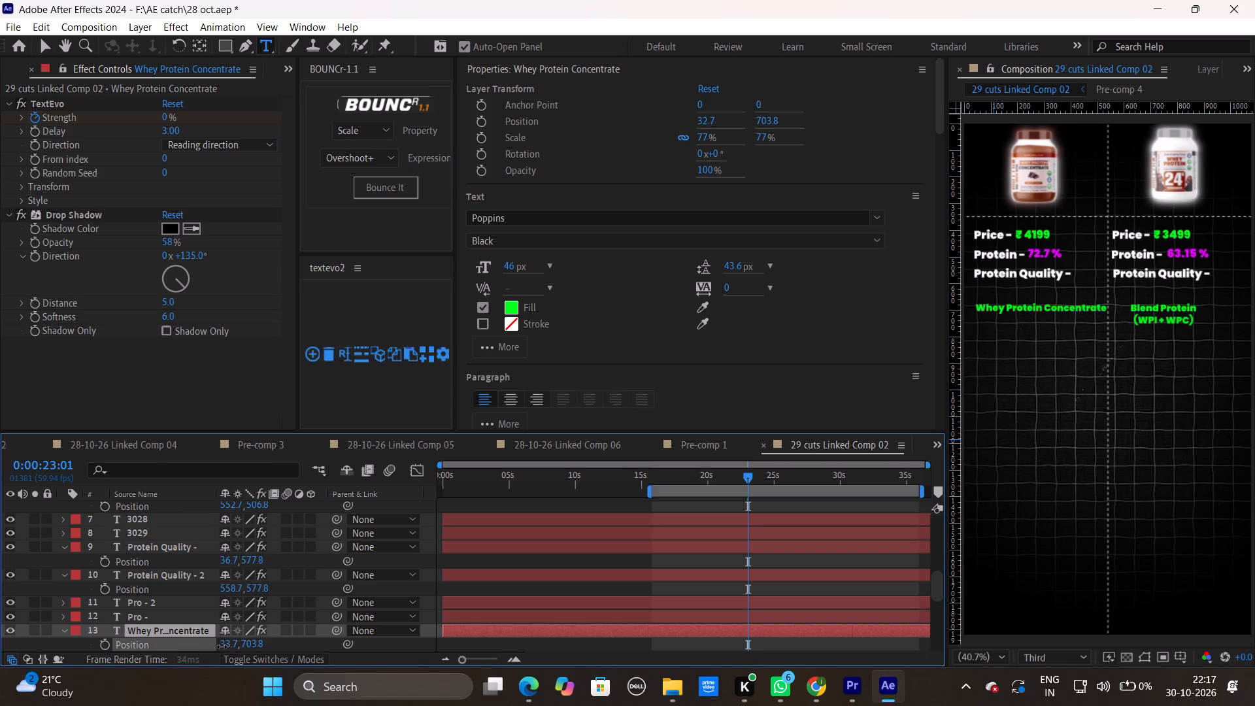
{"action": "left_click_drag", "start_coordinate": [222, 647], "coordinate": [212, 648]}
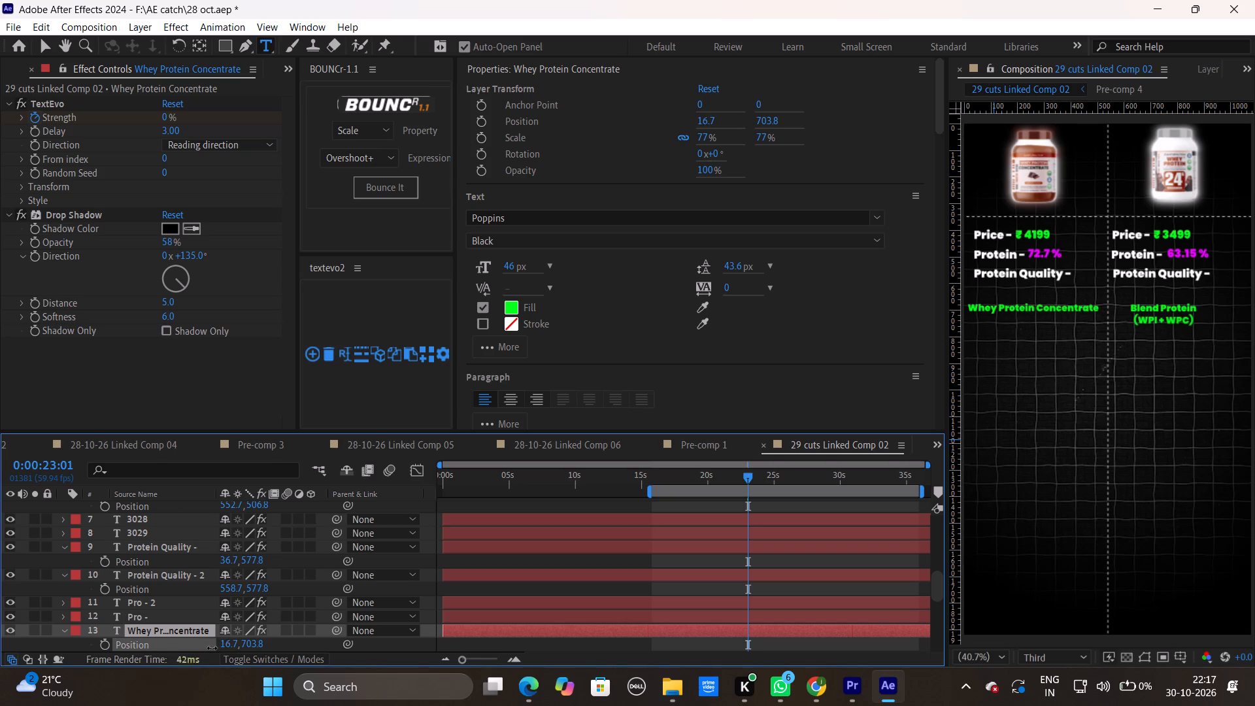
{"action": "left_click_drag", "start_coordinate": [212, 648], "coordinate": [217, 648]}
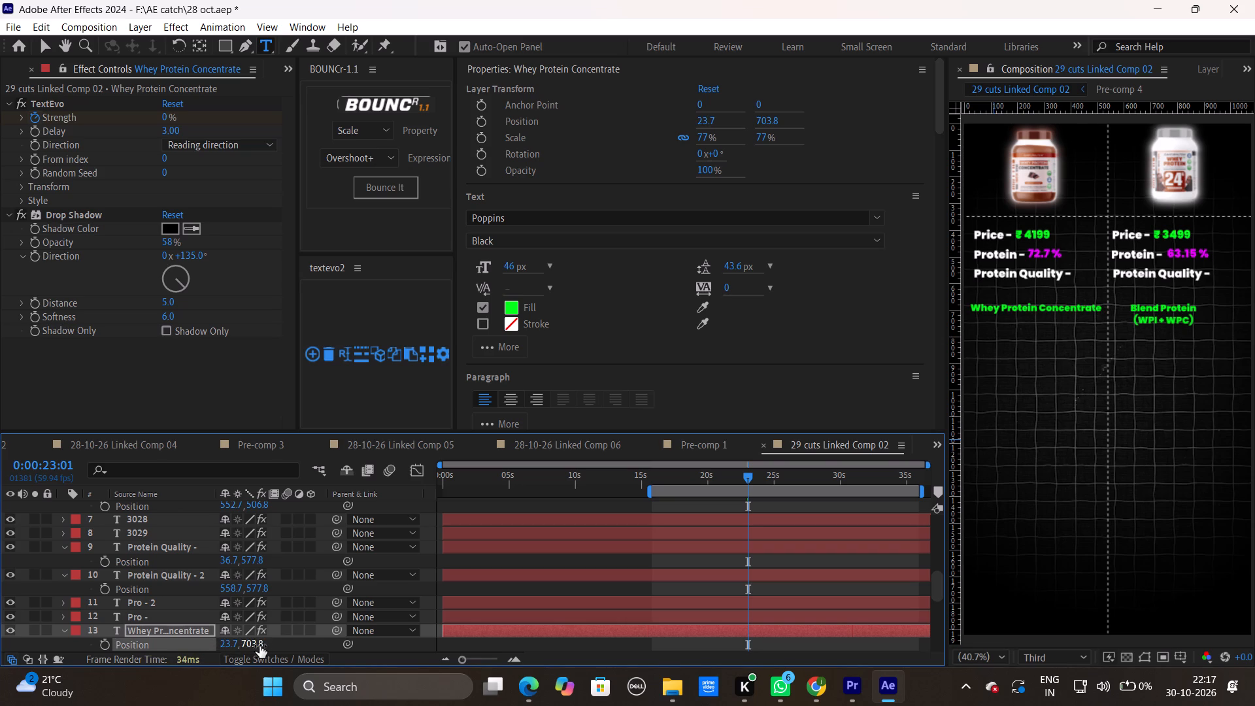
{"action": "left_click_drag", "start_coordinate": [259, 645], "coordinate": [215, 651]}
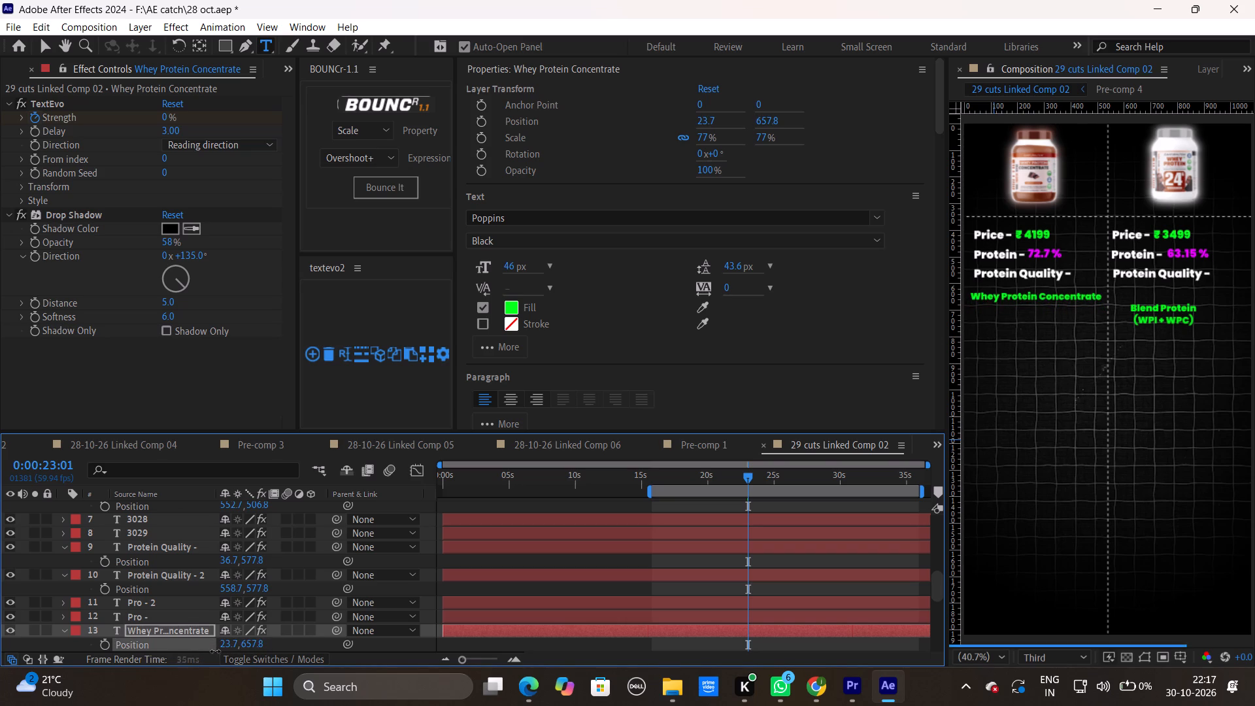
{"action": "left_click_drag", "start_coordinate": [215, 651], "coordinate": [212, 652]}
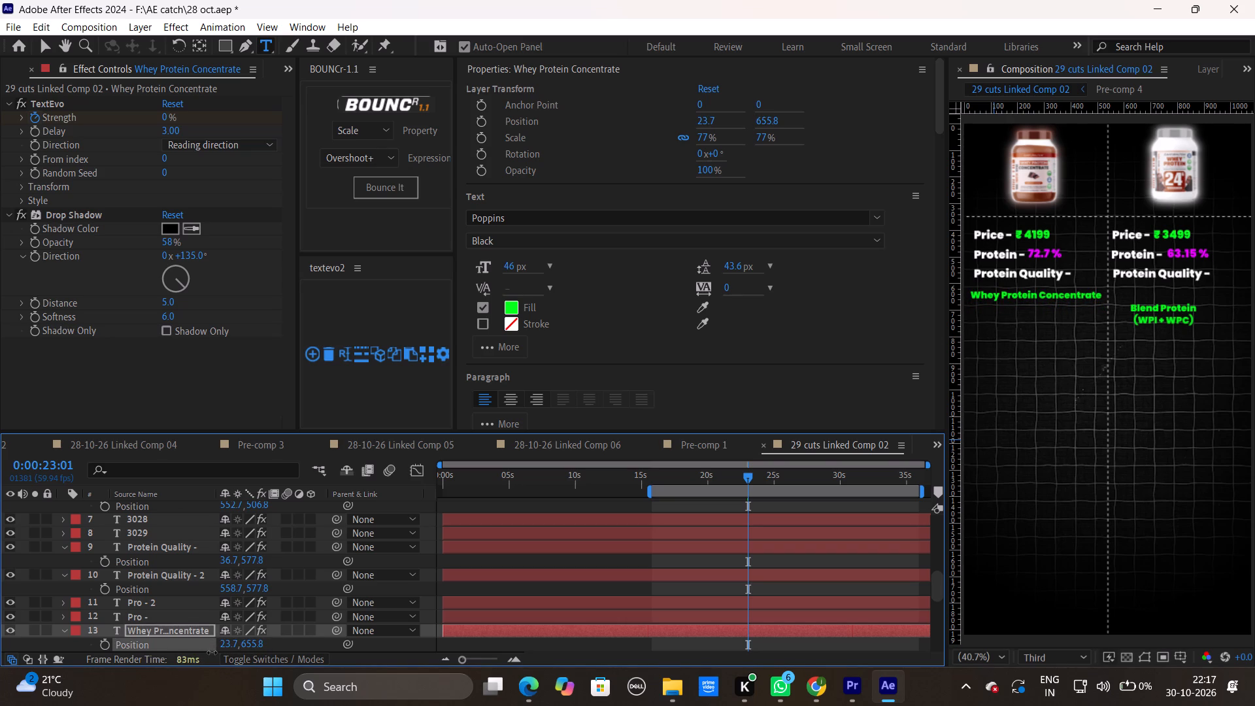
{"action": "left_click_drag", "start_coordinate": [212, 652], "coordinate": [211, 652]}
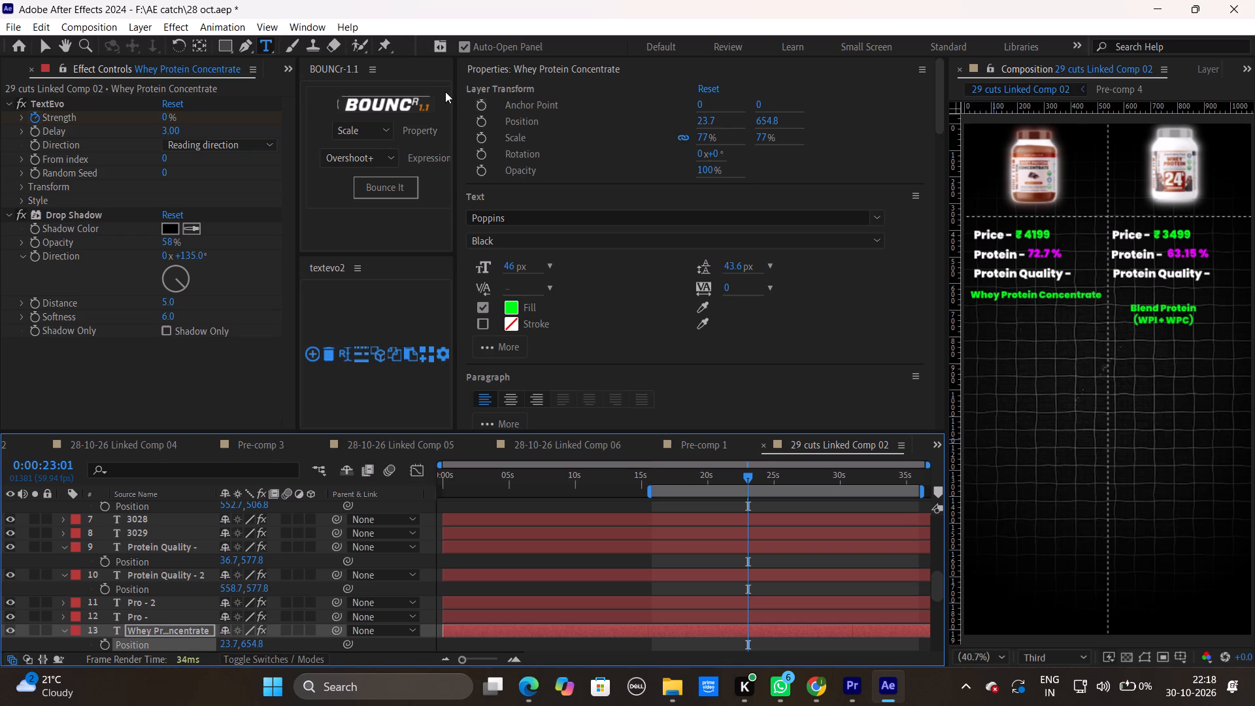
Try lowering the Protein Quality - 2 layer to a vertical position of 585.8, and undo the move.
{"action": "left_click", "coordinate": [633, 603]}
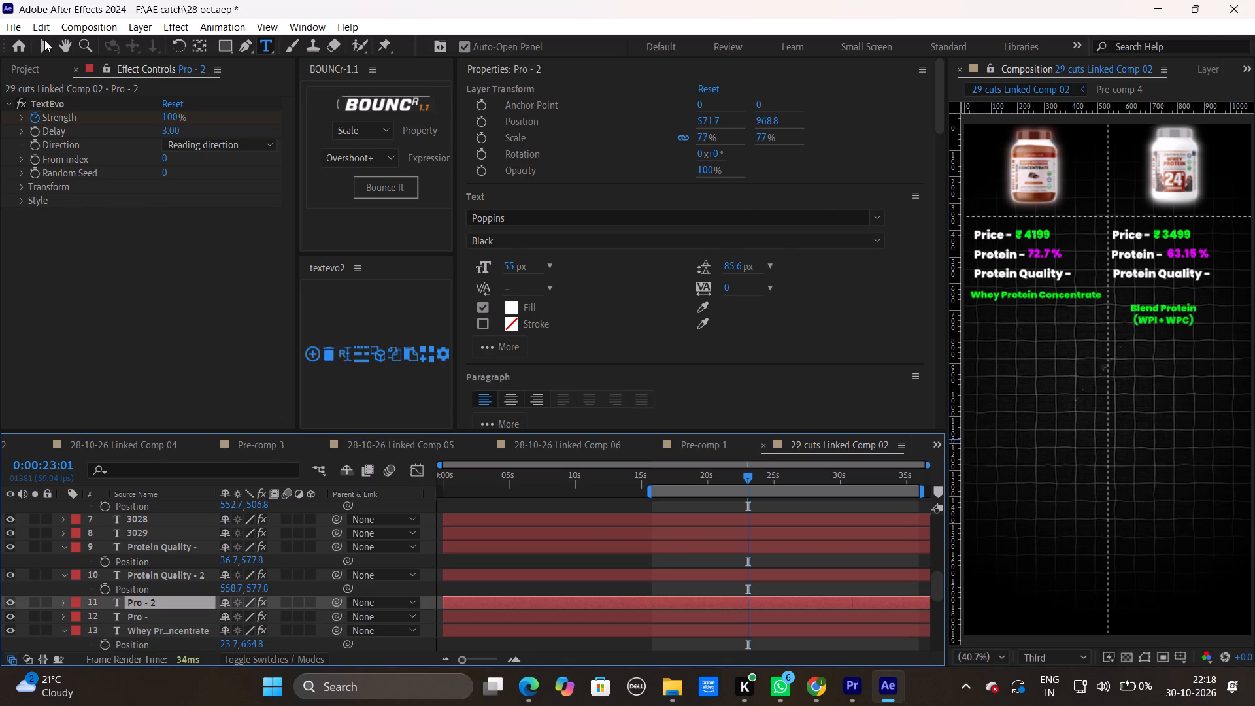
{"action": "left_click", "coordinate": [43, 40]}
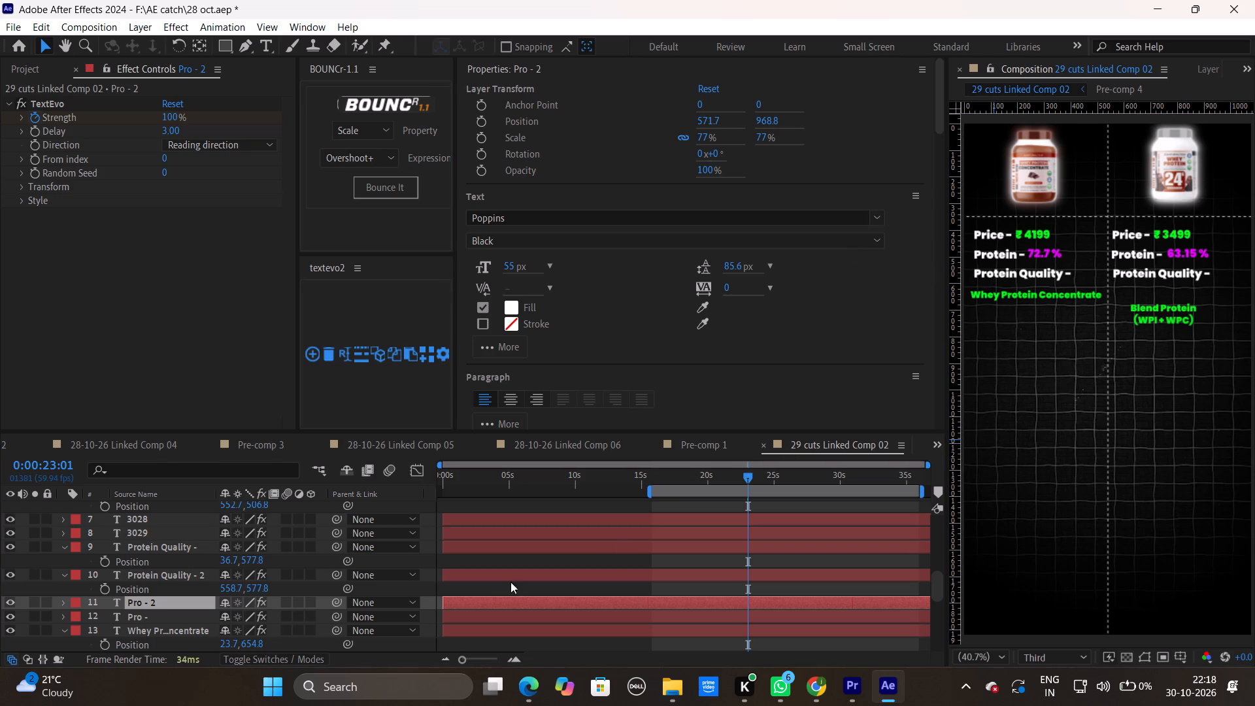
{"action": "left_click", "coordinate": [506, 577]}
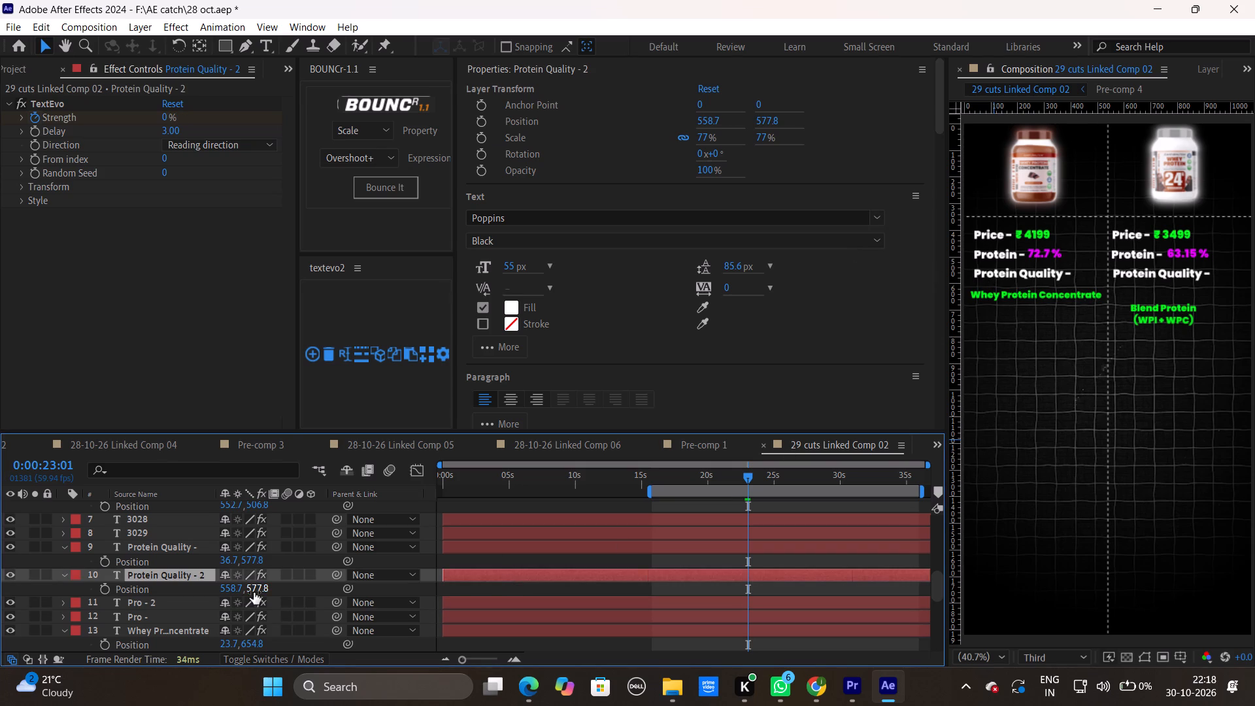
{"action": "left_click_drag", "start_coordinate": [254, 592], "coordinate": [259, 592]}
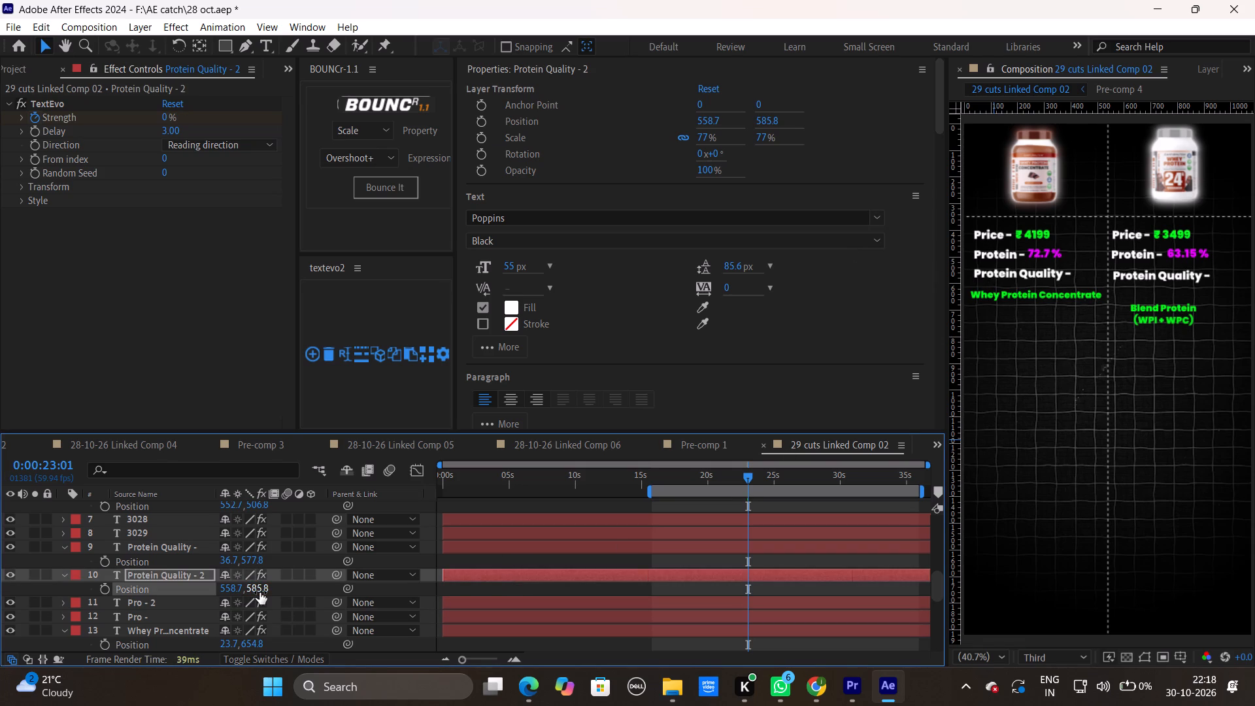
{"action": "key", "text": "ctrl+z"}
Lower the first jar's Protein Quality label to a vertical position of 582.8.
{"action": "left_click", "coordinate": [167, 546]}
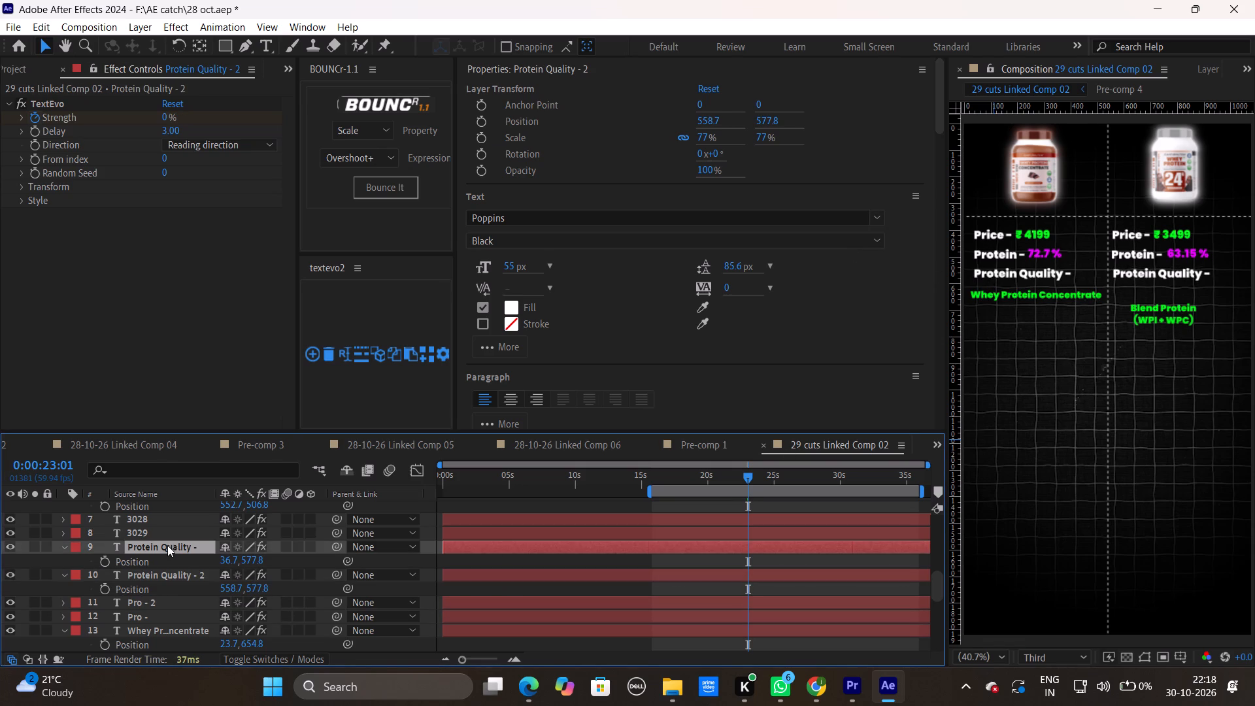
{"action": "left_click", "coordinate": [254, 558]}
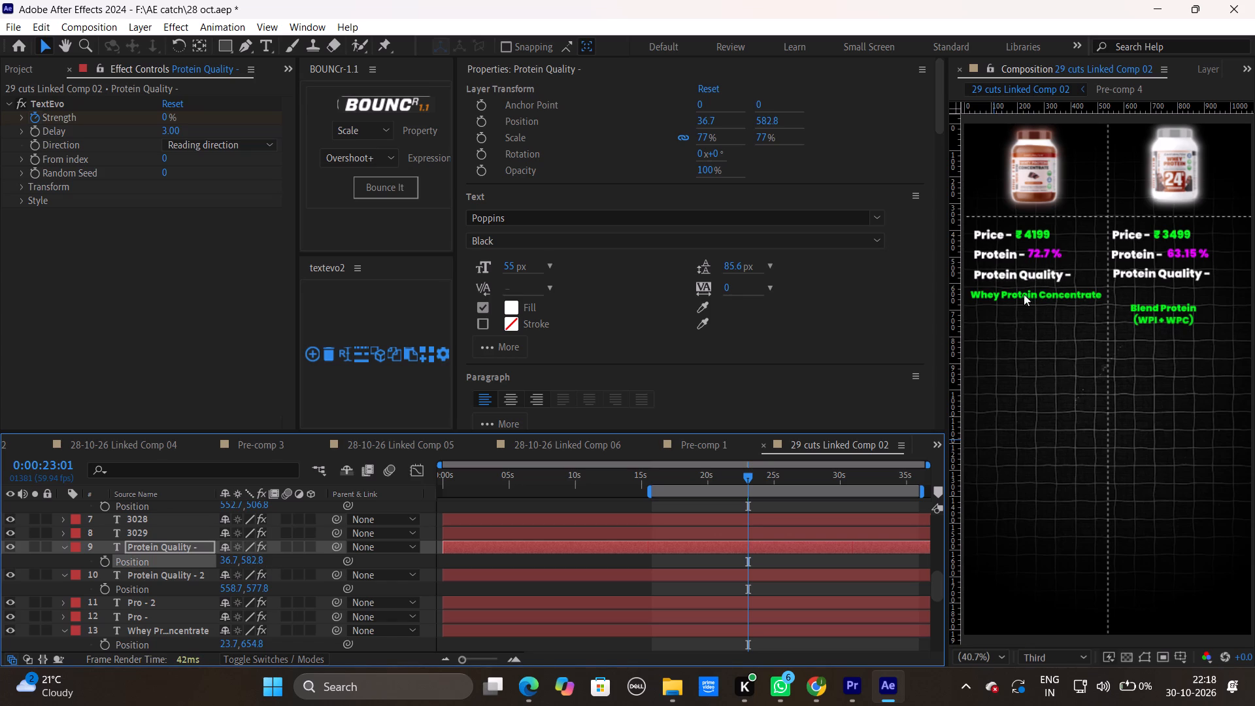
Clear the second jar's green "Blend Protein (WPI + WPC)" text, keeping its text layer.
{"action": "left_click", "coordinate": [270, 43]}
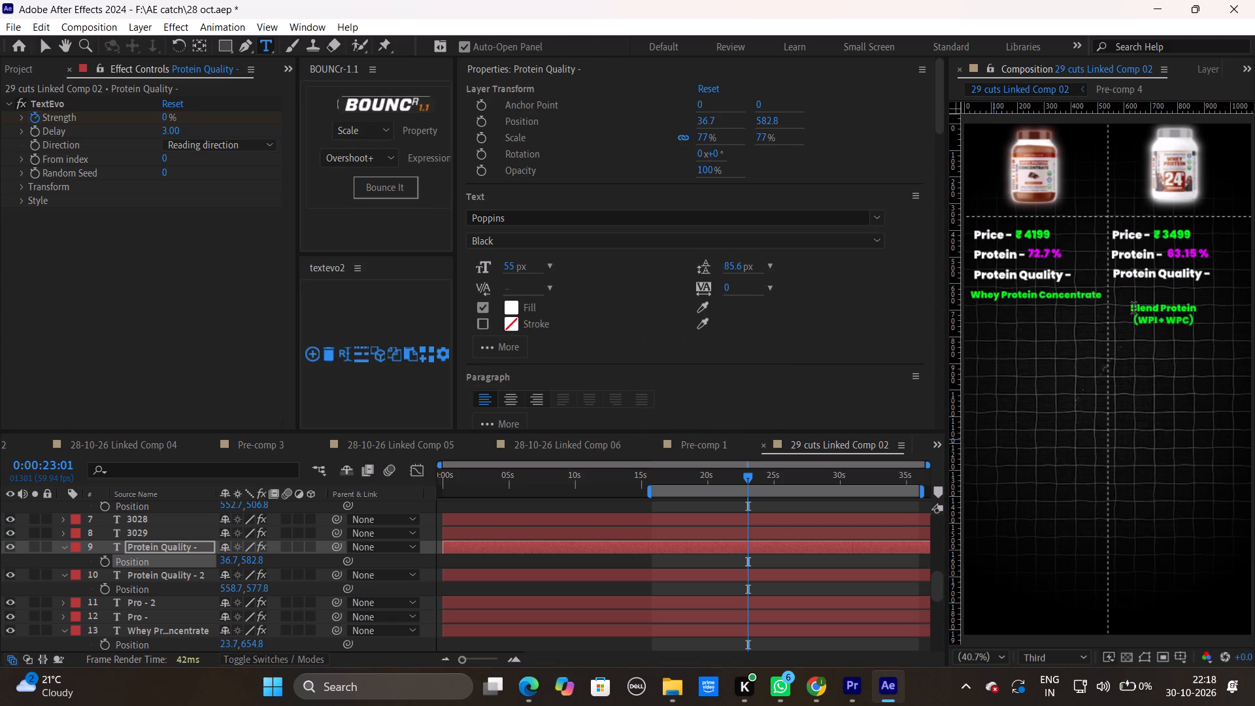
{"action": "left_click_drag", "start_coordinate": [1133, 308], "coordinate": [1230, 377]}
{"action": "key", "text": "BackSpace"}
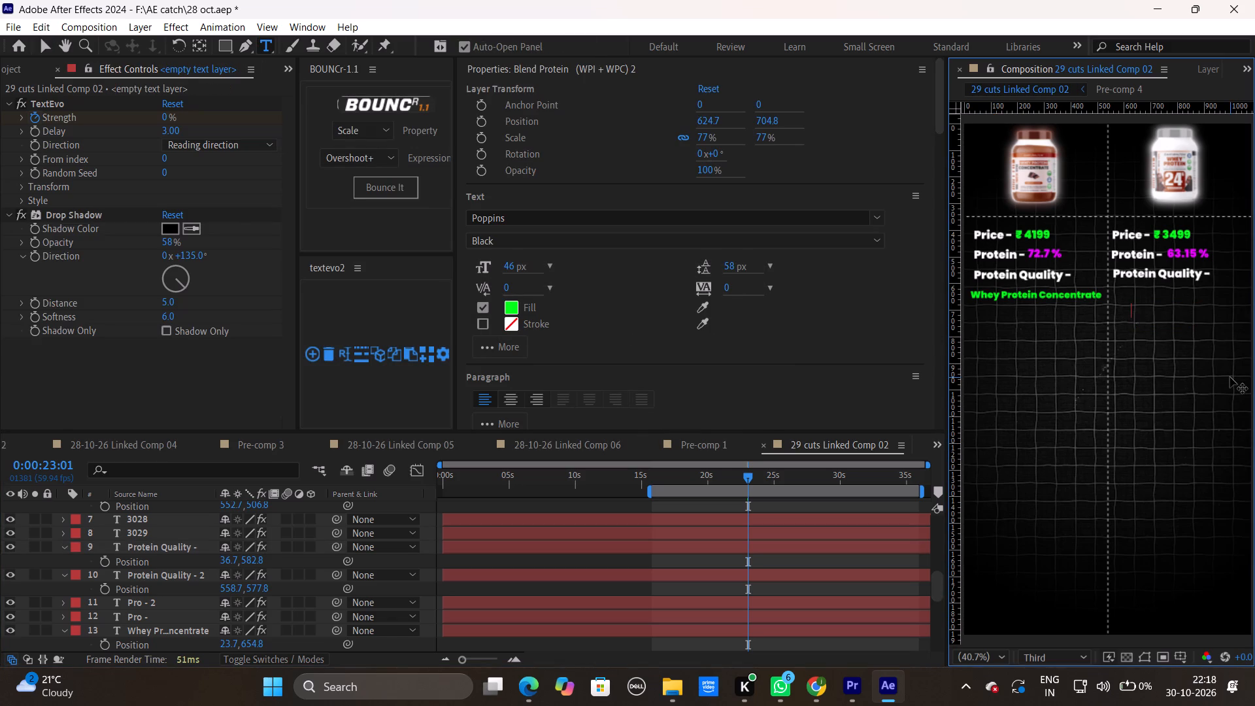
Copy the full "Whey Protein Concentrate" text from beneath the first jar's Protein Quality label.
{"action": "left_click_drag", "start_coordinate": [972, 296], "coordinate": [1077, 301]}
{"action": "left_click_drag", "start_coordinate": [1077, 301], "coordinate": [1129, 305]}
{"action": "left_click", "coordinate": [694, 565]}
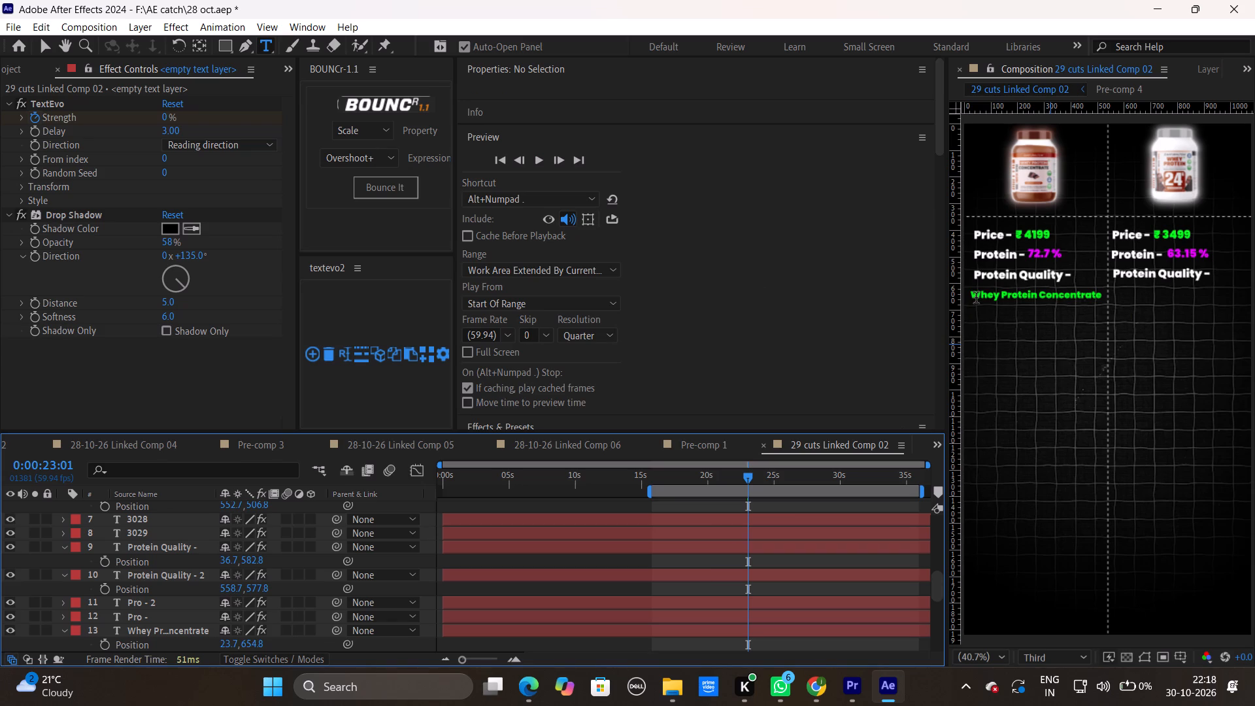
{"action": "left_click_drag", "start_coordinate": [971, 295], "coordinate": [1207, 307]}
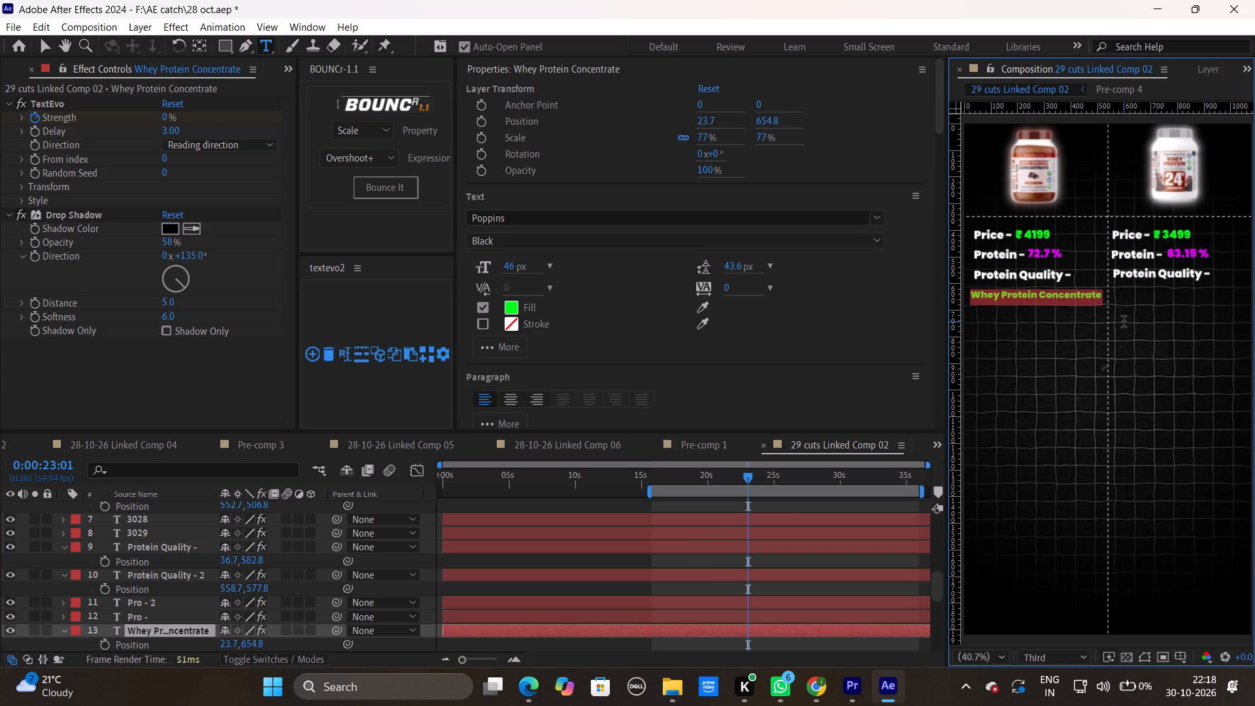
{"action": "key", "text": "ctrl+c"}
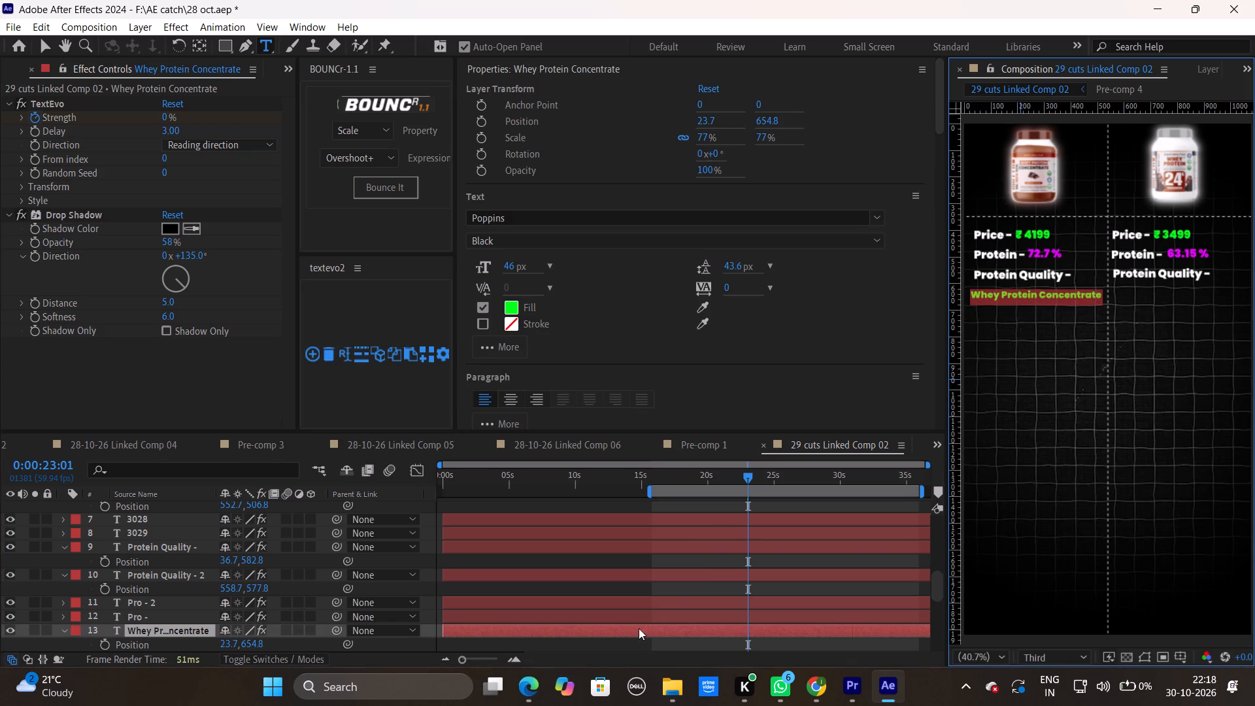
{"action": "left_click", "coordinate": [629, 621]}
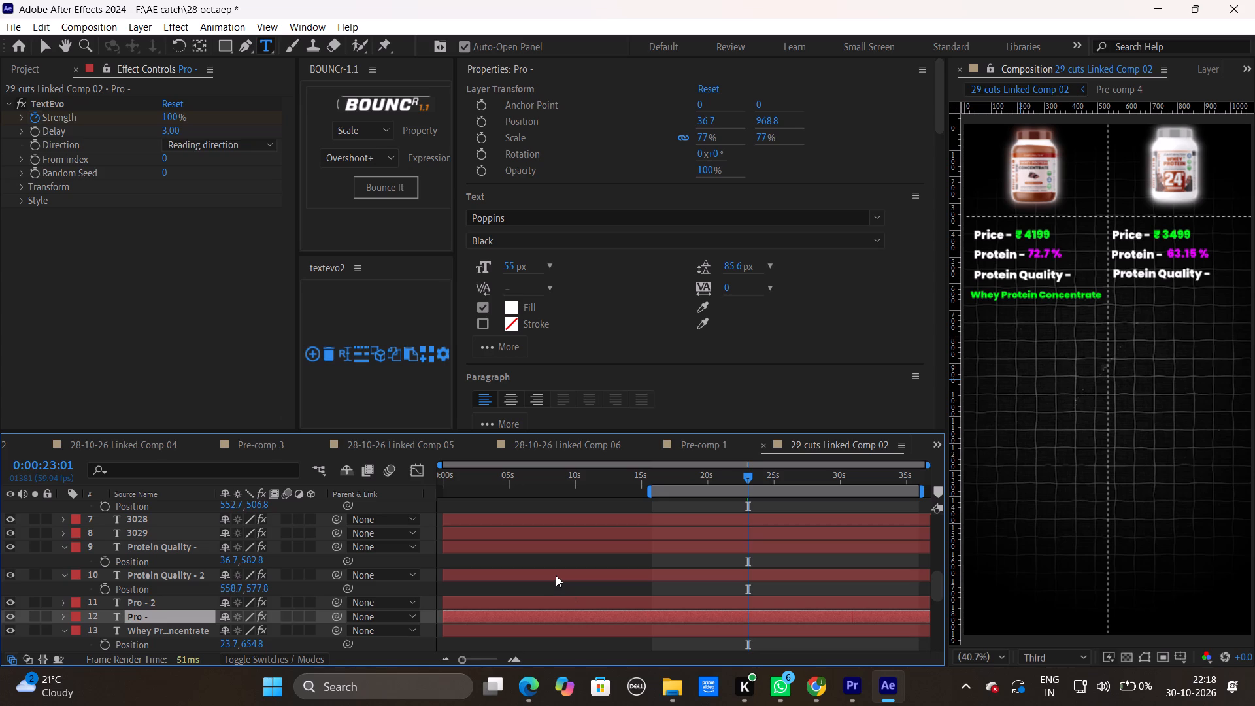
{"action": "scroll", "coordinate": [556, 575], "scroll_direction": "down", "scroll_amount": 1}
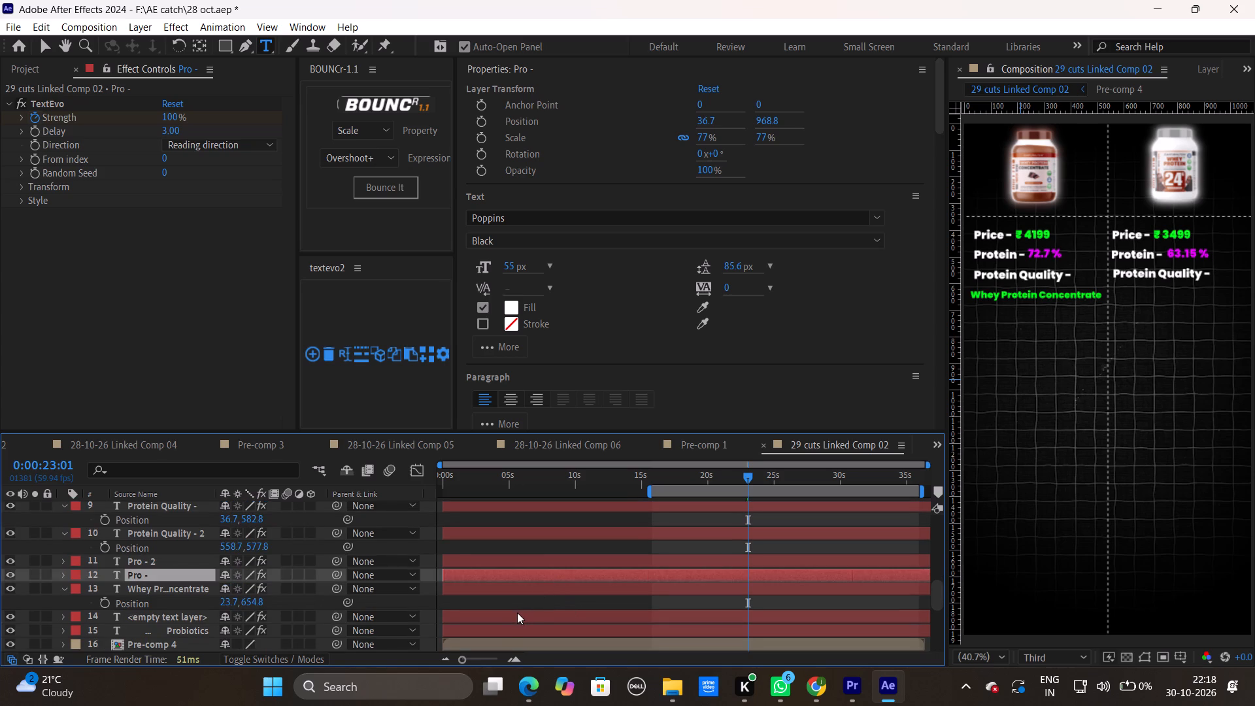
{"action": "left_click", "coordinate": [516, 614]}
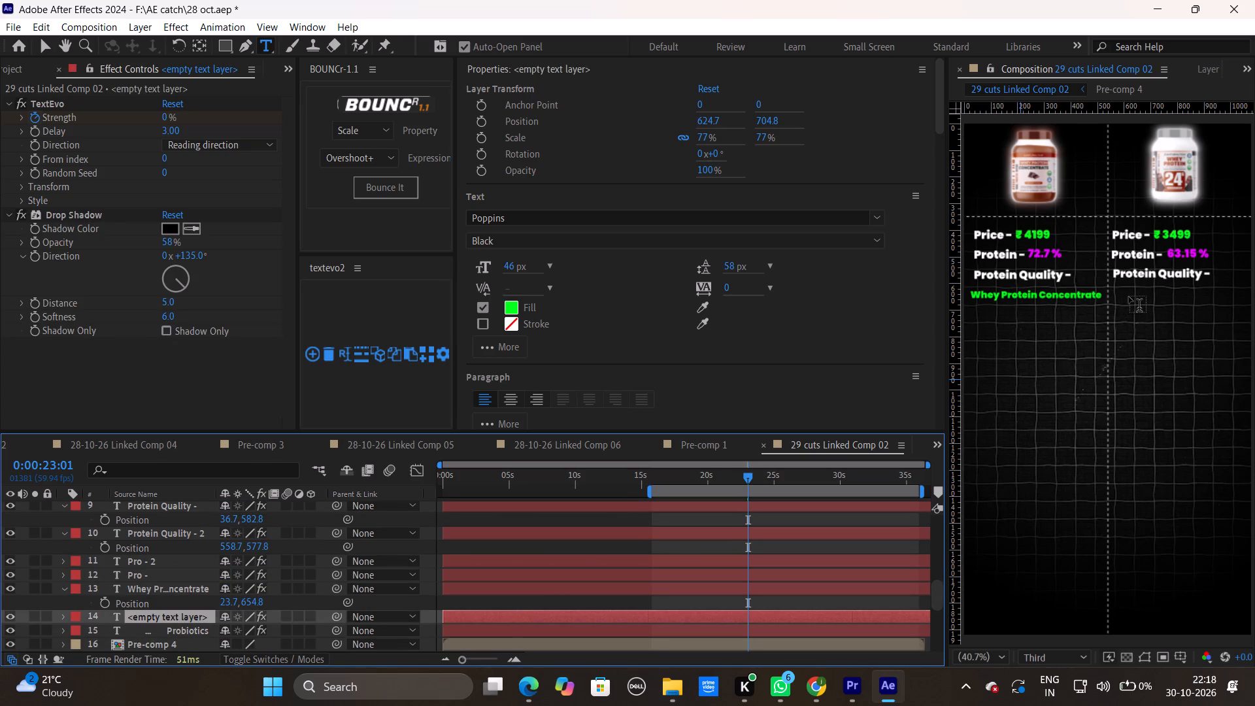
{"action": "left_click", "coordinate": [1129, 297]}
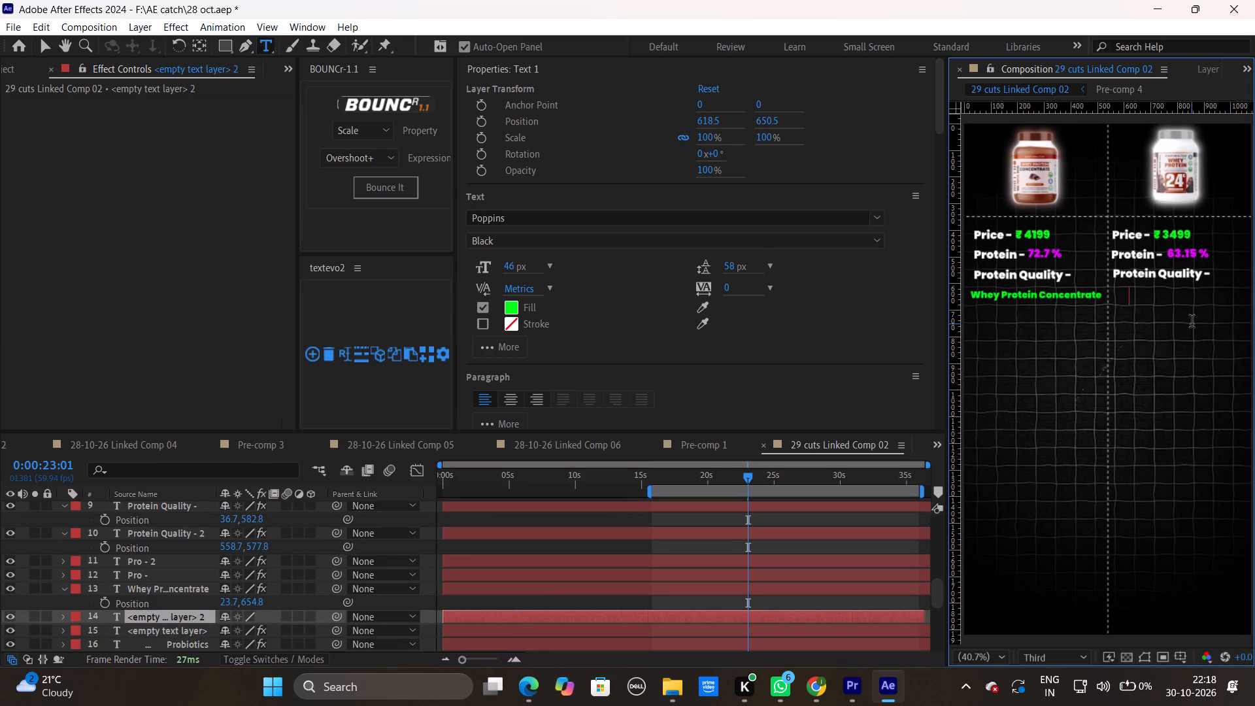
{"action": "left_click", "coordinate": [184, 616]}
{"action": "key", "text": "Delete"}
Paste the copied "Whey Protein Concentrate" text into the second jar's emptied text layer.
{"action": "left_click", "coordinate": [184, 616]}
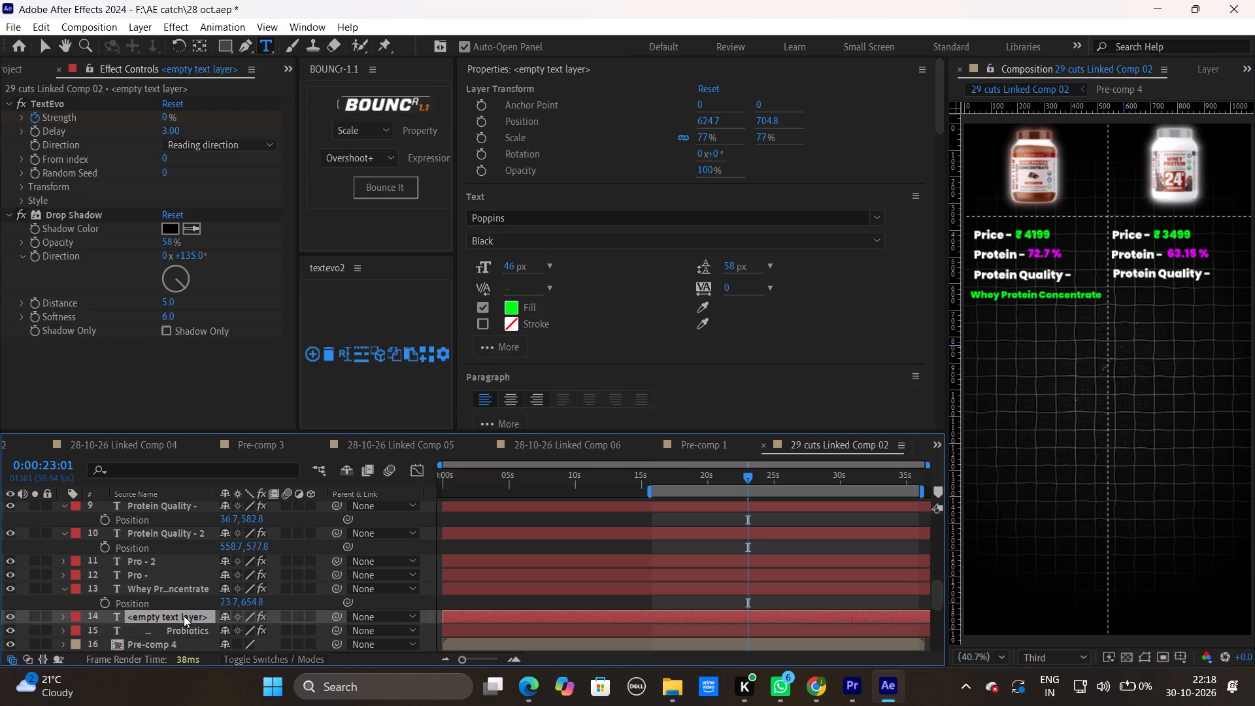
{"action": "double_click", "coordinate": [184, 616]}
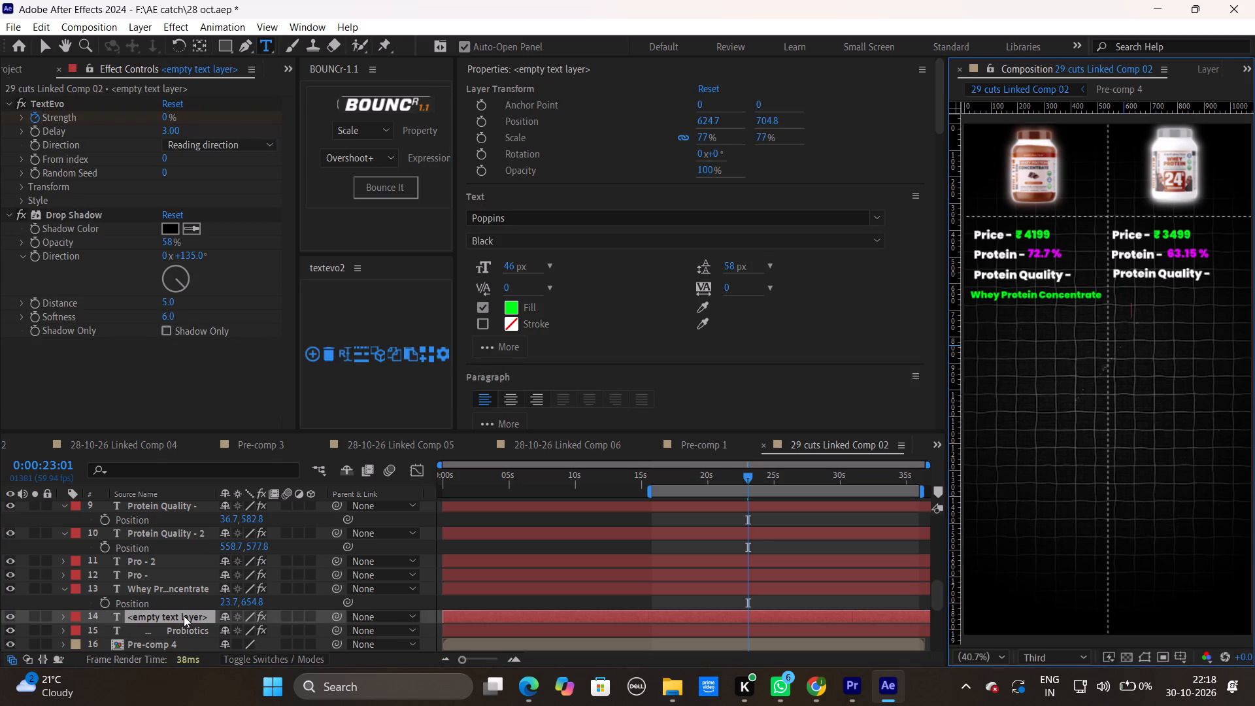
{"action": "key", "text": "ctrl+v"}
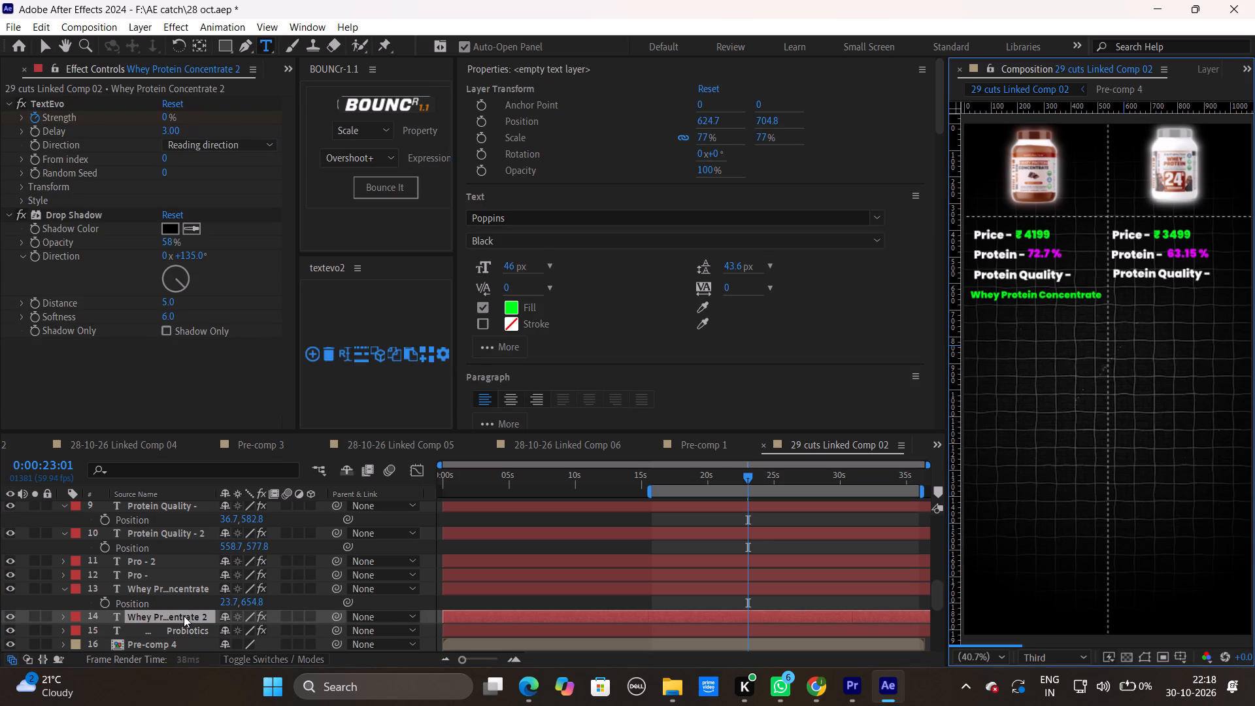
Position the Whey Protein Concentrate 2 layer at 556.7, 651.8, just beneath the second jar's Protein Quality label.
{"action": "left_click", "coordinate": [458, 613]}
{"action": "key", "text": "p"}
{"action": "left_click_drag", "start_coordinate": [229, 631], "coordinate": [204, 632]}
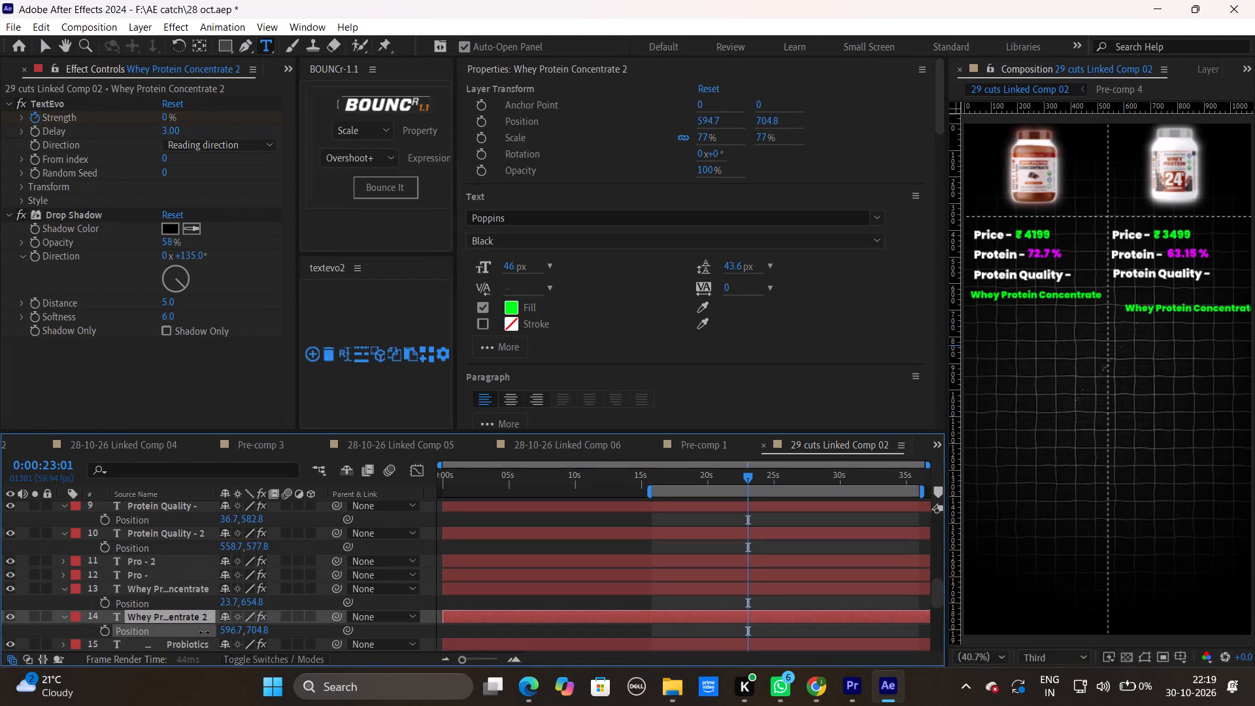
{"action": "left_click_drag", "start_coordinate": [204, 632], "coordinate": [174, 632]}
{"action": "left_click_drag", "start_coordinate": [258, 626], "coordinate": [254, 626]}
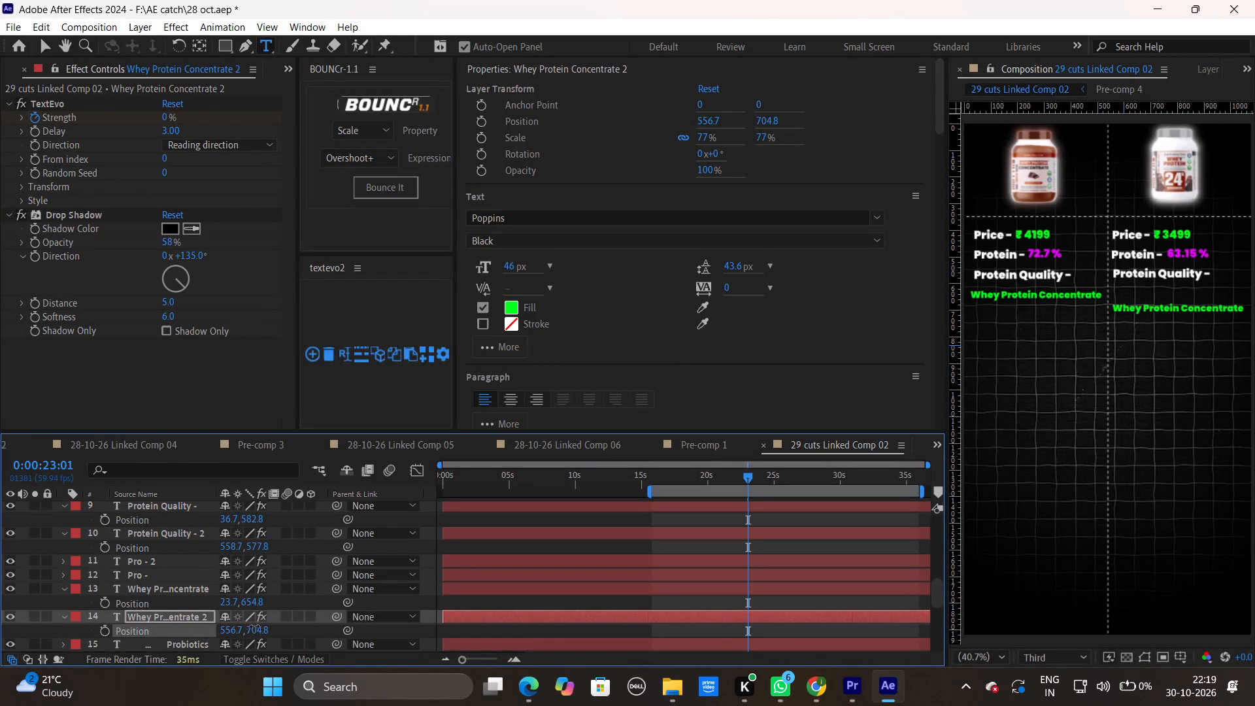
{"action": "left_click_drag", "start_coordinate": [254, 626], "coordinate": [209, 635]}
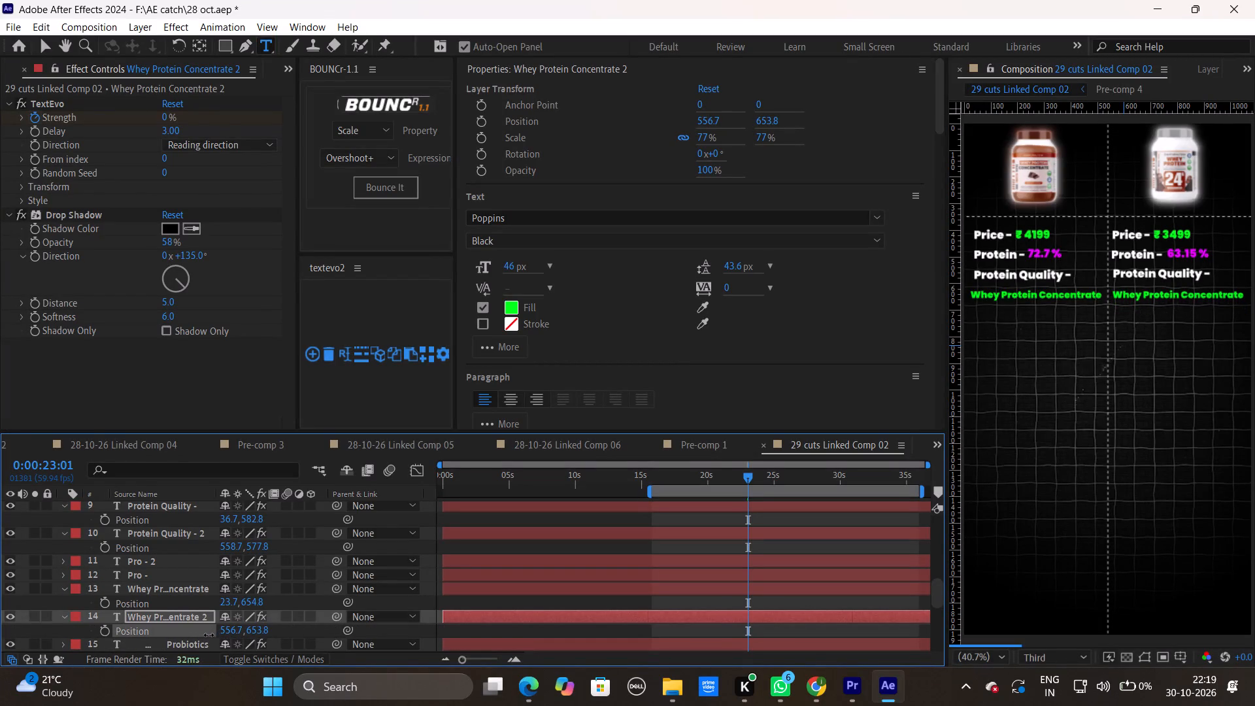
{"action": "left_click_drag", "start_coordinate": [209, 635], "coordinate": [207, 635]}
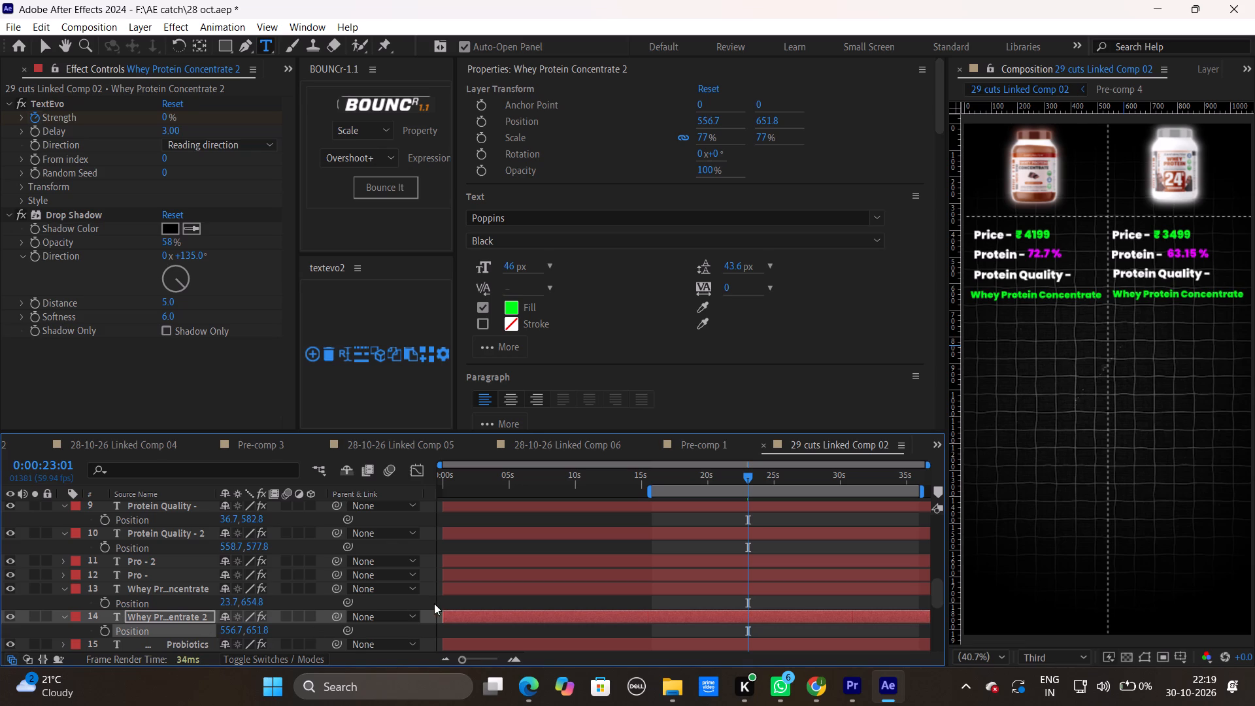
{"action": "left_click", "coordinate": [492, 604]}
Examine the comparison and its paper-grid background clips between about 12 and 31 seconds, including the vignette before and after the 30-second cut.
{"action": "left_click_drag", "start_coordinate": [747, 474], "coordinate": [790, 479]}
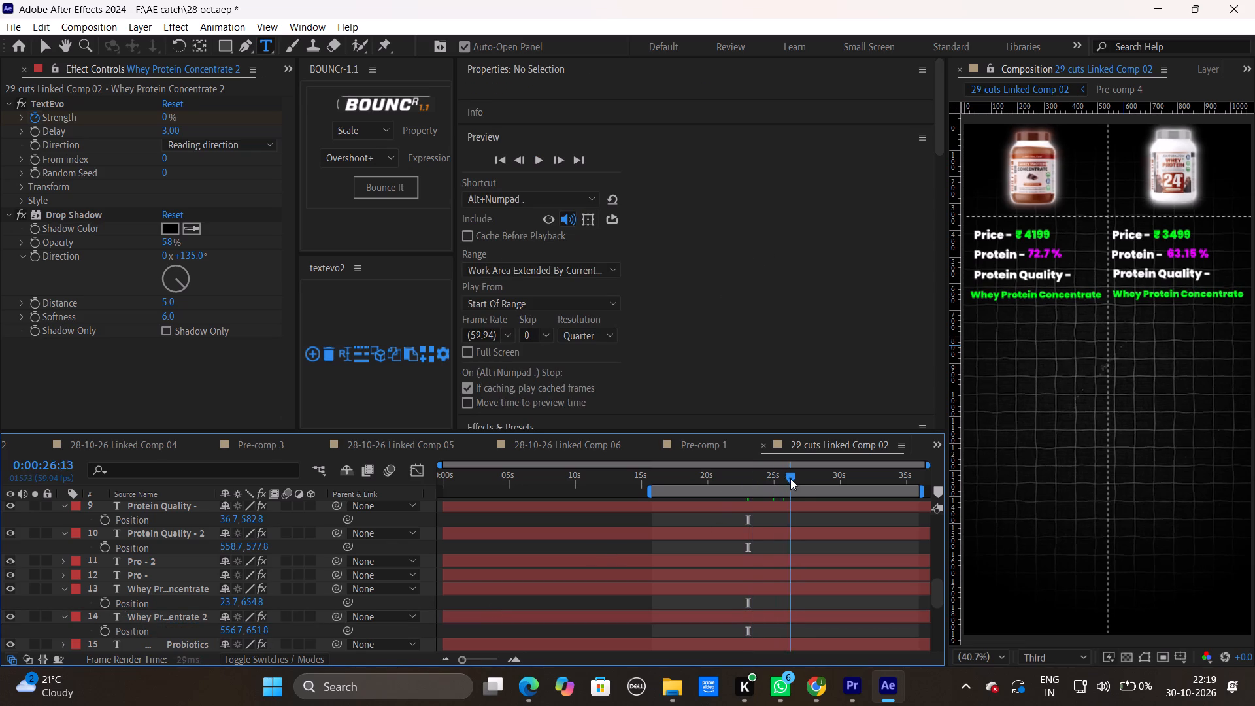
{"action": "left_click_drag", "start_coordinate": [790, 479], "coordinate": [862, 489]}
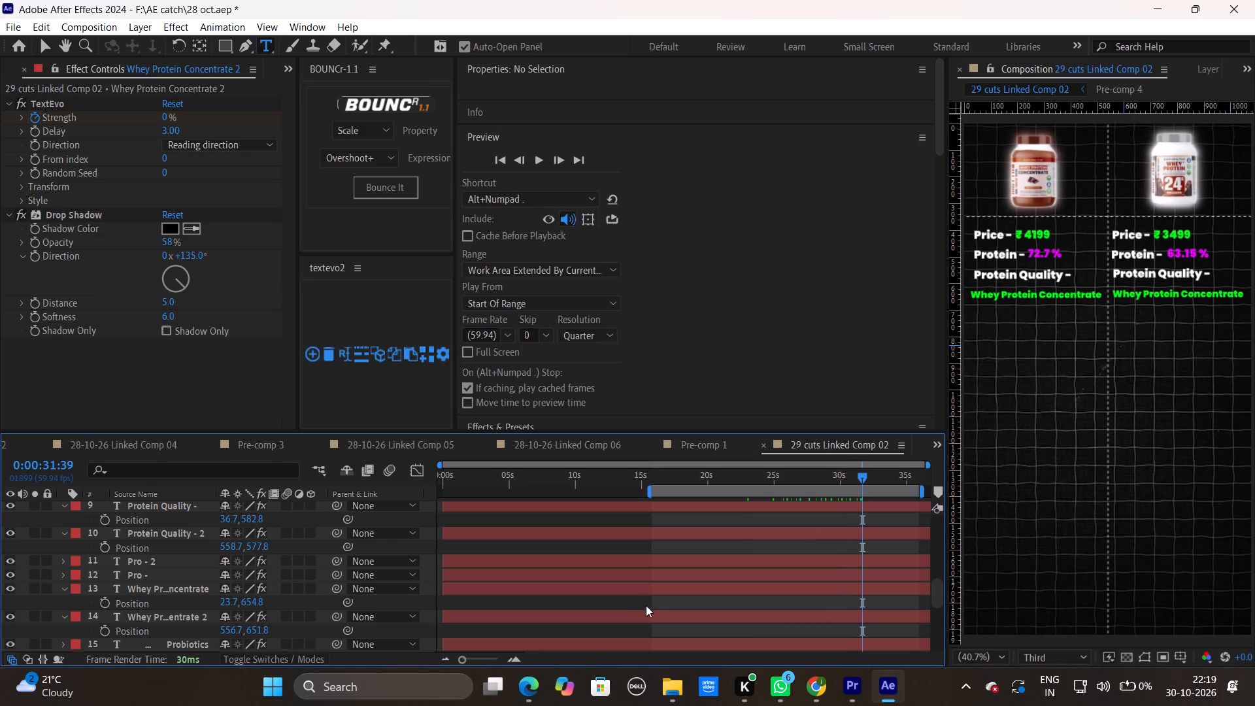
{"action": "left_click_drag", "start_coordinate": [461, 661], "coordinate": [414, 662]}
{"action": "scroll", "coordinate": [705, 573], "scroll_direction": "down", "scroll_amount": 5}
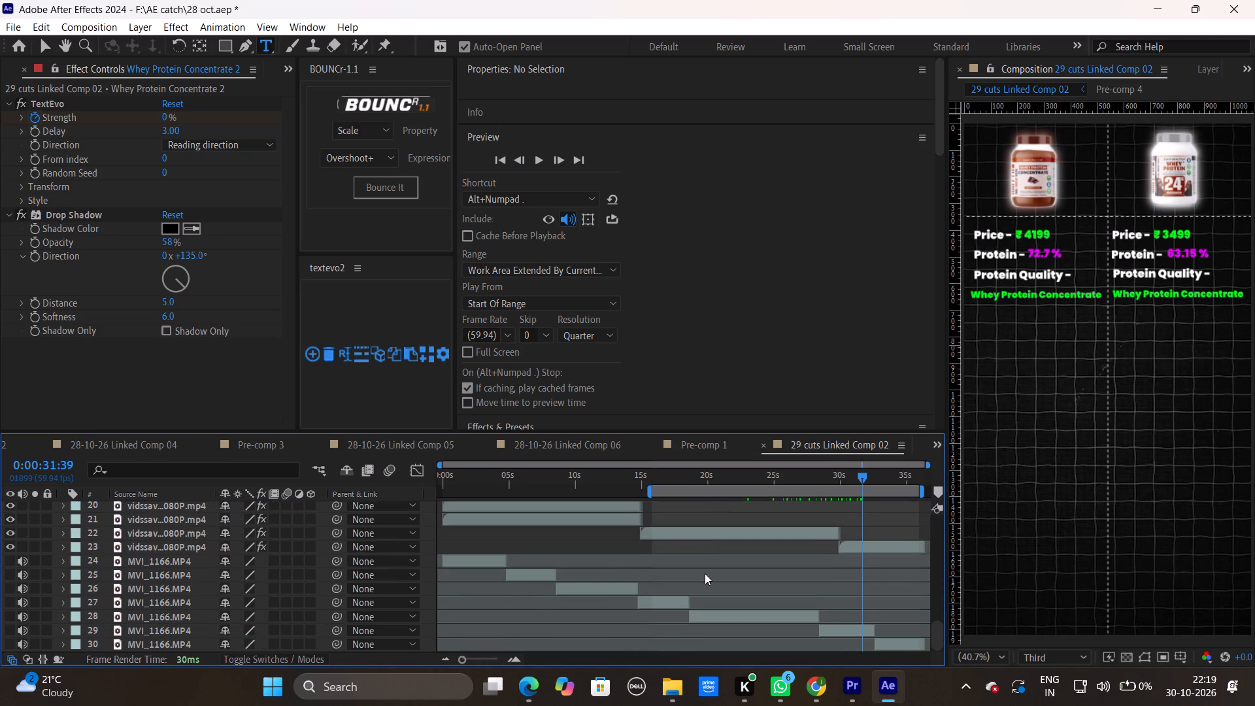
{"action": "scroll", "coordinate": [705, 573], "scroll_direction": "up", "scroll_amount": 2}
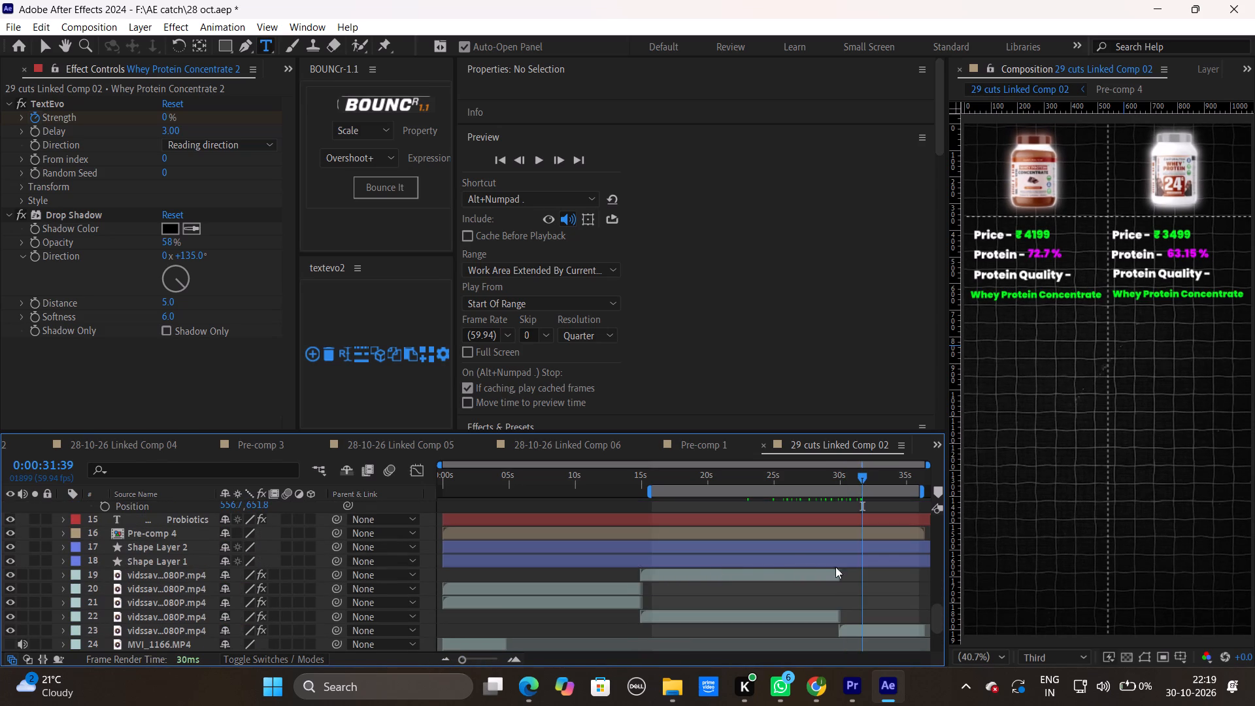
{"action": "left_click", "coordinate": [805, 577]}
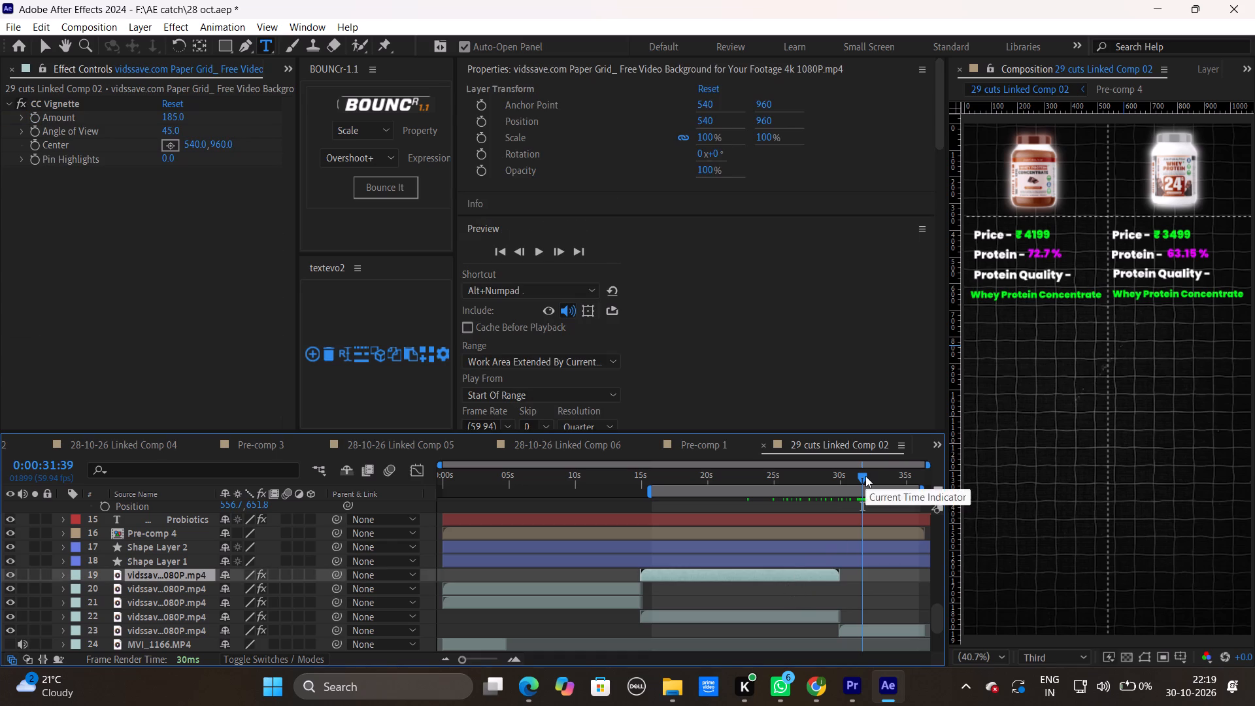
{"action": "left_click_drag", "start_coordinate": [864, 476], "coordinate": [609, 509]}
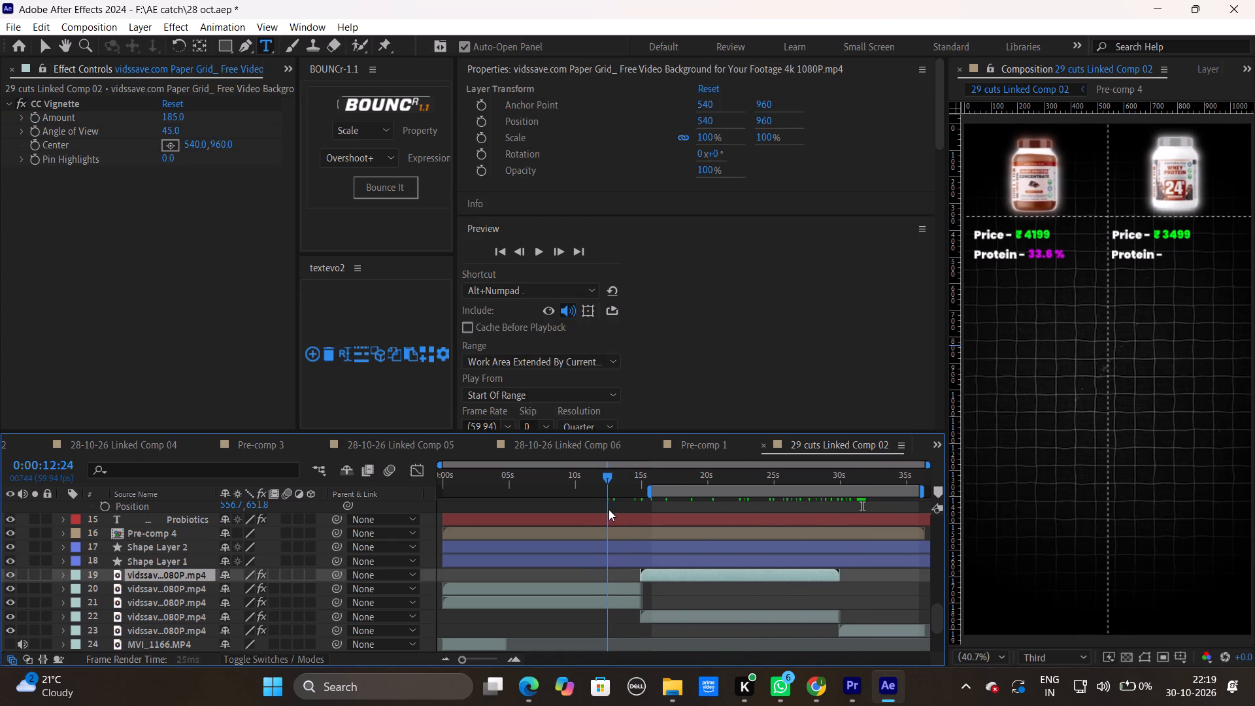
{"action": "left_click_drag", "start_coordinate": [609, 509], "coordinate": [702, 514]}
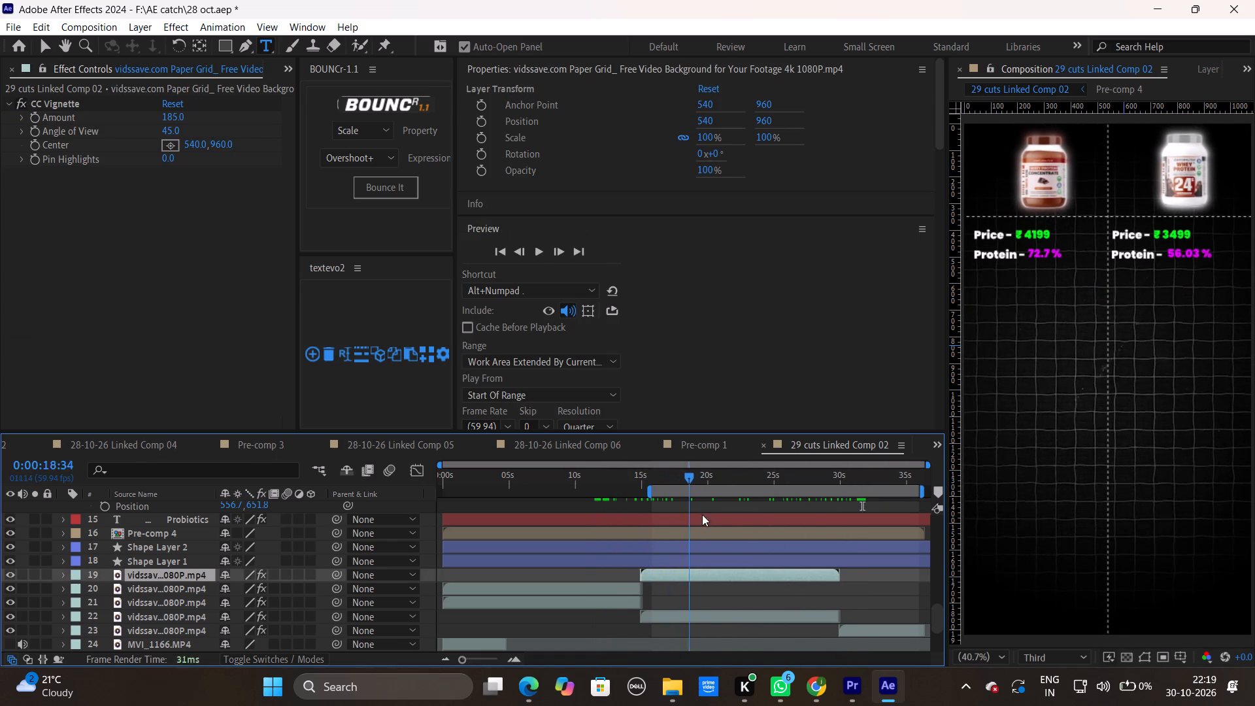
{"action": "left_click_drag", "start_coordinate": [702, 514], "coordinate": [846, 532]}
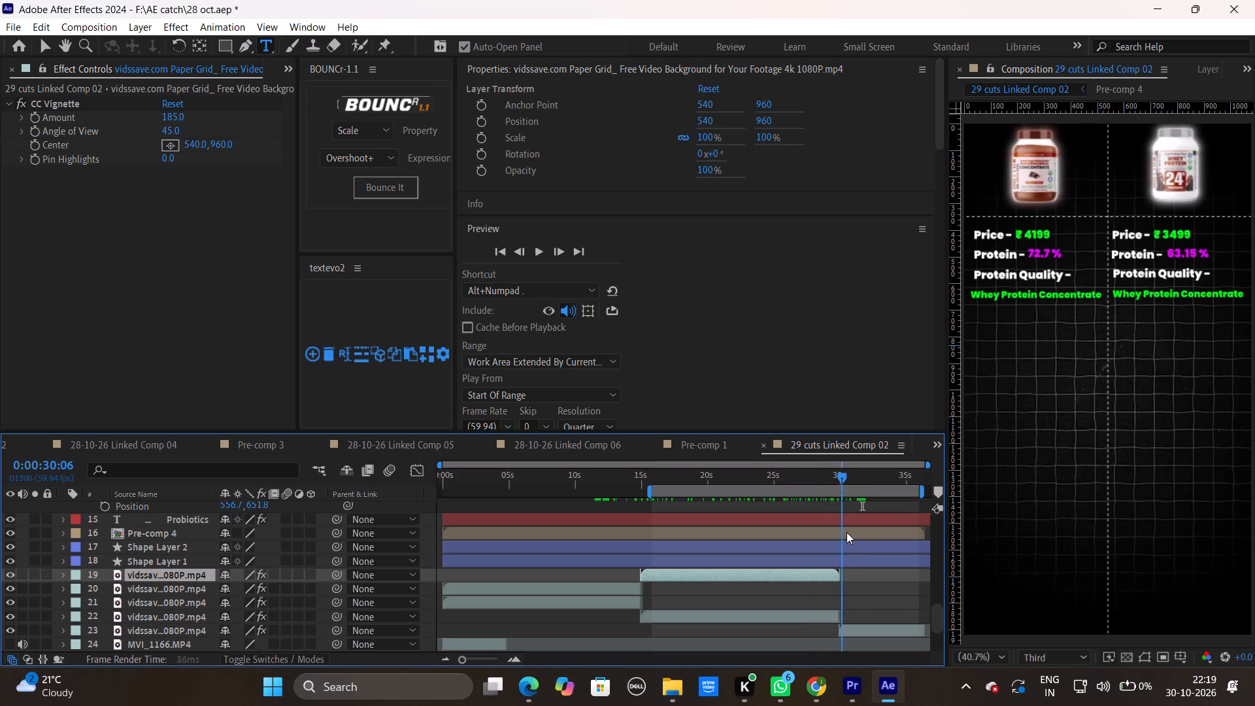
{"action": "left_click_drag", "start_coordinate": [846, 532], "coordinate": [862, 532]}
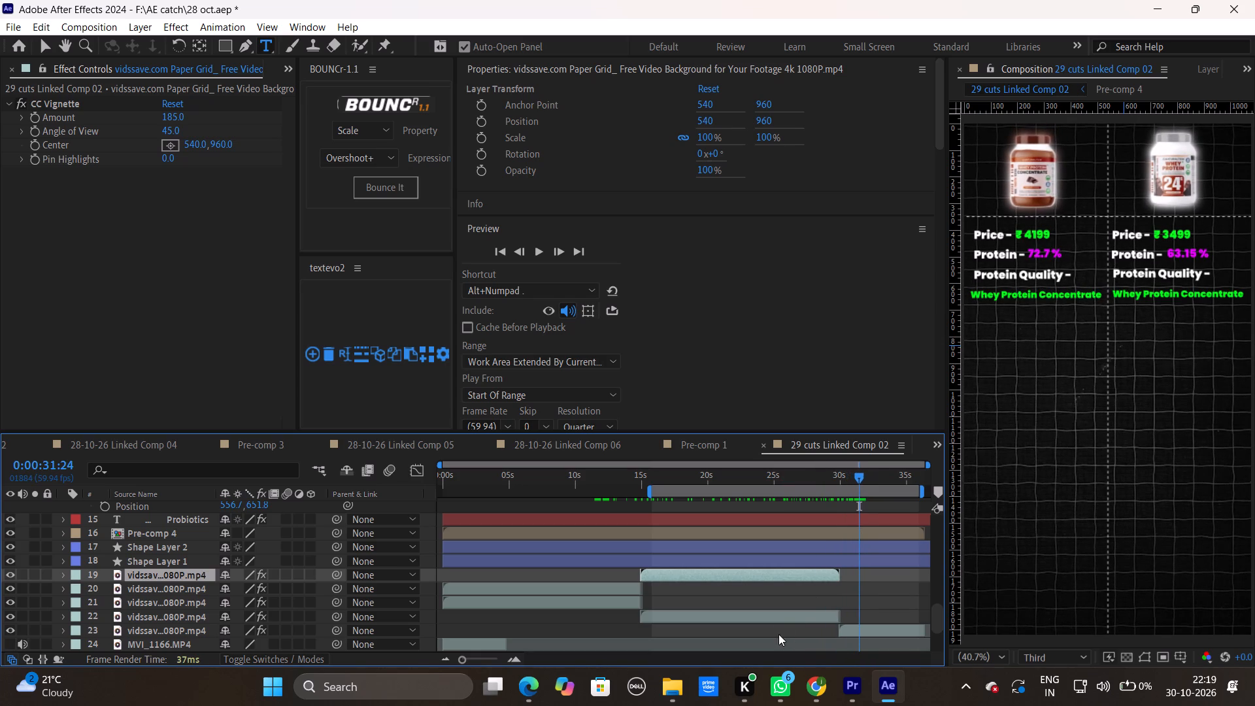
Copy the CC Vignette effect from the layer 22 background clip onto the last background clip, layer 23.
{"action": "left_click", "coordinate": [774, 614]}
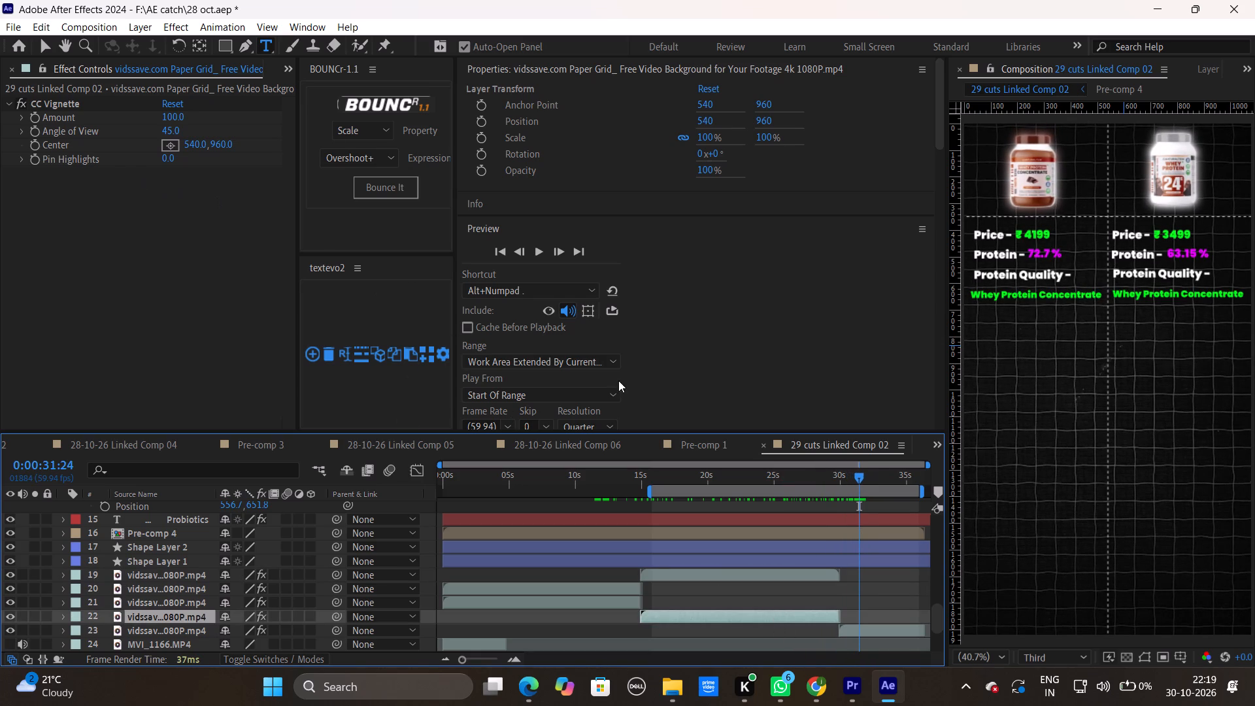
{"action": "right_click", "coordinate": [59, 105]}
{"action": "left_click", "coordinate": [114, 149]}
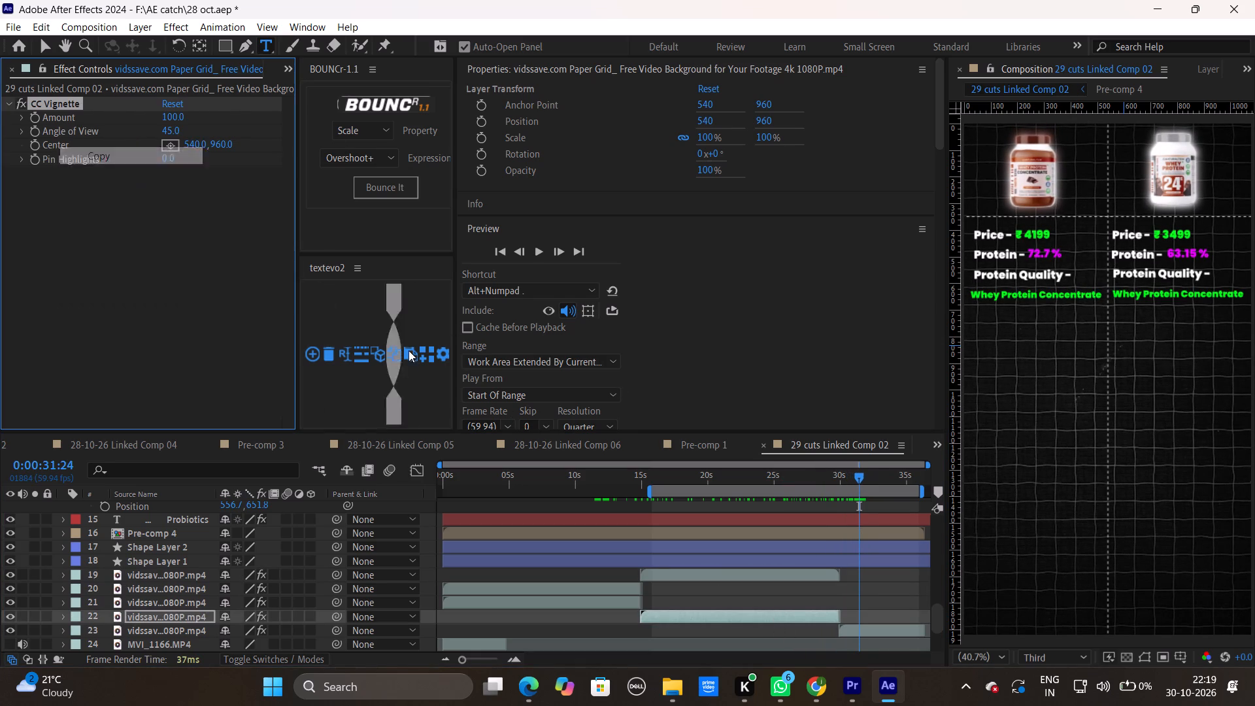
{"action": "left_click", "coordinate": [895, 631]}
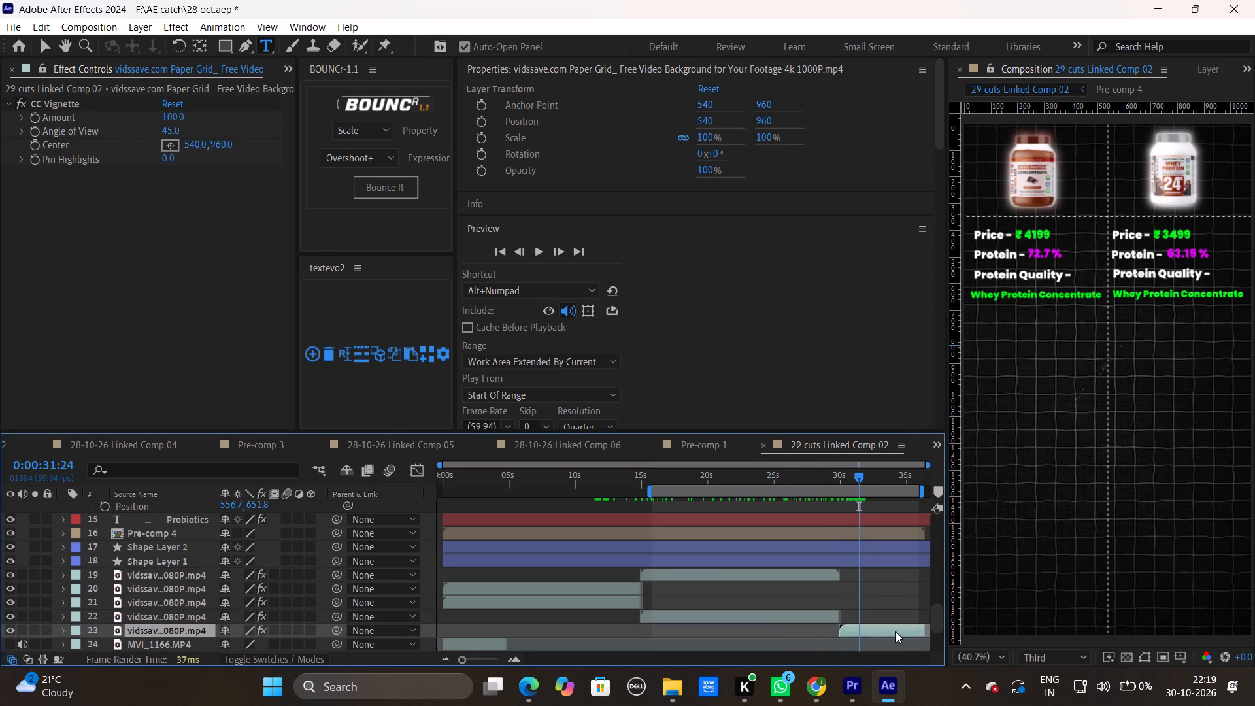
{"action": "key", "text": "ctrl+v"}
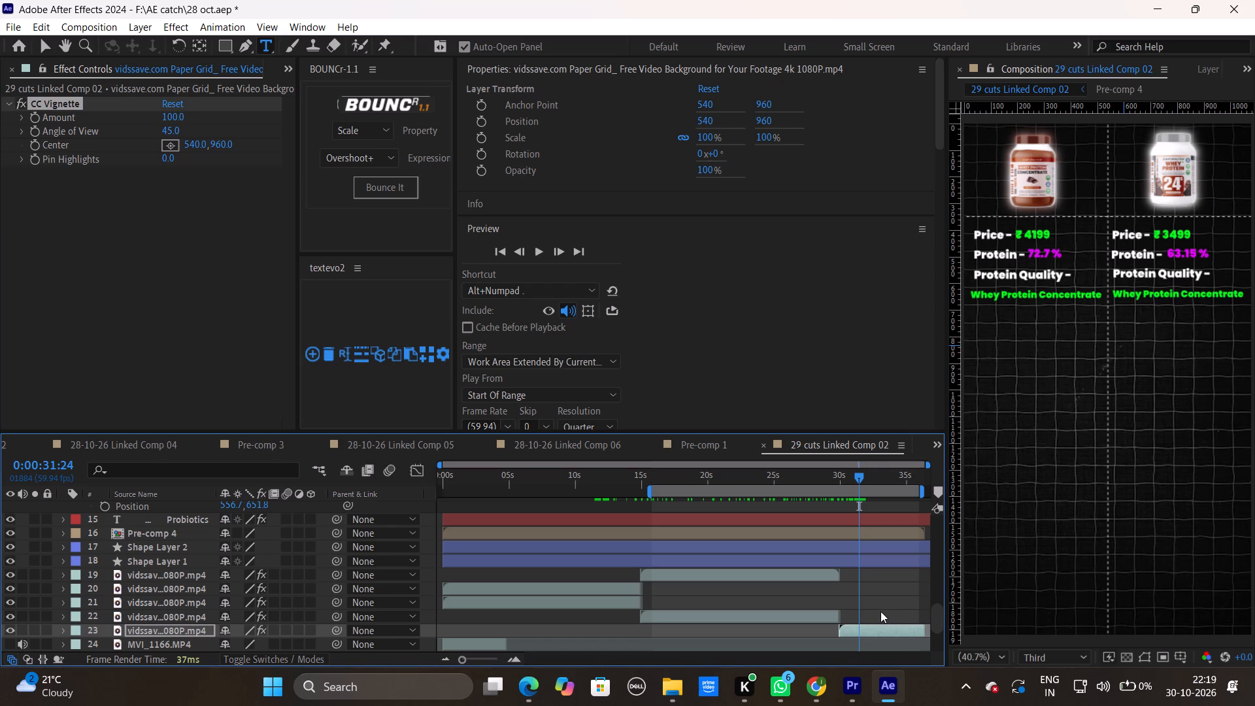
{"action": "left_click", "coordinate": [880, 611]}
Compare the background's vignette on both sides of the cut near 30 seconds.
{"action": "left_click_drag", "start_coordinate": [853, 468], "coordinate": [818, 479]}
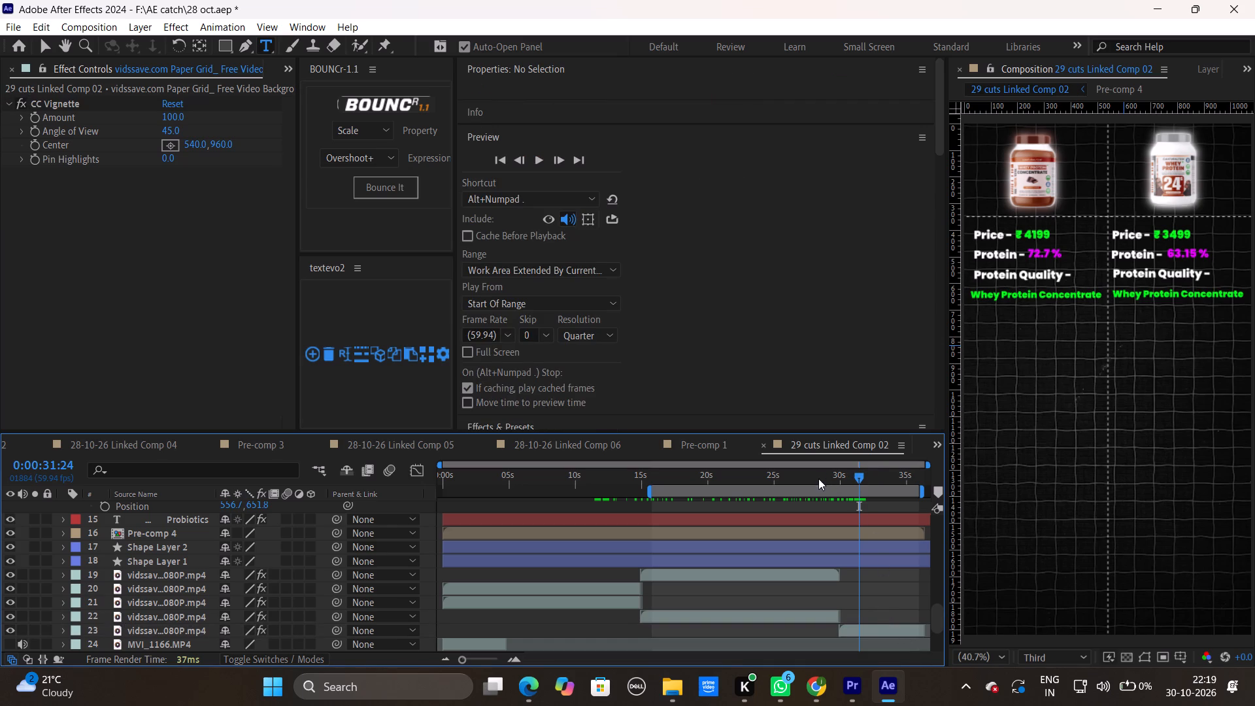
{"action": "left_click_drag", "start_coordinate": [818, 479], "coordinate": [813, 480]}
{"action": "left_click_drag", "start_coordinate": [857, 479], "coordinate": [820, 492]}
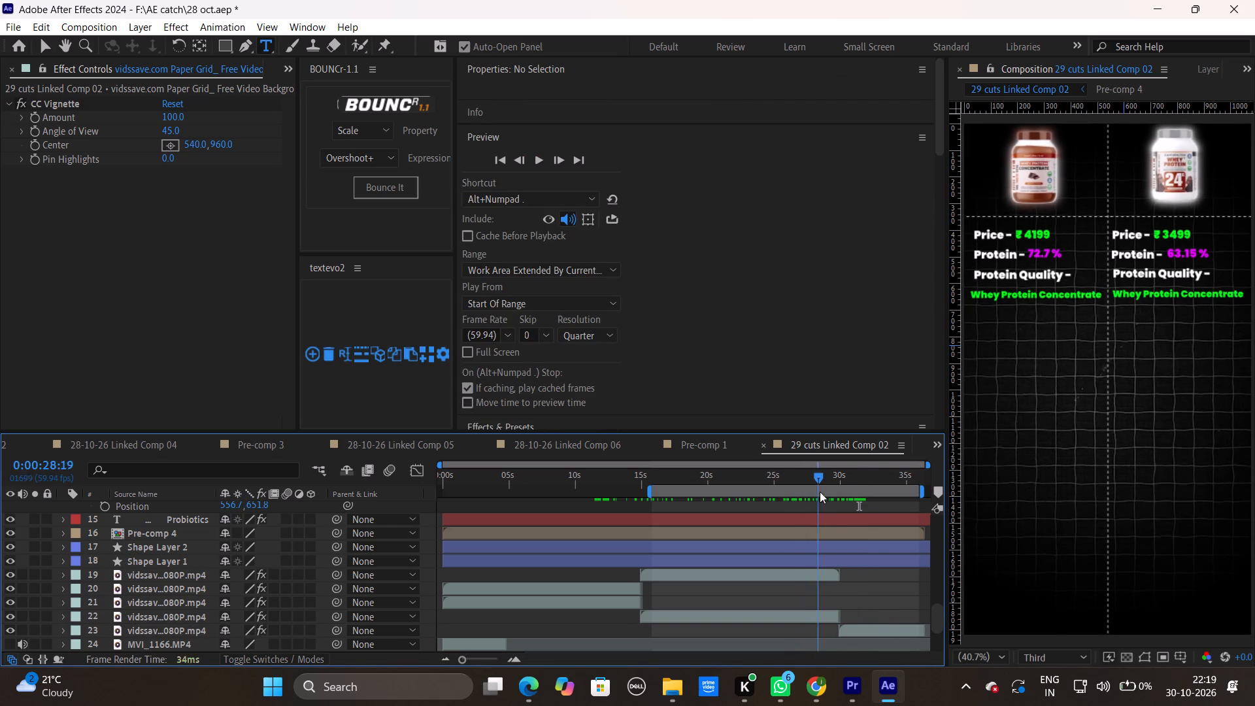
{"action": "left_click_drag", "start_coordinate": [820, 492], "coordinate": [854, 492]}
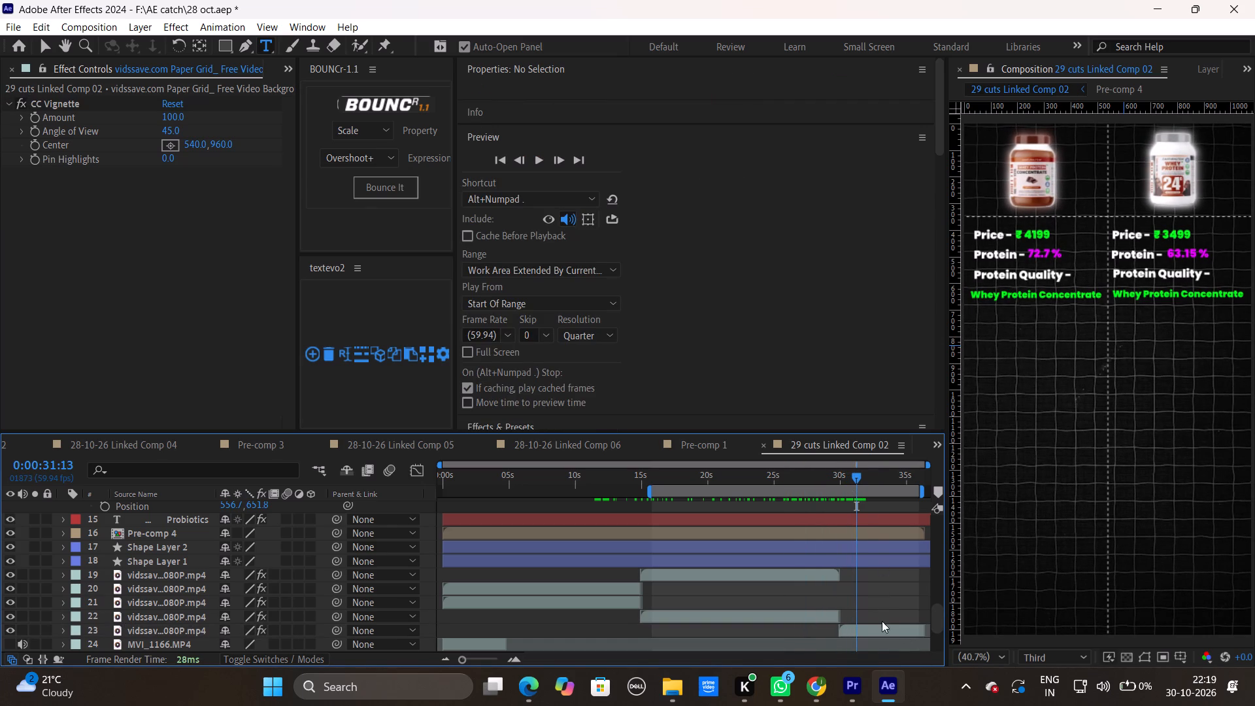
{"action": "left_click_drag", "start_coordinate": [854, 480], "coordinate": [813, 485]}
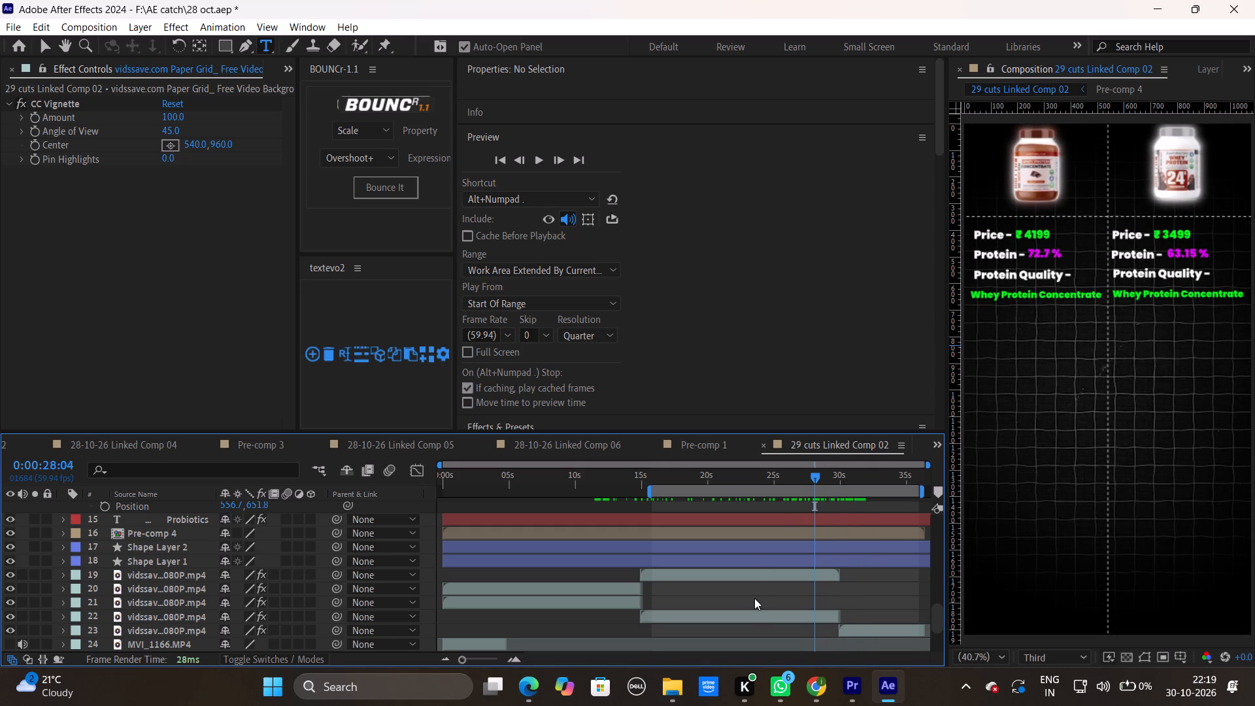
Delete the three redundant paper-grid background clips, layers 21, 22 and 23, keeping the clips on layers 19 and 20.
{"action": "left_click", "coordinate": [746, 615]}
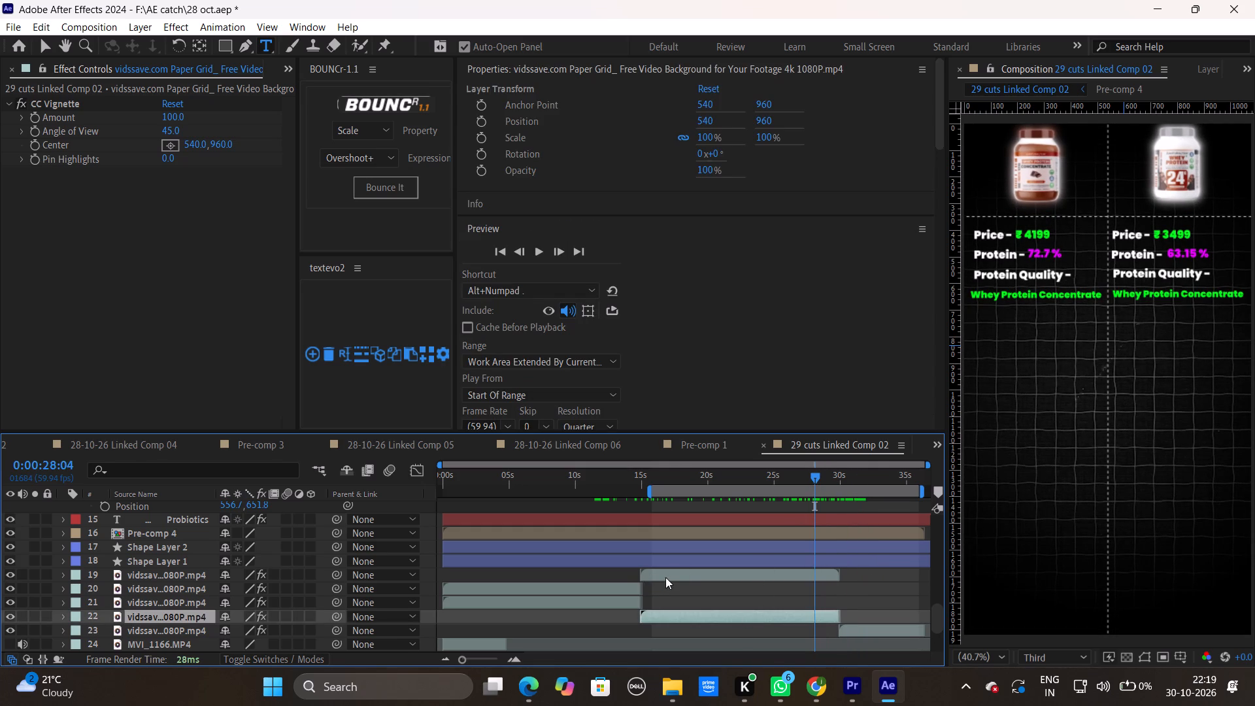
{"action": "left_click", "coordinate": [665, 577]}
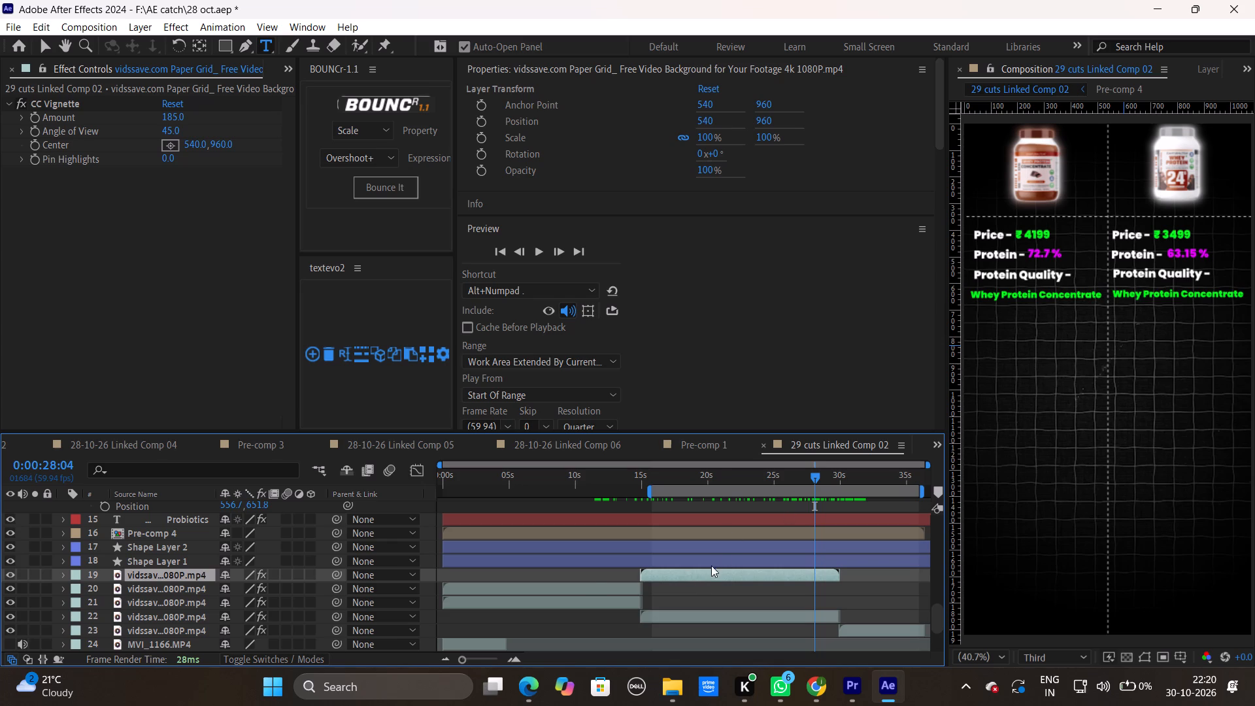
{"action": "left_click", "coordinate": [678, 614]}
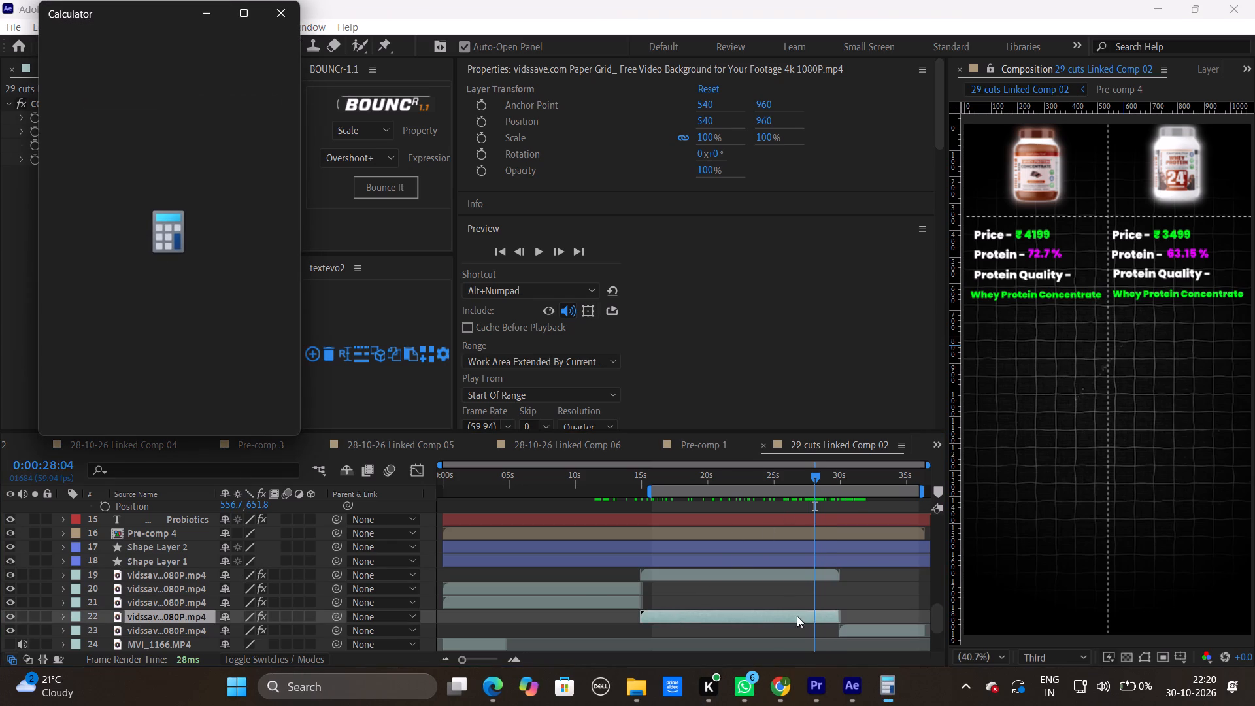
{"action": "left_click", "coordinate": [284, 10]}
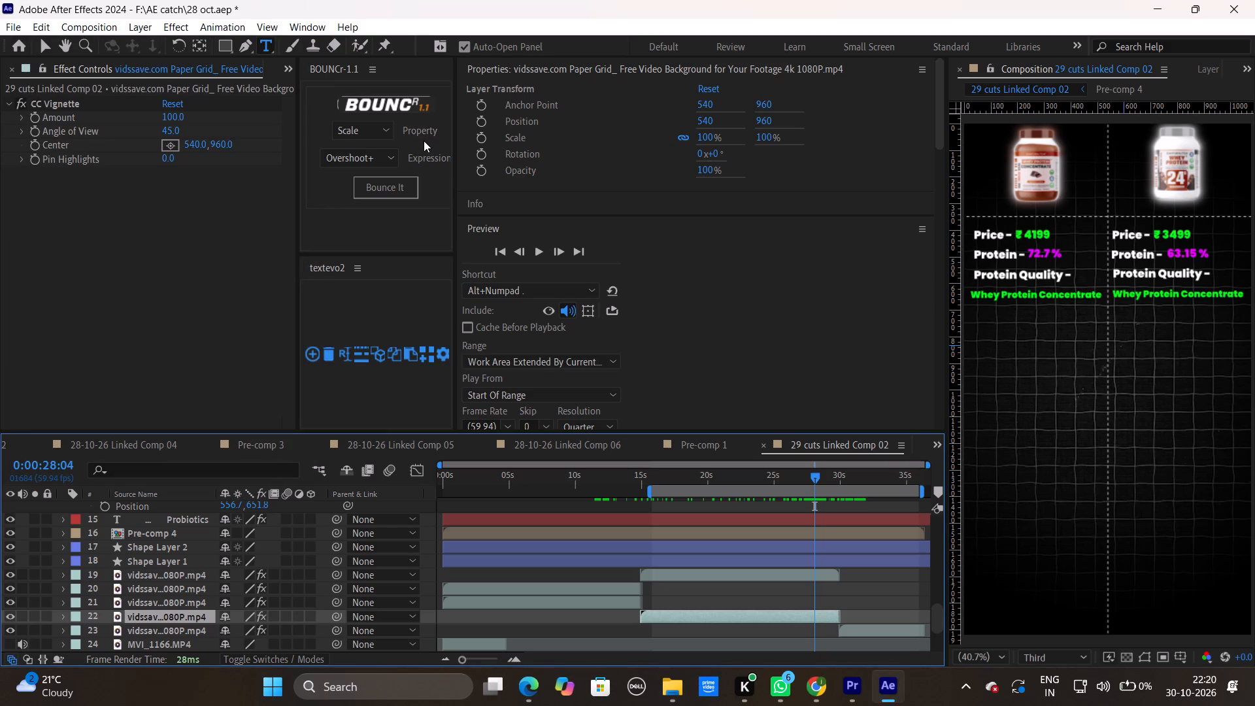
{"action": "left_click", "coordinate": [764, 619]}
{"action": "key", "text": "Delete"}
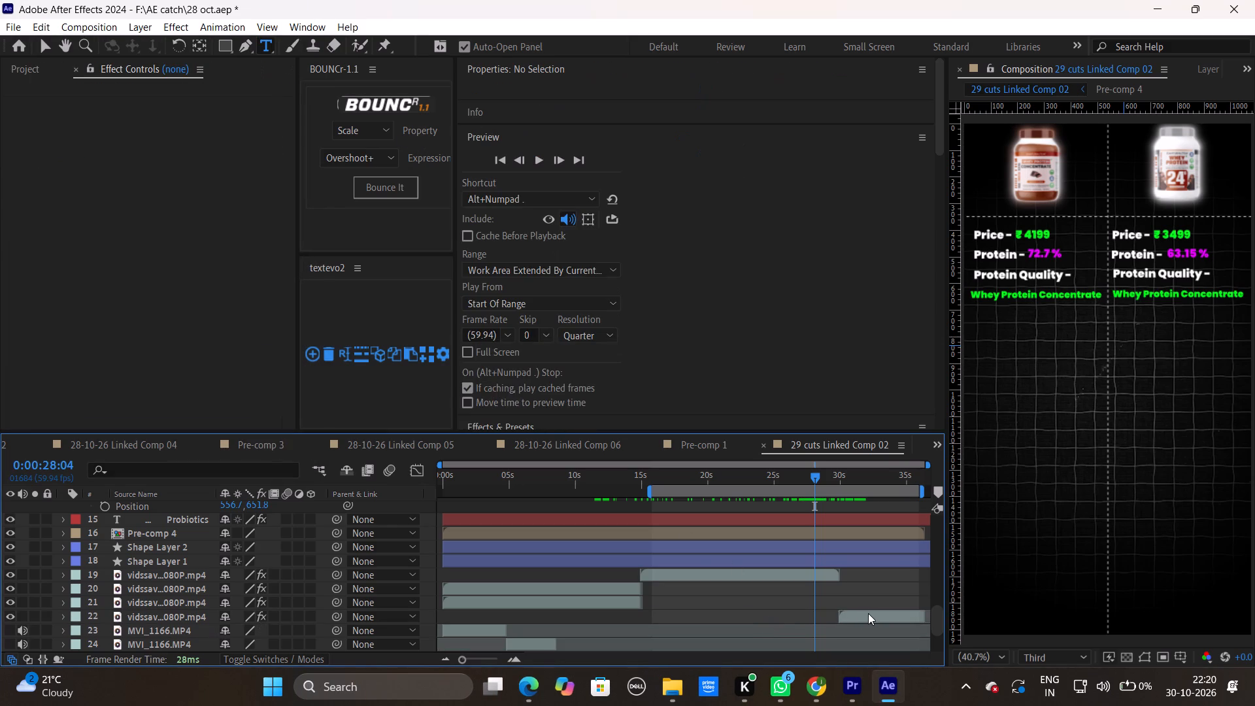
{"action": "left_click", "coordinate": [868, 613]}
{"action": "key", "text": "Delete"}
{"action": "left_click", "coordinate": [589, 599]}
{"action": "key", "text": "Delete"}
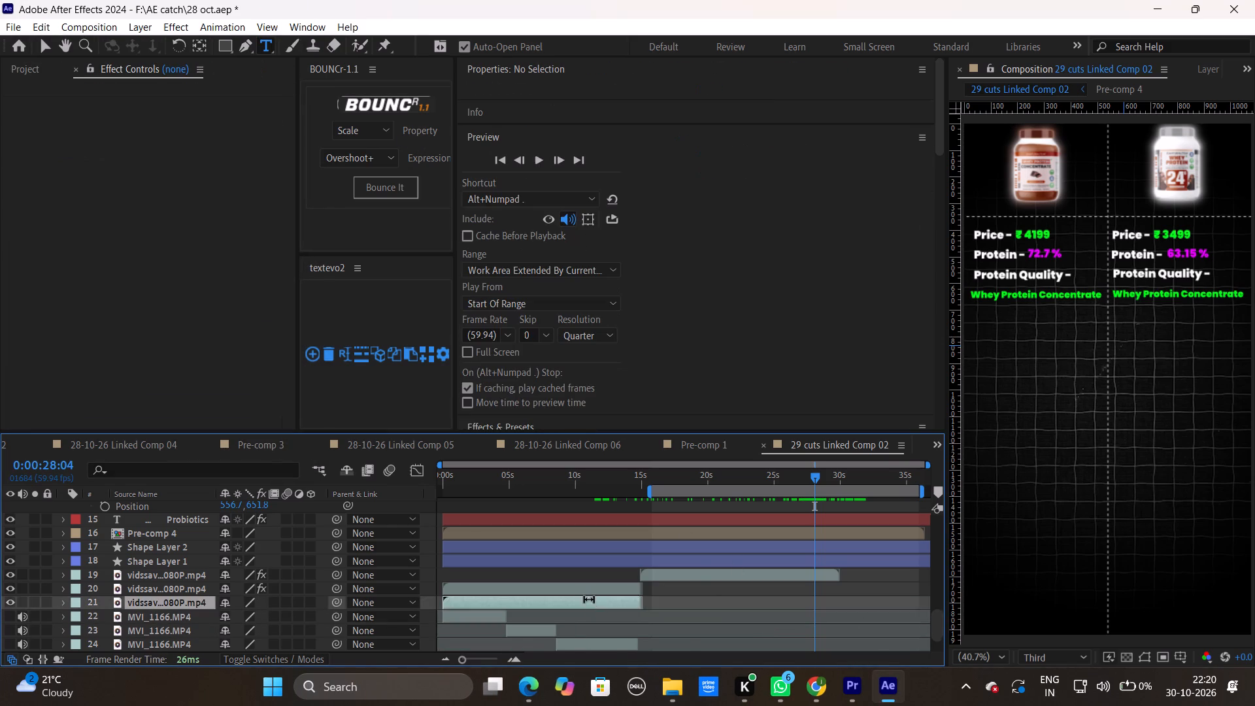
Duplicate the layer 19 background clip and shift the copy to start at about 30 seconds, following the original.
{"action": "left_click", "coordinate": [697, 573]}
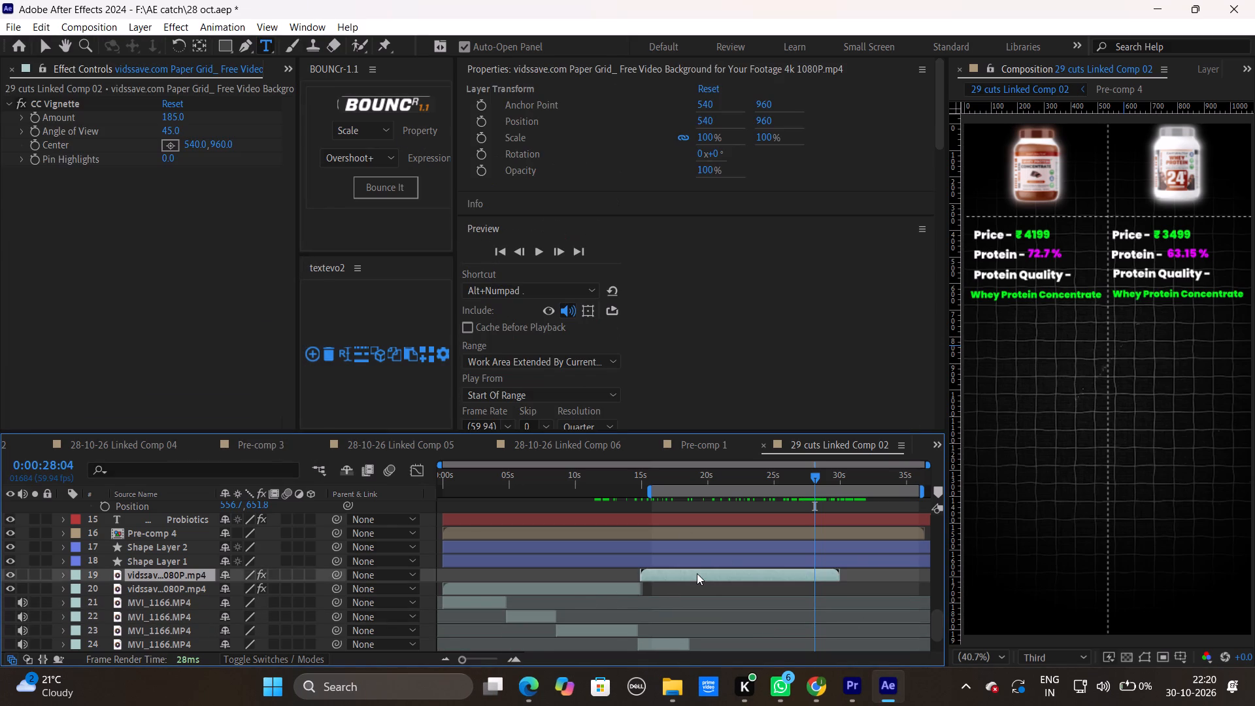
{"action": "key", "text": "ctrl+d"}
{"action": "left_click_drag", "start_coordinate": [697, 573], "coordinate": [889, 588]}
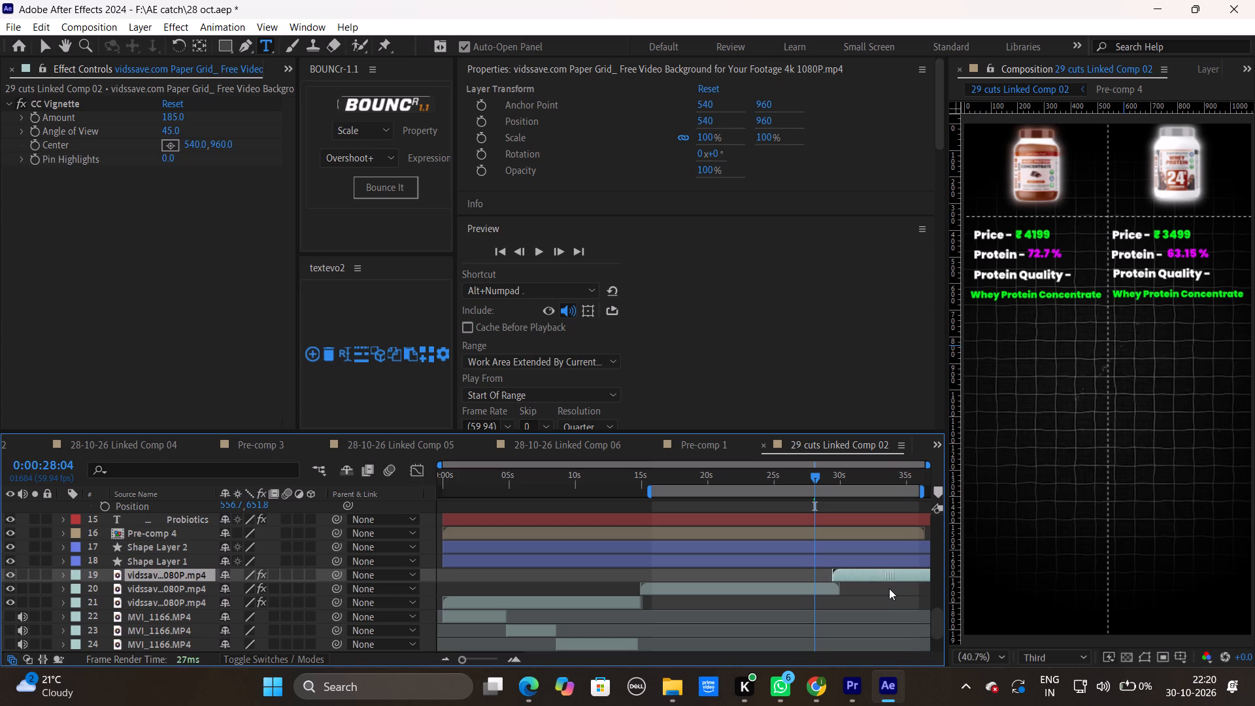
{"action": "left_click_drag", "start_coordinate": [889, 588], "coordinate": [893, 588]}
Move the + Probiotics text layer to position 75.7, 702.8, beneath the first jar's Whey Protein Concentrate text.
{"action": "left_click_drag", "start_coordinate": [822, 482], "coordinate": [871, 488]}
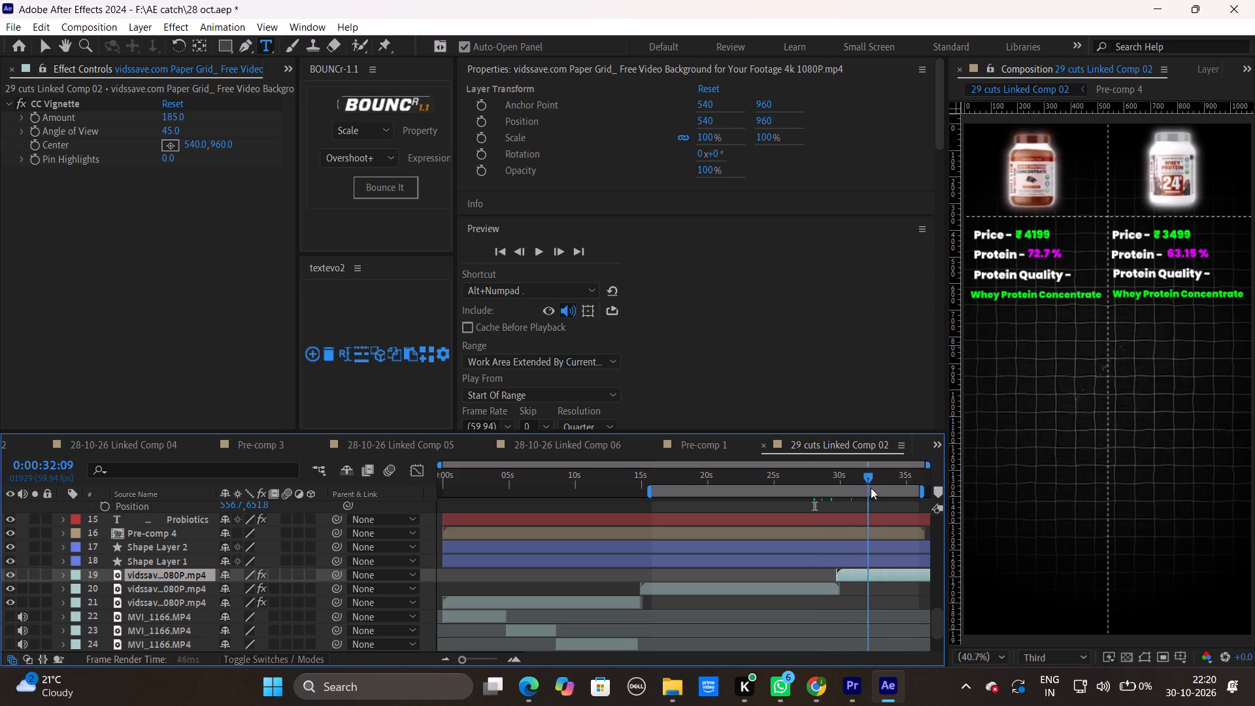
{"action": "left_click_drag", "start_coordinate": [871, 488], "coordinate": [960, 508]}
{"action": "scroll", "coordinate": [866, 541], "scroll_direction": "down", "scroll_amount": 1}
{"action": "scroll", "coordinate": [866, 542], "scroll_direction": "up", "scroll_amount": 5}
{"action": "scroll", "coordinate": [866, 543], "scroll_direction": "down", "scroll_amount": 1}
{"action": "scroll", "coordinate": [866, 543], "scroll_direction": "up", "scroll_amount": 1}
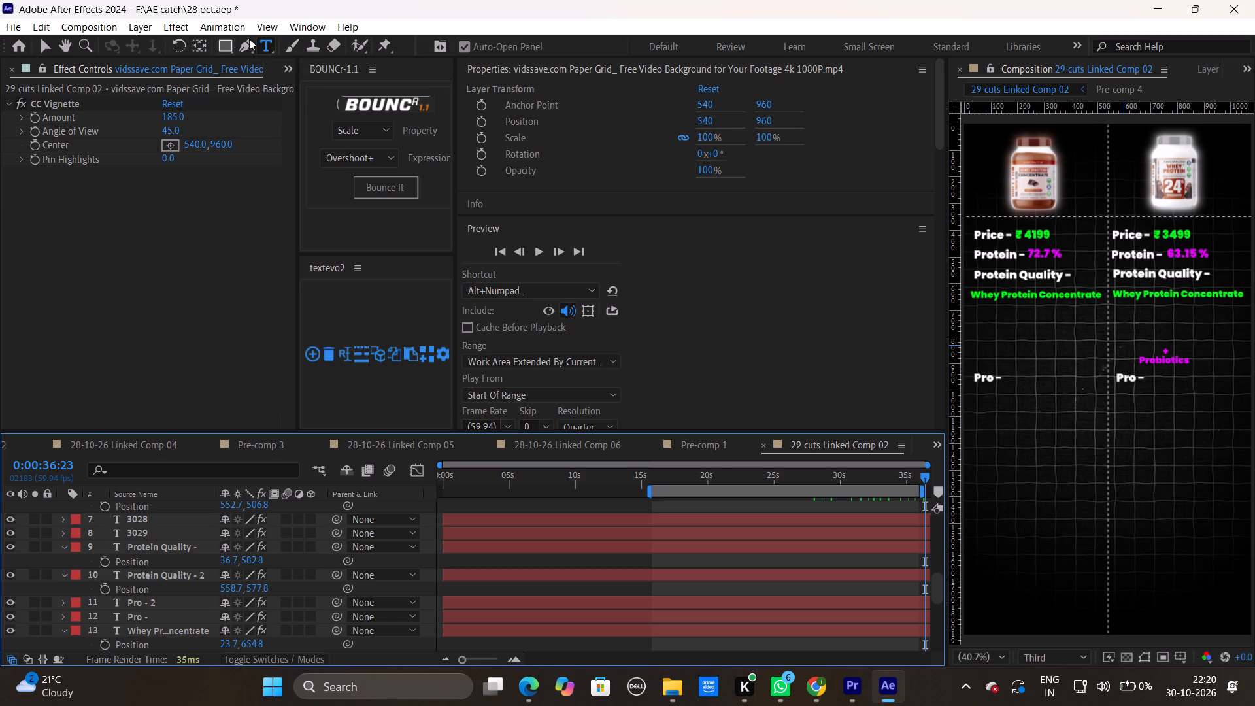
{"action": "left_click_drag", "start_coordinate": [1156, 348], "coordinate": [1159, 348]}
{"action": "left_click_drag", "start_coordinate": [1159, 348], "coordinate": [1254, 416]}
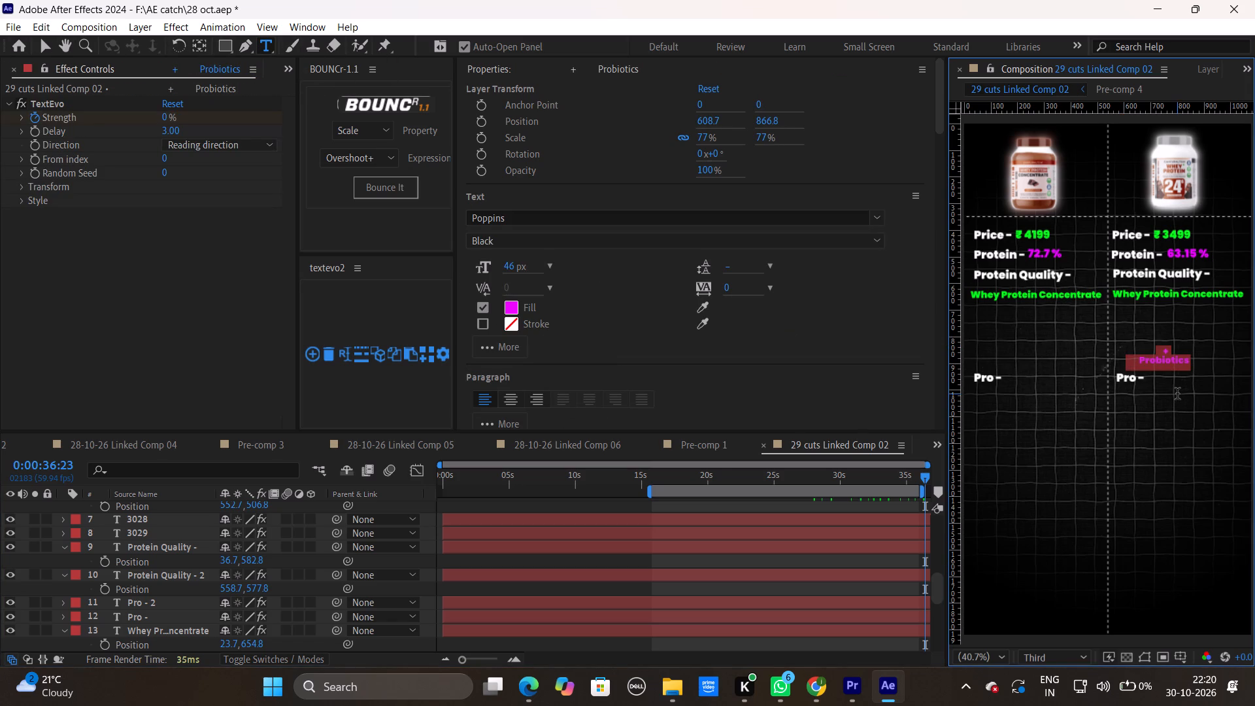
{"action": "scroll", "coordinate": [614, 549], "scroll_direction": "up", "scroll_amount": 3}
{"action": "scroll", "coordinate": [616, 552], "scroll_direction": "down", "scroll_amount": 1}
{"action": "scroll", "coordinate": [616, 552], "scroll_direction": "up", "scroll_amount": 4}
{"action": "scroll", "coordinate": [616, 552], "scroll_direction": "down", "scroll_amount": 10}
{"action": "scroll", "coordinate": [616, 552], "scroll_direction": "up", "scroll_amount": 1}
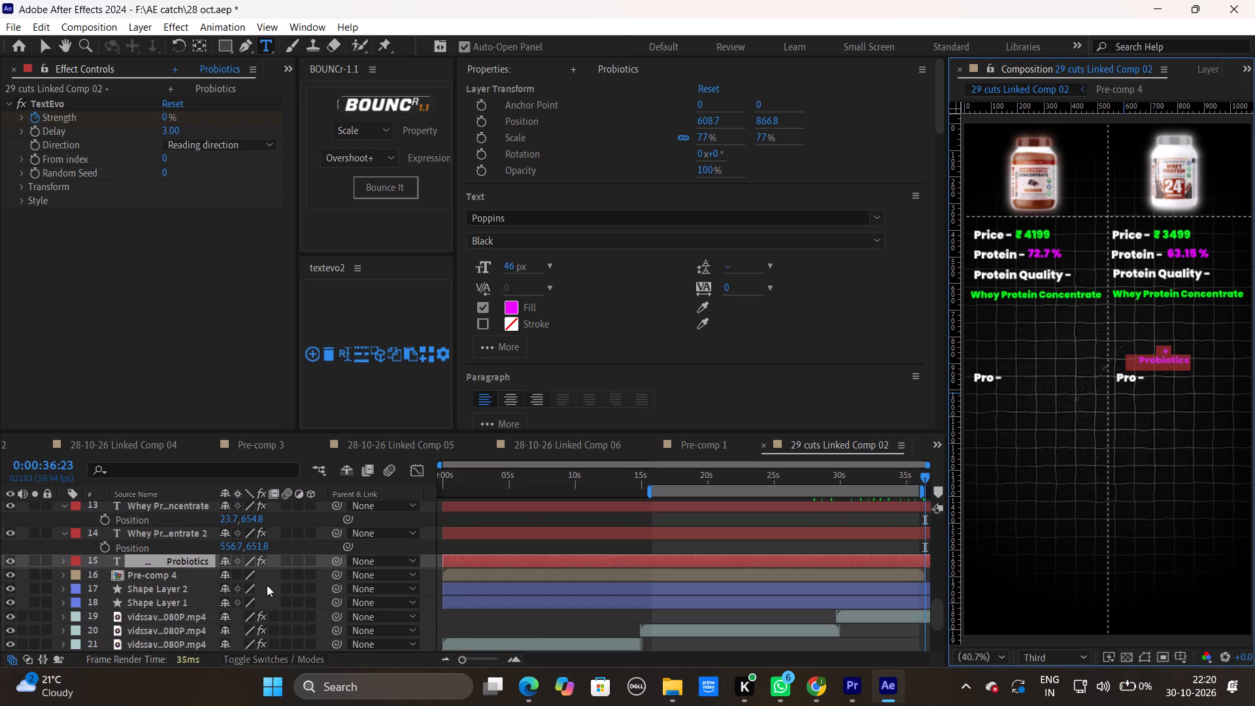
{"action": "key", "text": "p"}
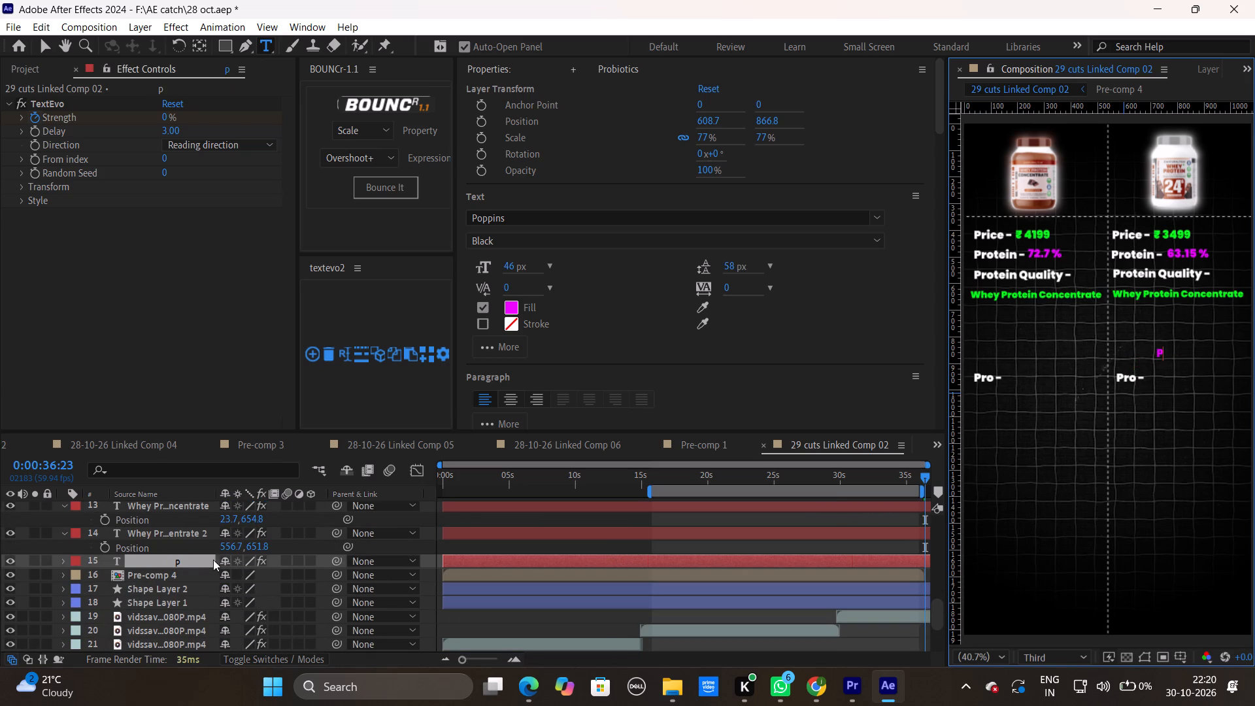
{"action": "key", "text": "ctrl+z"}
{"action": "left_click", "coordinate": [167, 558]}
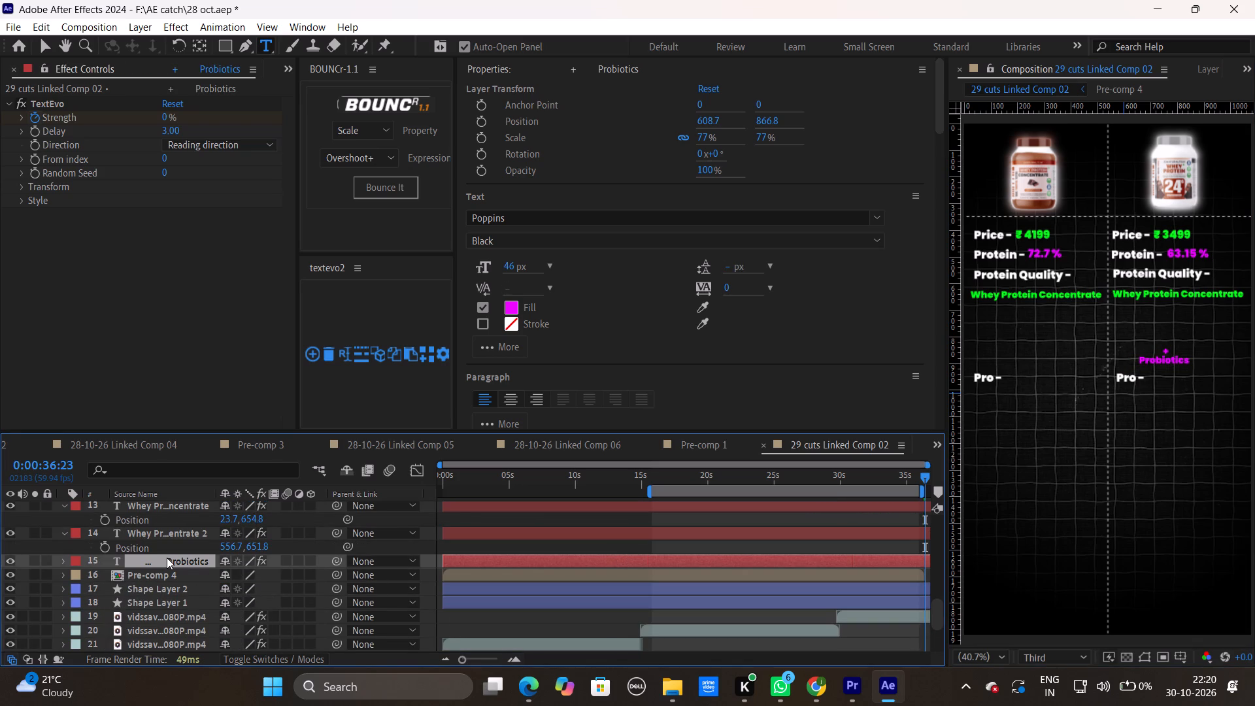
{"action": "key", "text": "p"}
{"action": "left_click_drag", "start_coordinate": [231, 580], "coordinate": [168, 586]}
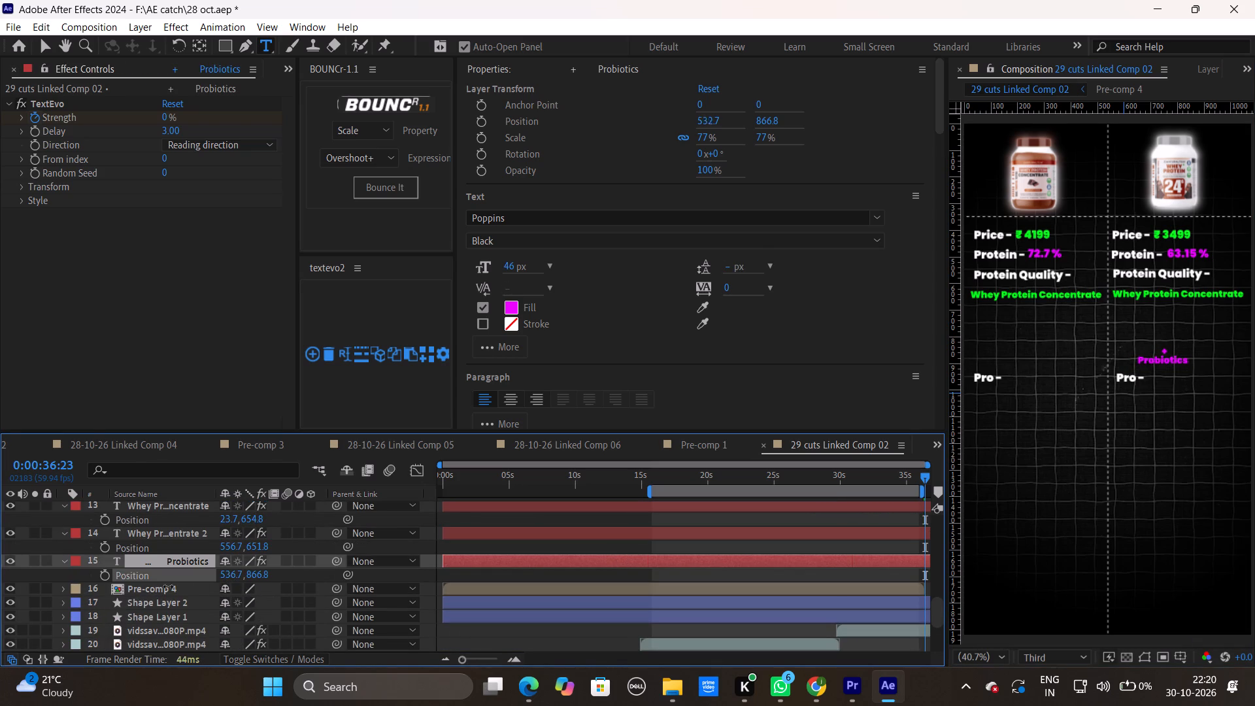
{"action": "left_click_drag", "start_coordinate": [168, 586], "coordinate": [0, 550]}
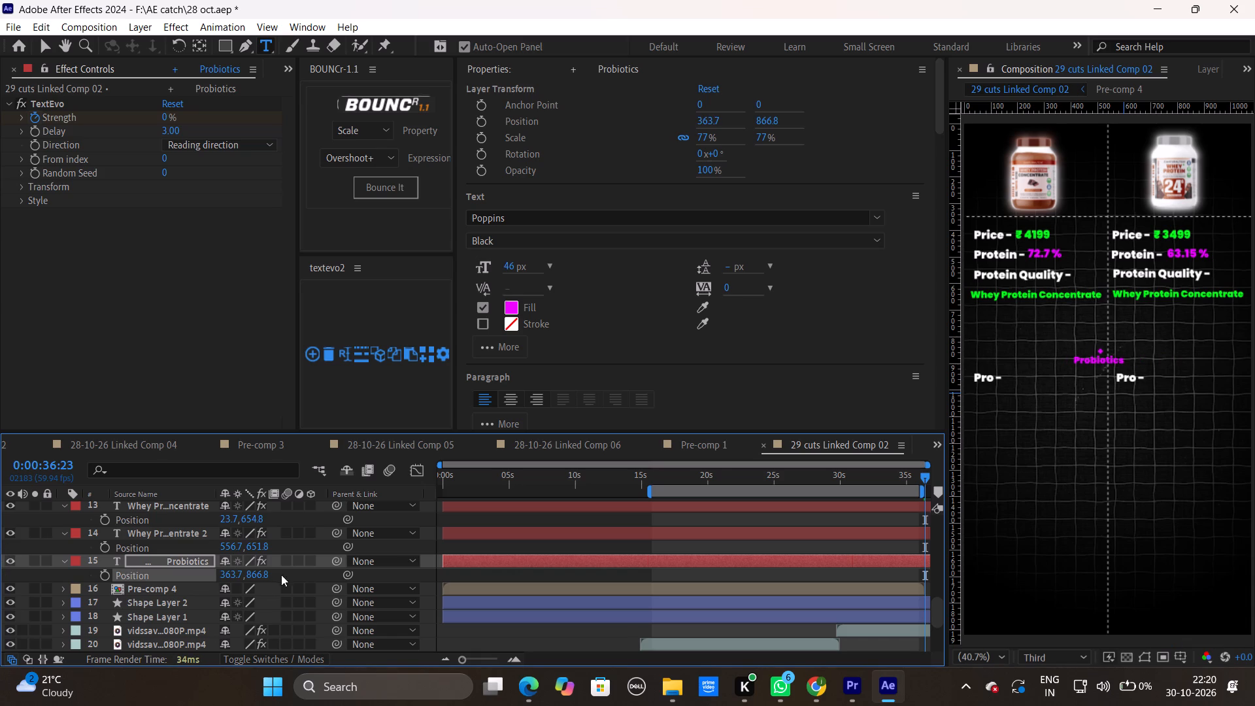
{"action": "left_click_drag", "start_coordinate": [229, 569], "coordinate": [0, 552]}
{"action": "left_click_drag", "start_coordinate": [258, 576], "coordinate": [112, 601]}
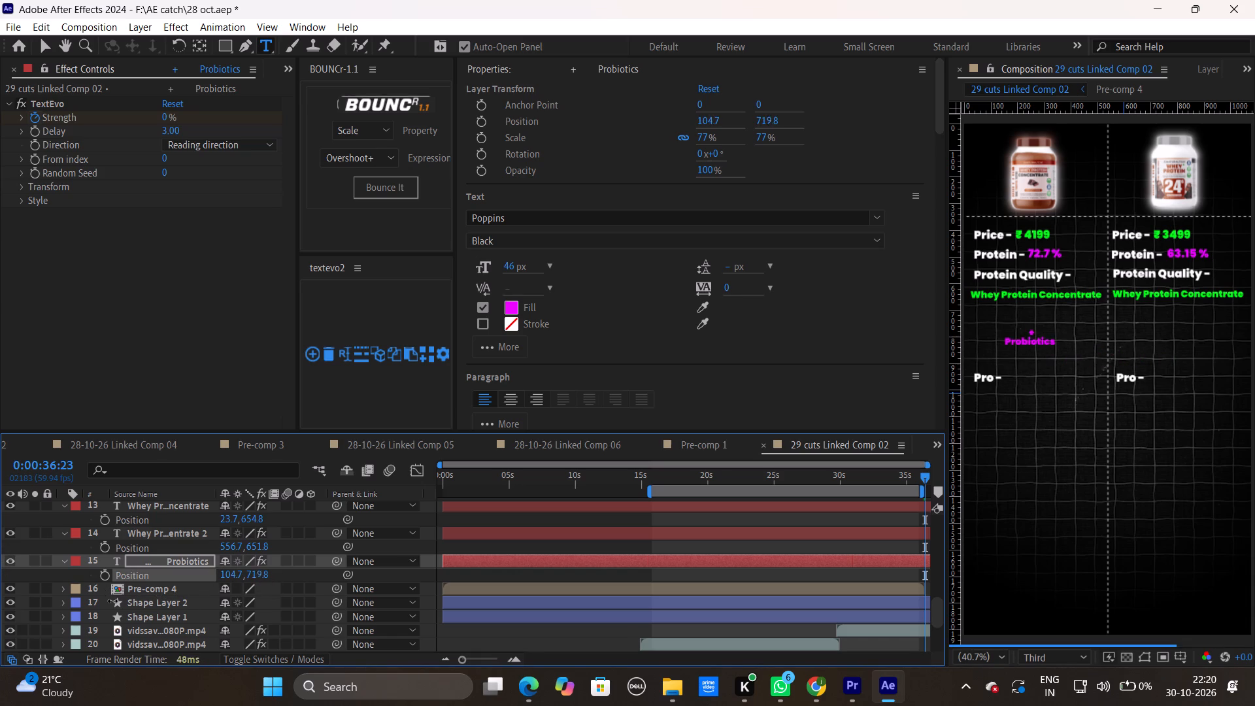
{"action": "left_click_drag", "start_coordinate": [112, 601], "coordinate": [98, 603]}
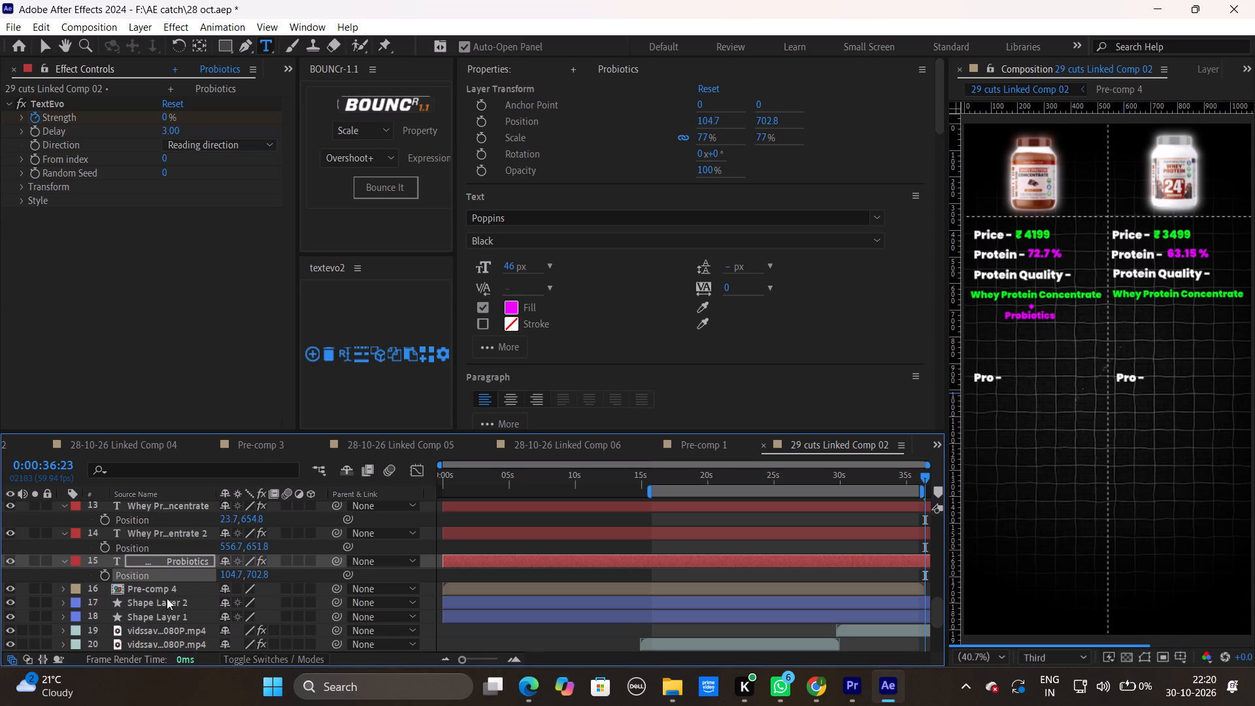
{"action": "left_click_drag", "start_coordinate": [227, 579], "coordinate": [205, 580]}
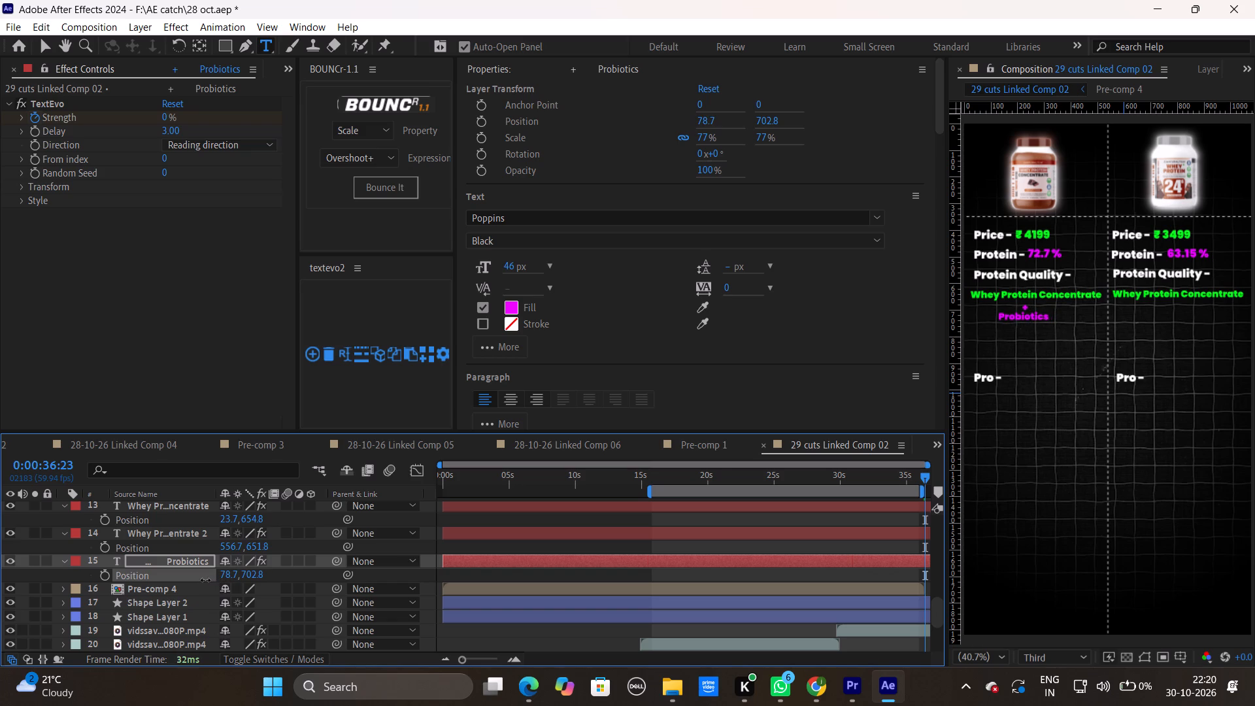
{"action": "left_click_drag", "start_coordinate": [205, 580], "coordinate": [204, 580]}
Replace the word Probiotics with "Digestive Enzyme" and add spaces before the plus sign to centre it above the words.
{"action": "left_click_drag", "start_coordinate": [1048, 316], "coordinate": [965, 316]}
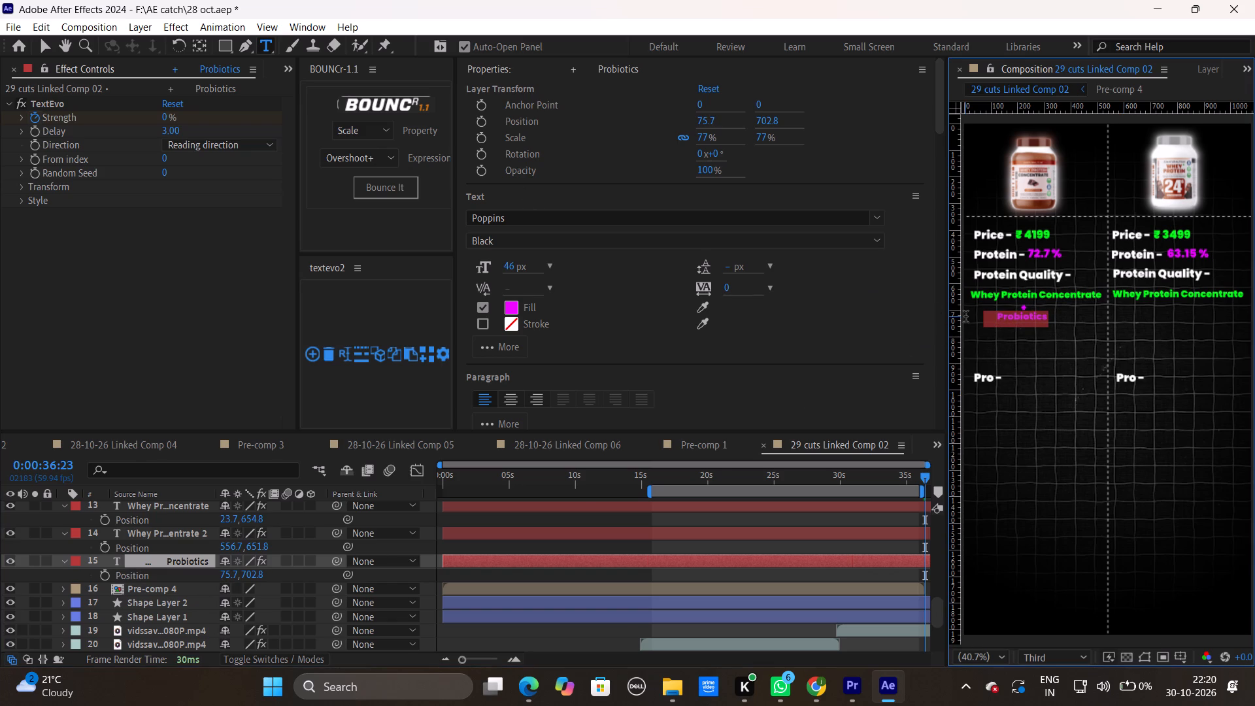
{"action": "key", "text": "BackSpace"}
{"action": "type", "text": "Digestive"}
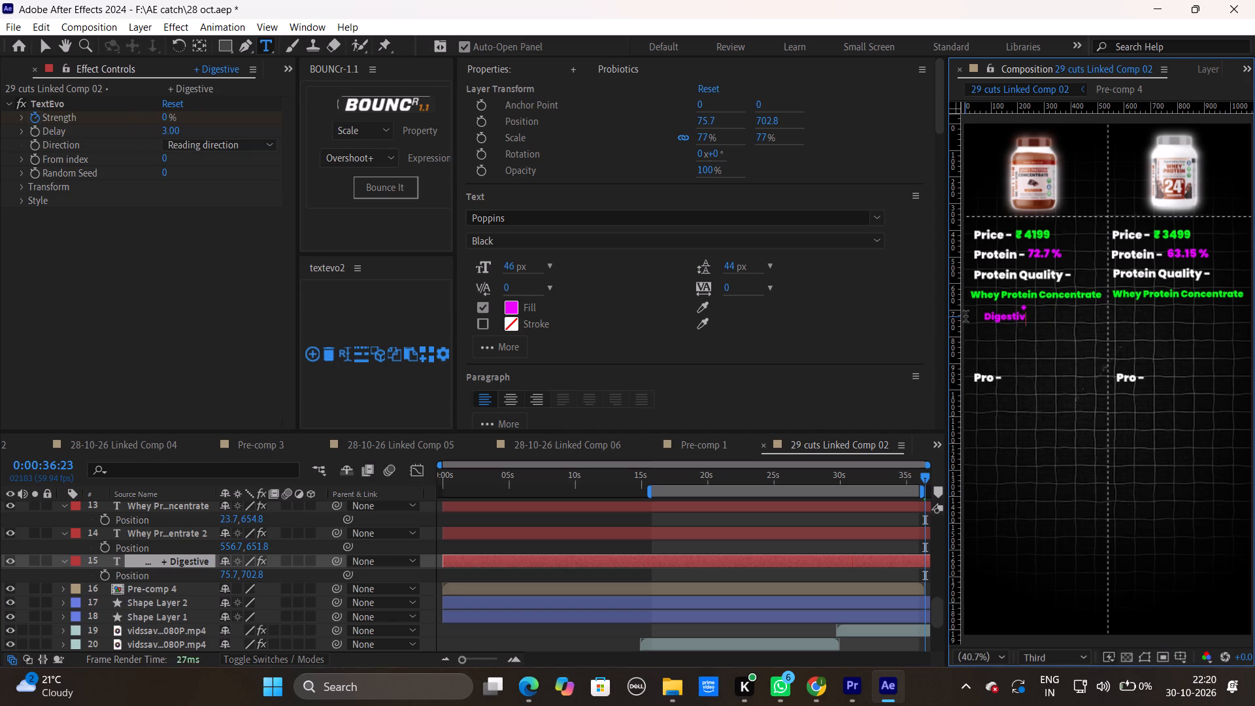
{"action": "key", "text": "space"}
{"action": "type", "text": "En"}
{"action": "type", "text": "zyme"}
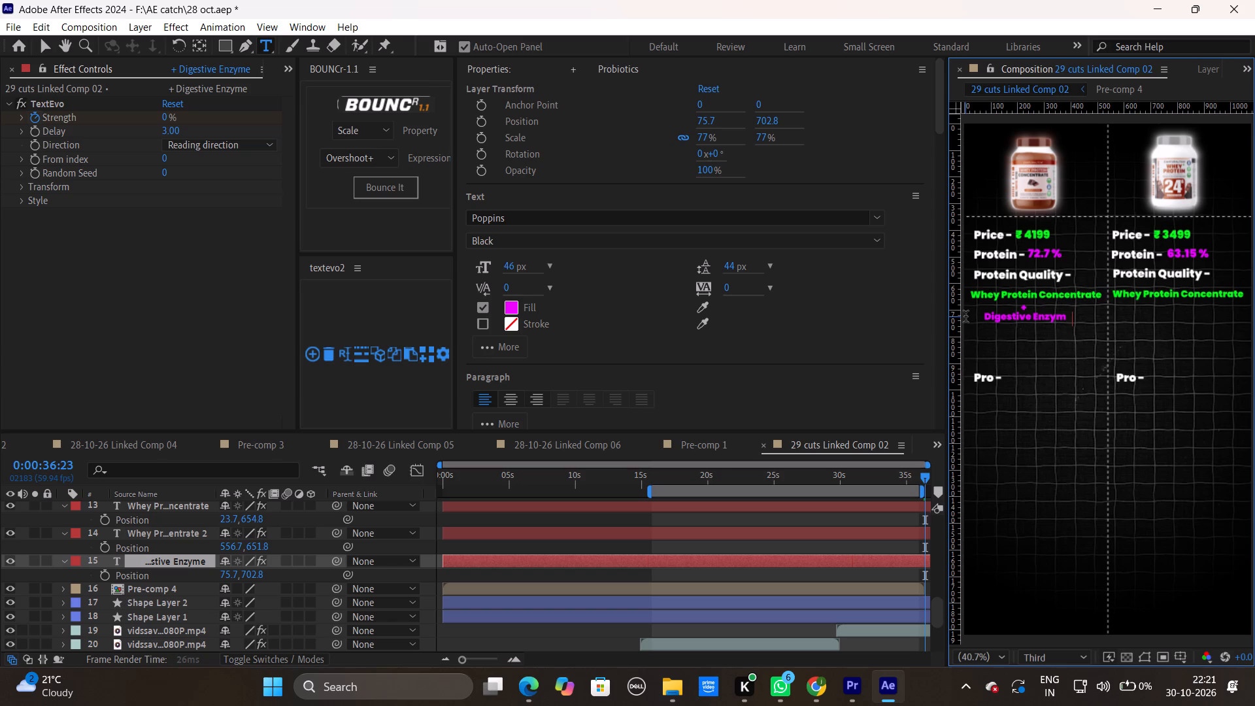
{"action": "left_click", "coordinate": [1019, 305]}
{"action": "key", "text": "space"}
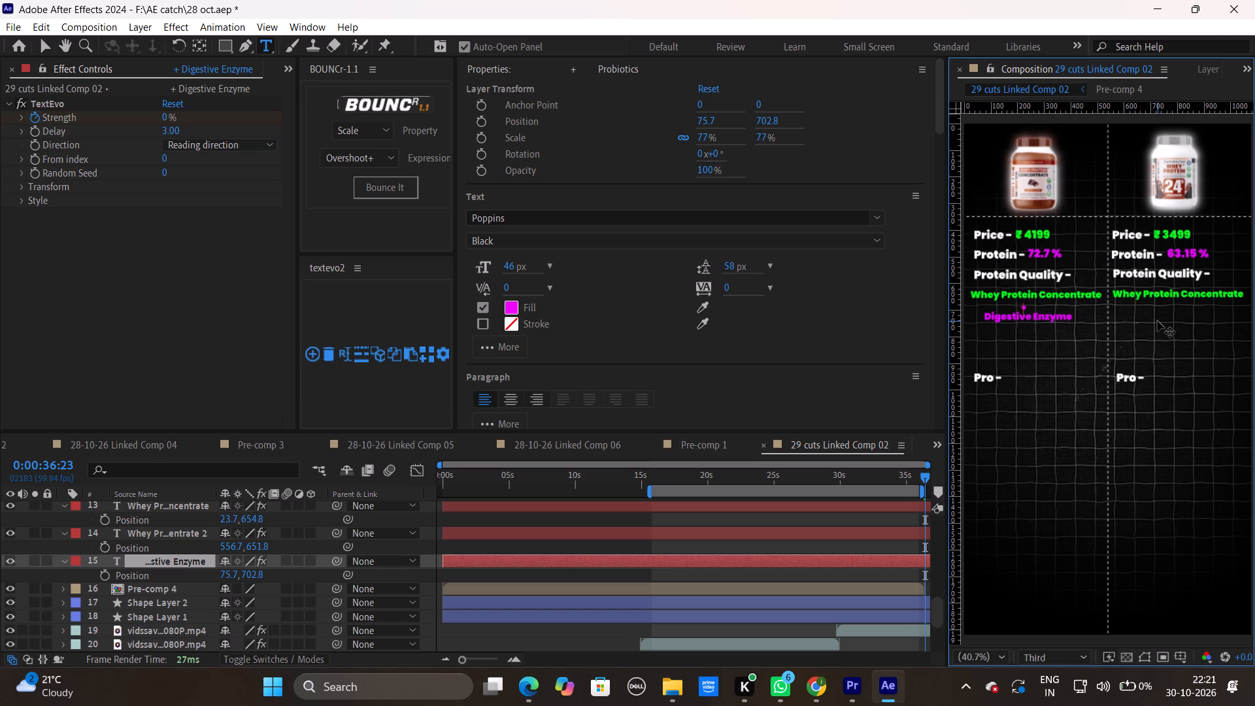
{"action": "key", "text": "space"}
{"action": "key", "text": "space"}
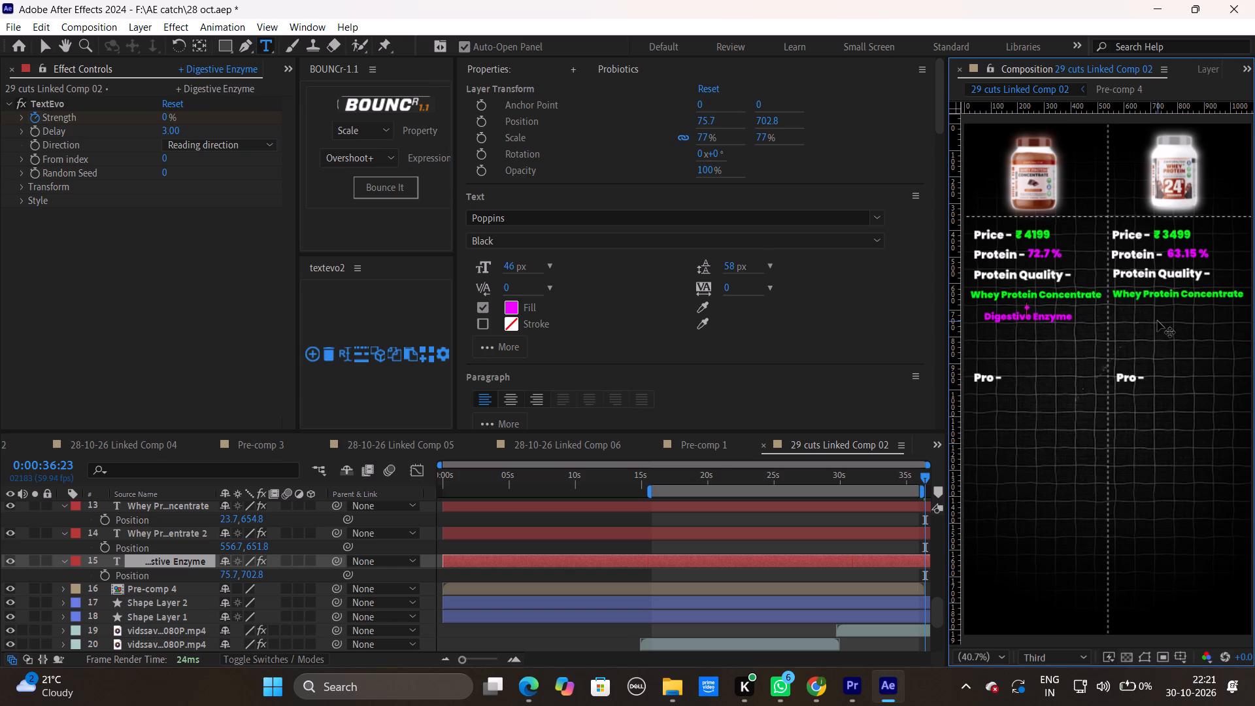
{"action": "key", "text": "space"}
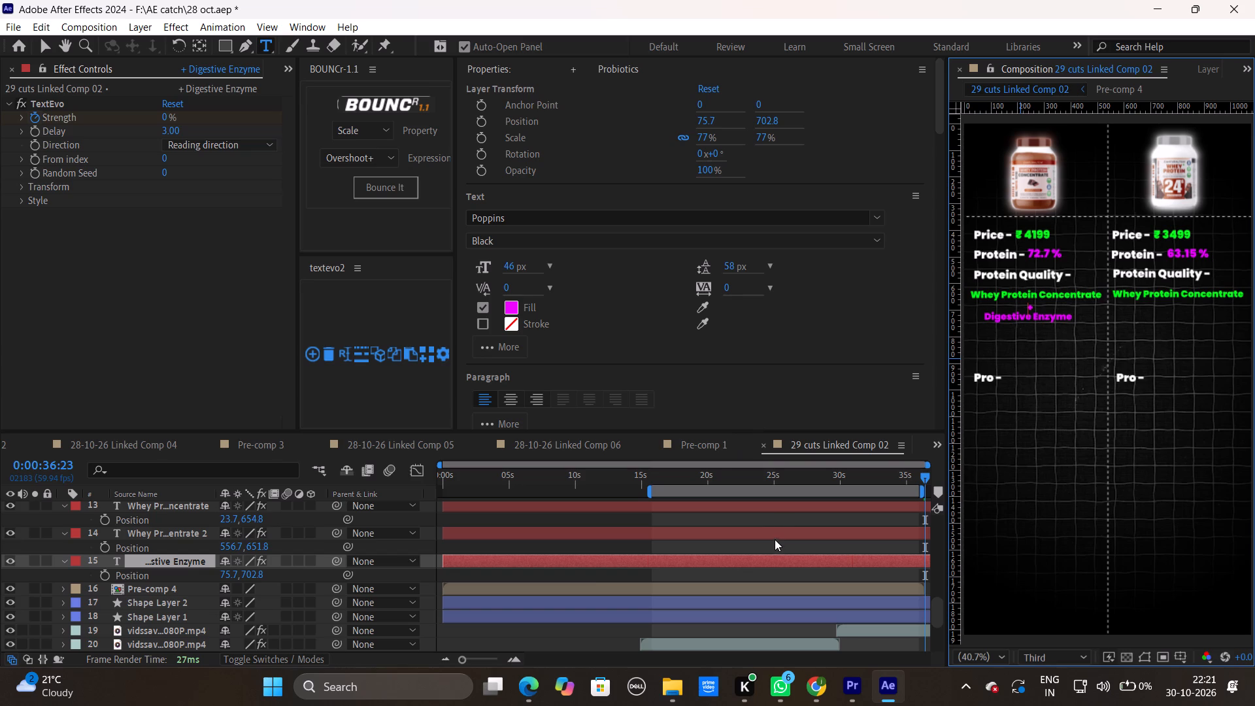
Move the Digestive Enzyme text layer up the stack to sit directly between Protein Quality - 2 and Pro - 2.
{"action": "left_click_drag", "start_coordinate": [145, 563], "coordinate": [148, 509]}
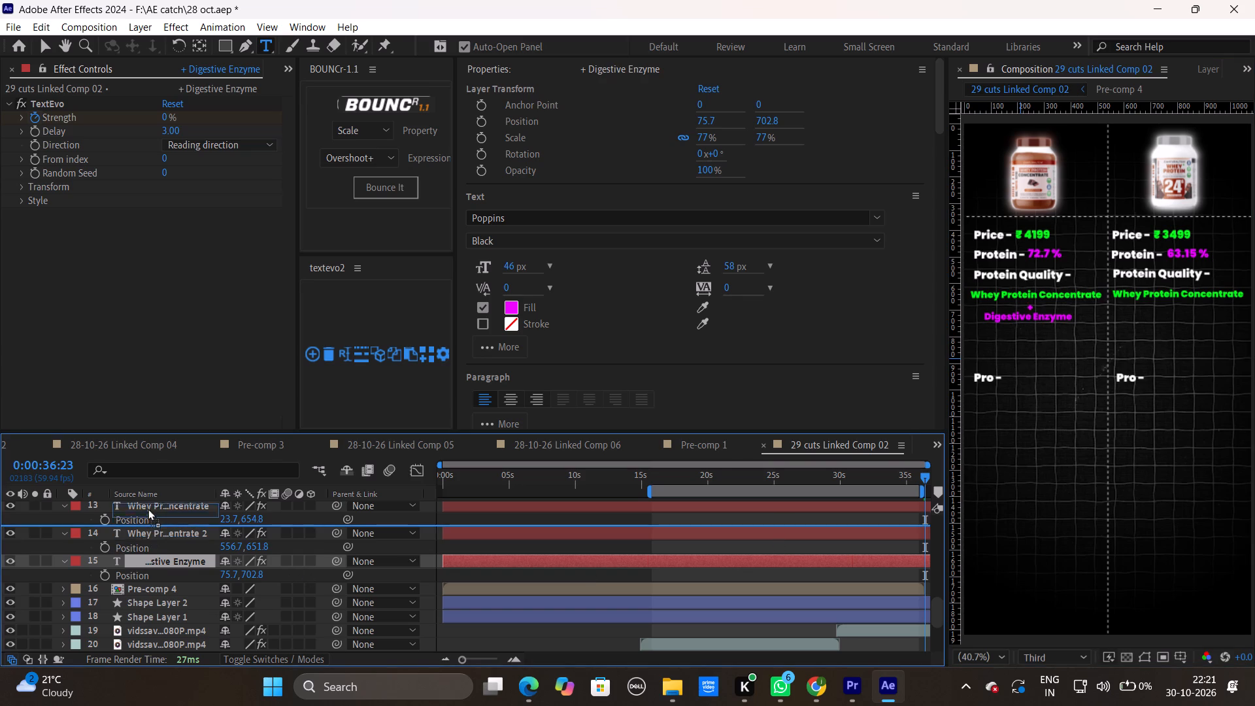
{"action": "left_click_drag", "start_coordinate": [148, 509], "coordinate": [137, 667]}
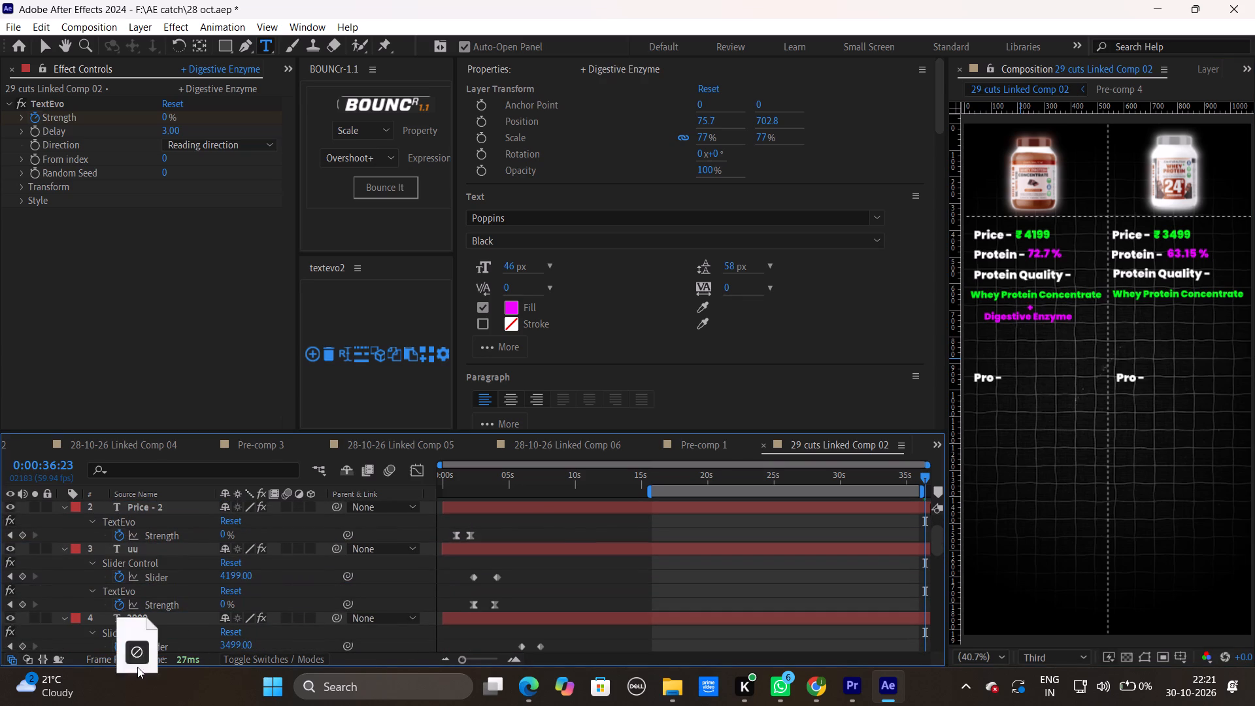
{"action": "left_click_drag", "start_coordinate": [137, 667], "coordinate": [161, 620]}
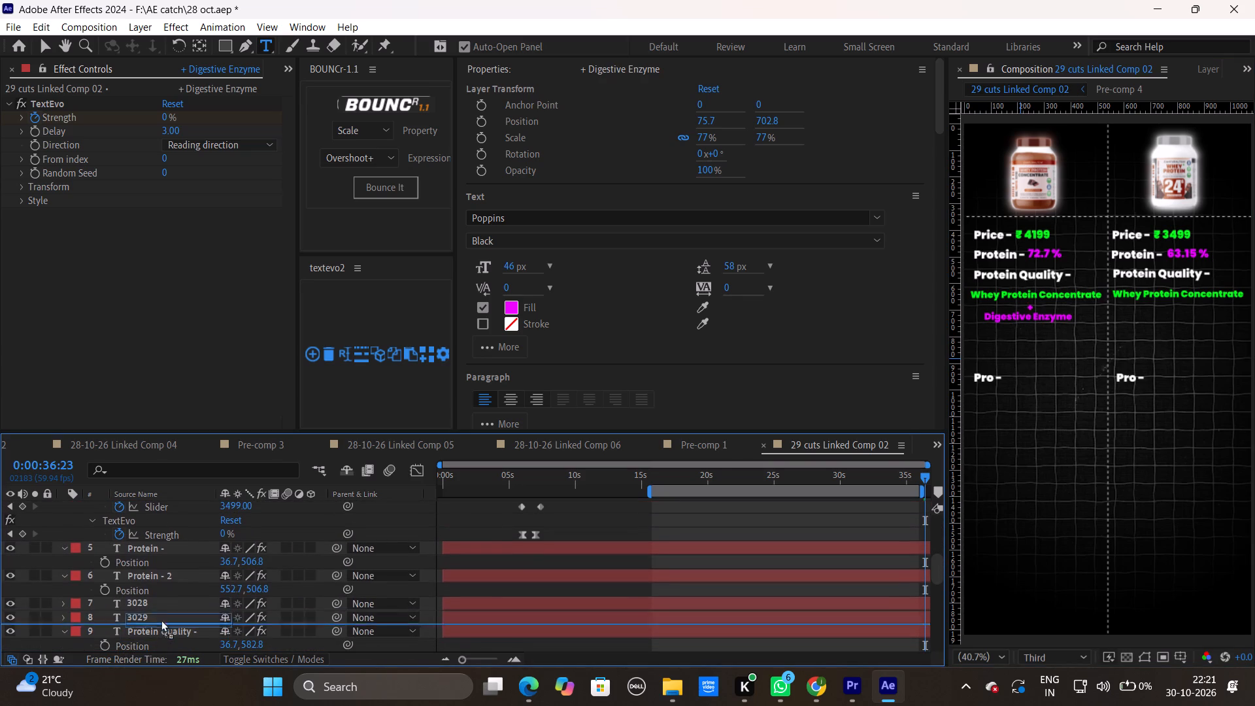
{"action": "left_click_drag", "start_coordinate": [161, 620], "coordinate": [159, 595]}
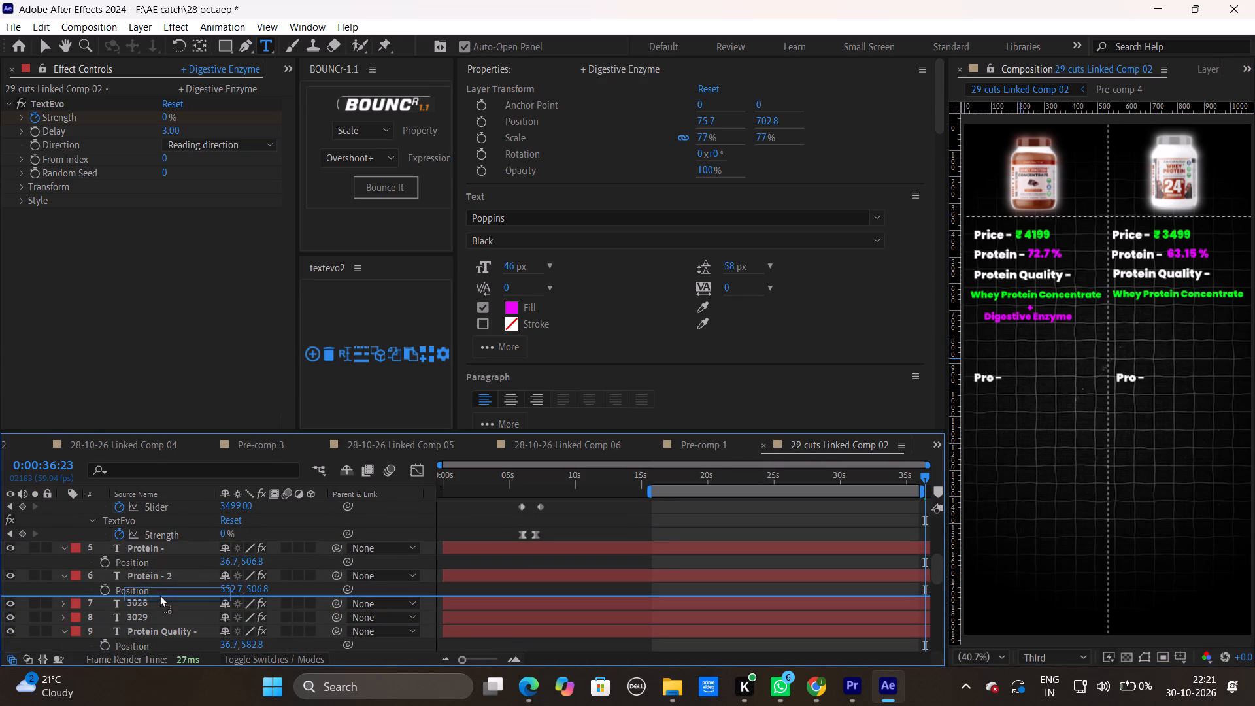
{"action": "left_click_drag", "start_coordinate": [159, 595], "coordinate": [167, 582]}
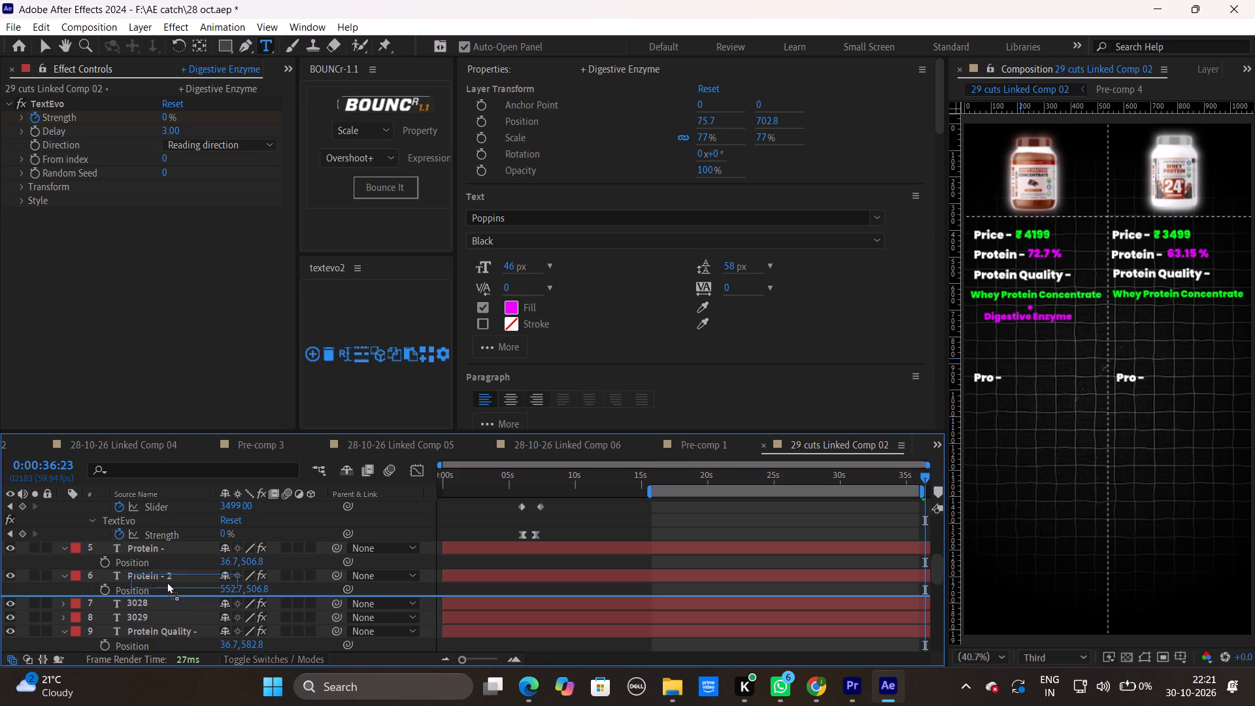
{"action": "left_click_drag", "start_coordinate": [167, 582], "coordinate": [169, 543]}
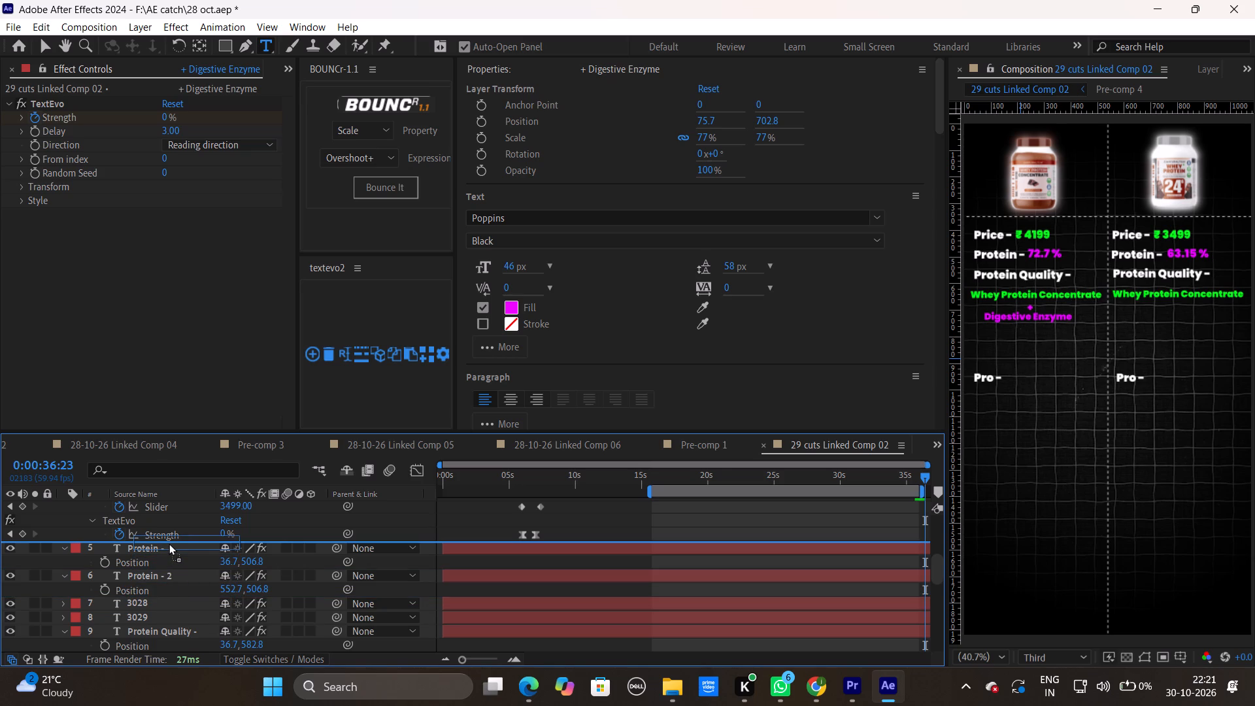
{"action": "left_click_drag", "start_coordinate": [169, 543], "coordinate": [163, 630]}
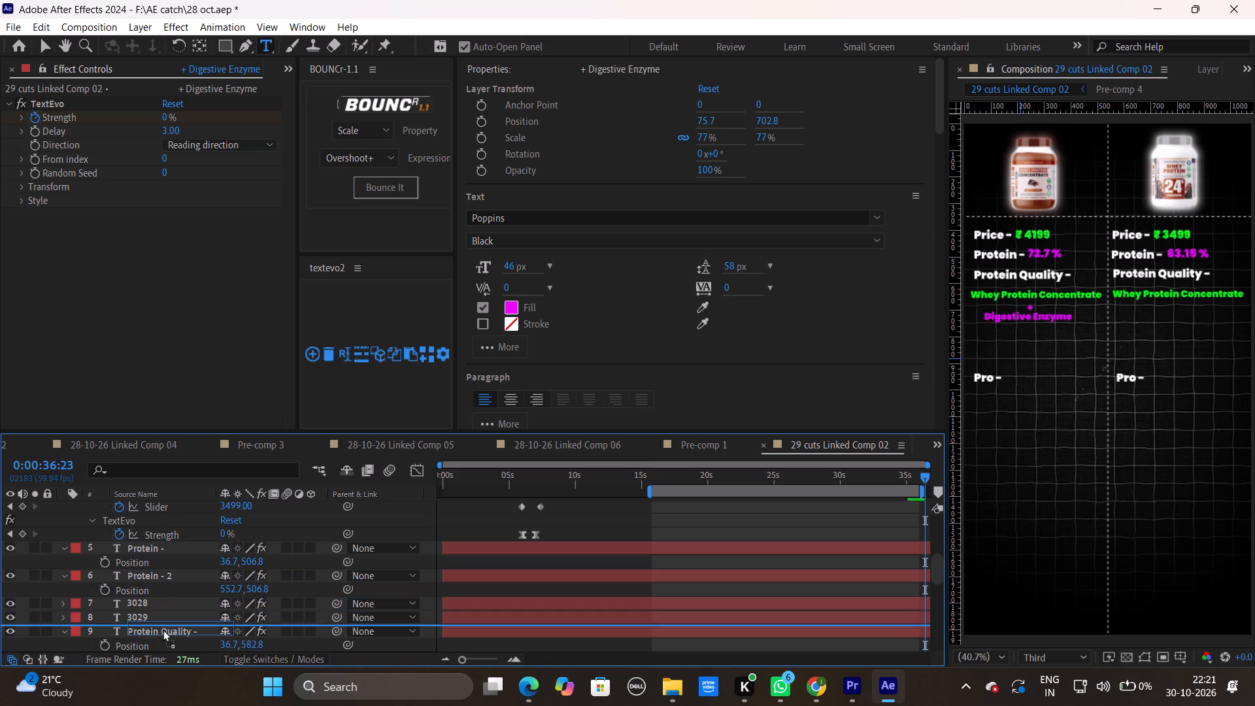
{"action": "left_click_drag", "start_coordinate": [163, 630], "coordinate": [158, 634]}
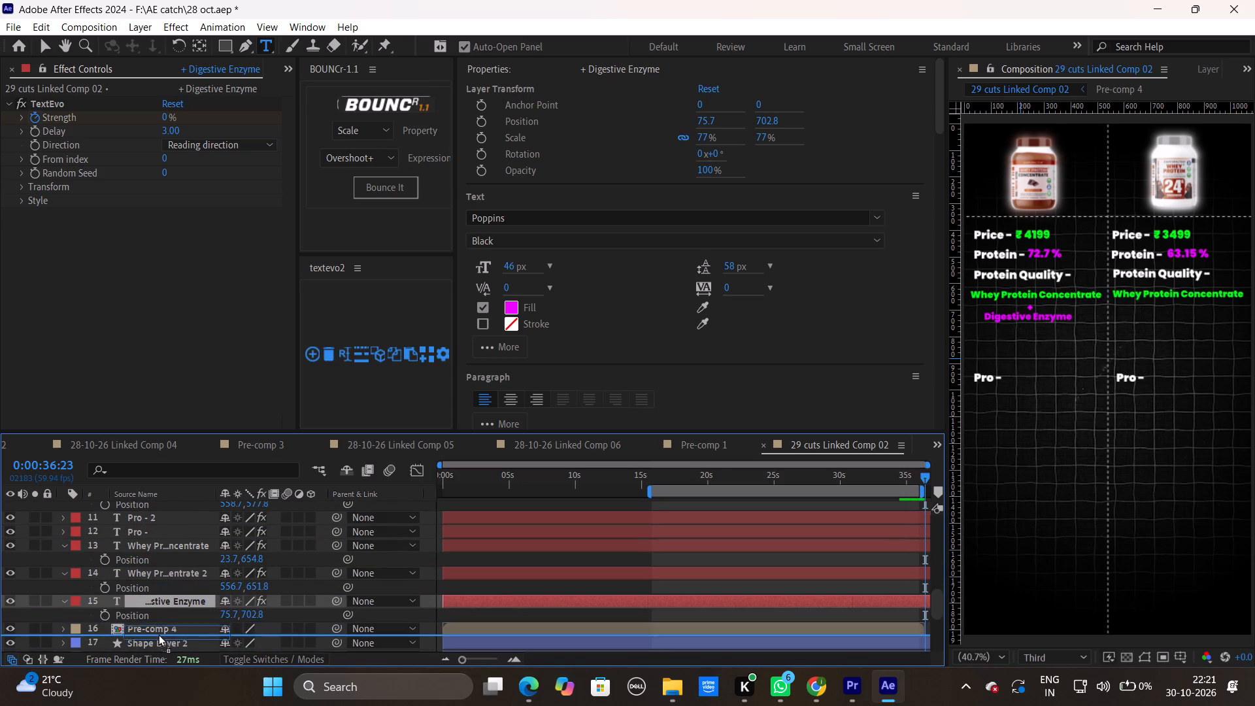
{"action": "left_click_drag", "start_coordinate": [158, 634], "coordinate": [164, 550]}
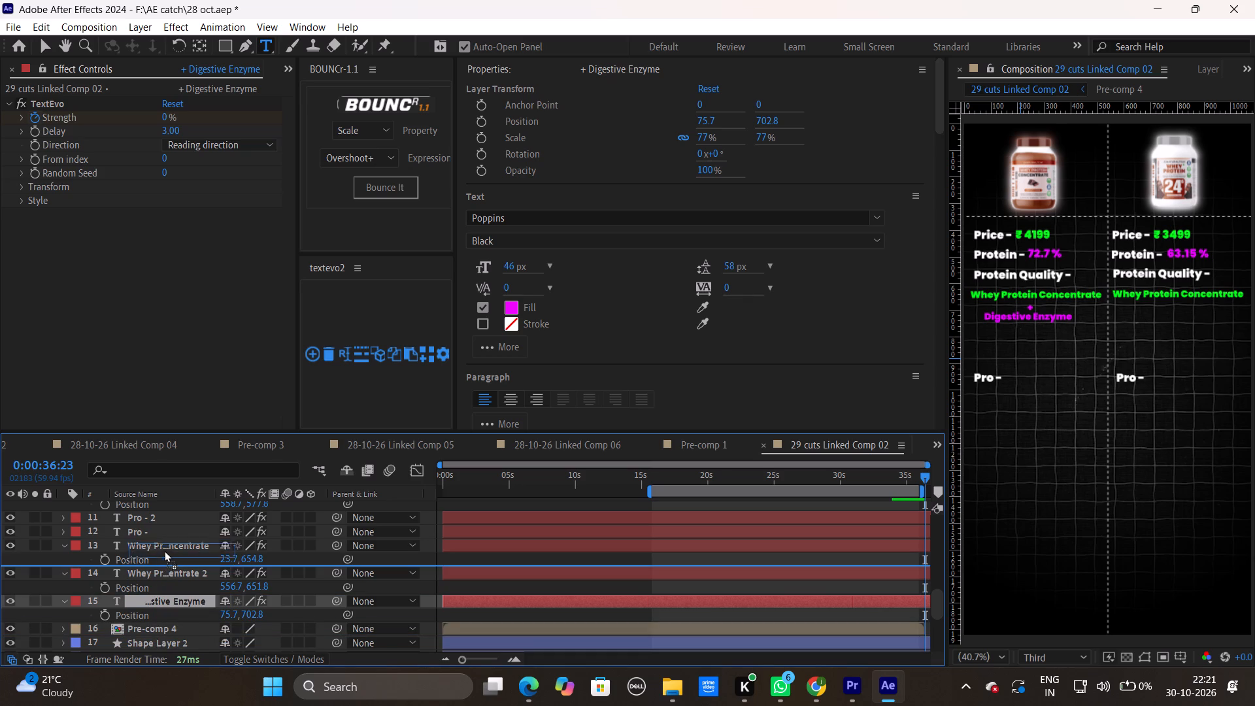
{"action": "left_click_drag", "start_coordinate": [164, 550], "coordinate": [177, 516]}
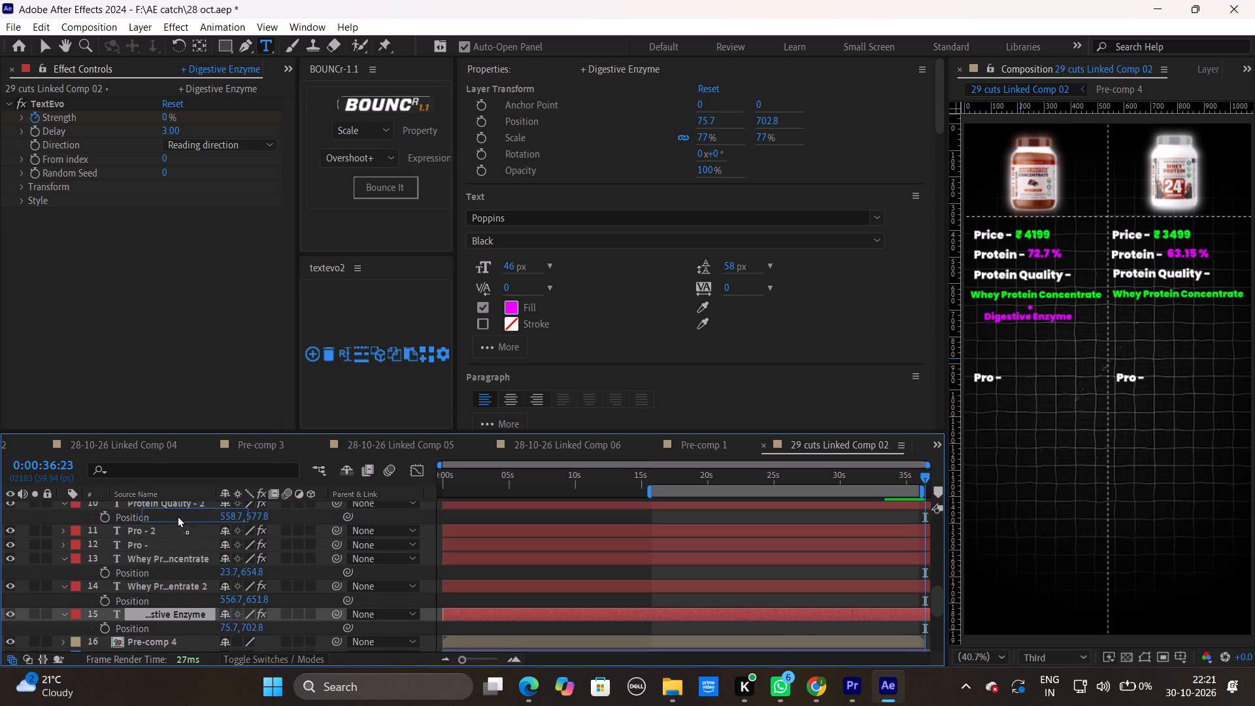
{"action": "left_click_drag", "start_coordinate": [177, 516], "coordinate": [166, 541]}
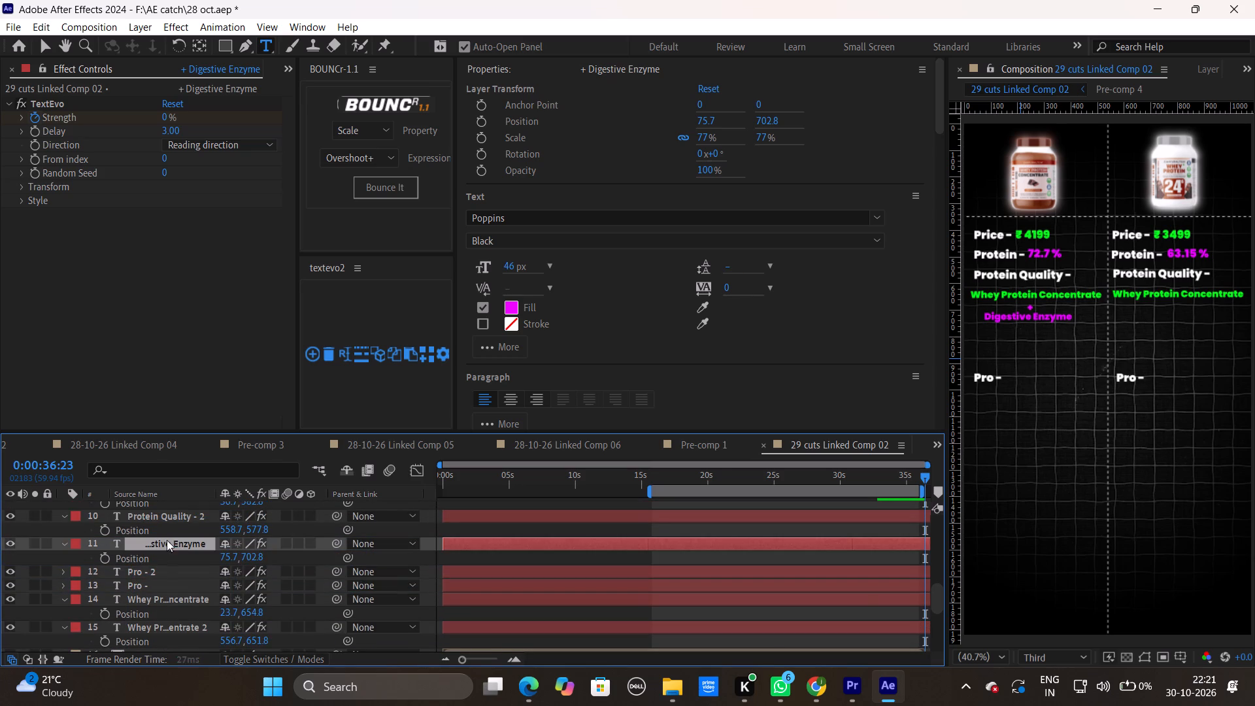
Shift both TextEvo Strength keyframes of the Digestive Enzyme layer earlier so the reveal ends at 0:00:27:25.
{"action": "left_click", "coordinate": [619, 543]}
{"action": "key", "text": "u"}
{"action": "left_click_drag", "start_coordinate": [894, 560], "coordinate": [850, 574]}
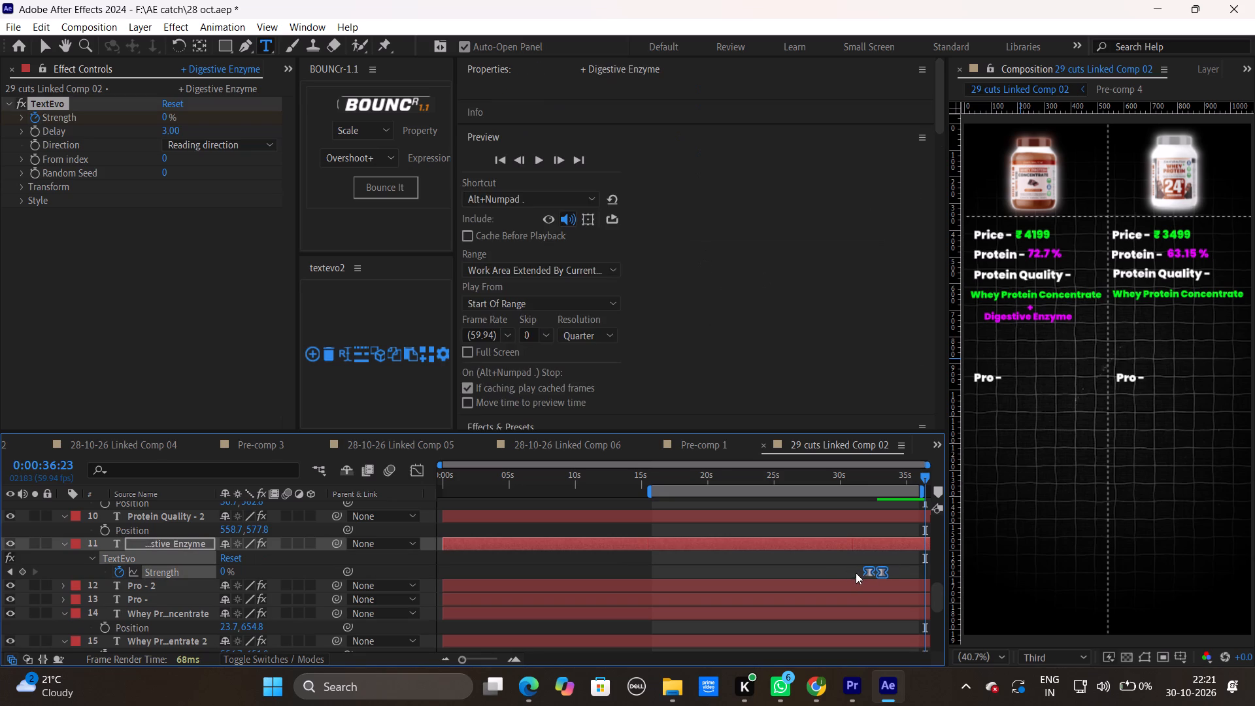
{"action": "left_click_drag", "start_coordinate": [873, 571], "coordinate": [862, 572]}
{"action": "left_click_drag", "start_coordinate": [848, 558], "coordinate": [886, 575]}
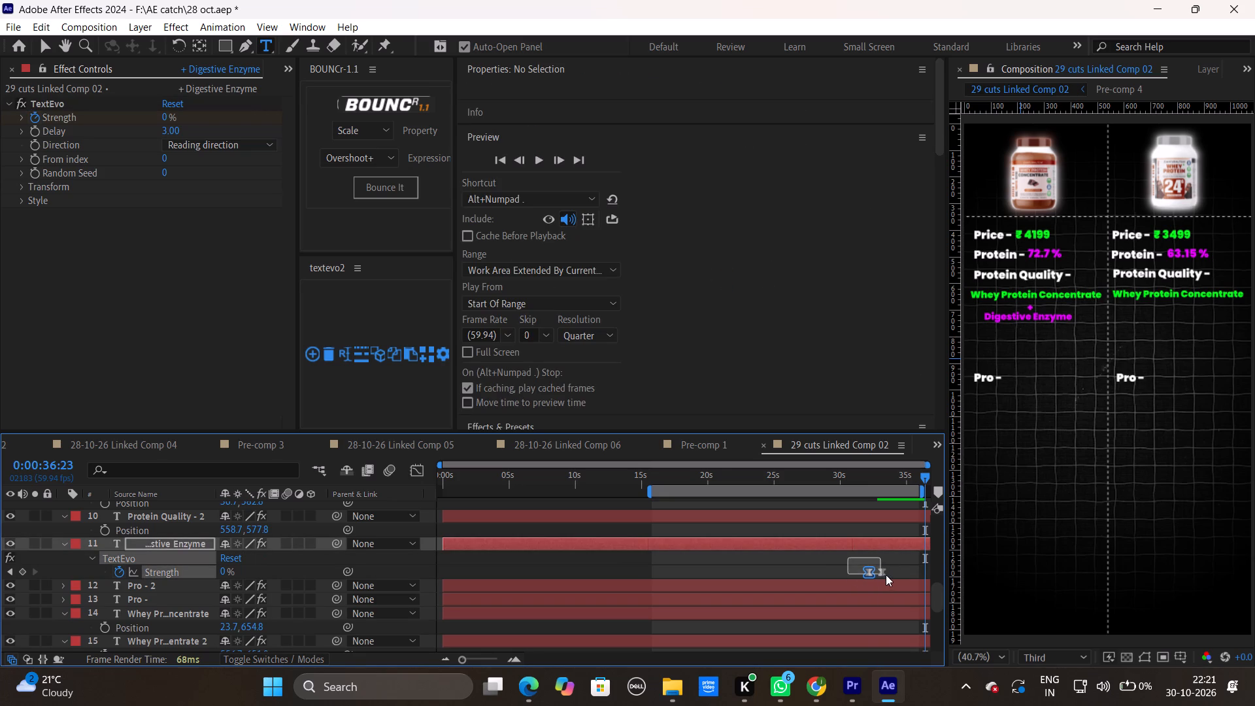
{"action": "left_click_drag", "start_coordinate": [886, 575], "coordinate": [890, 575]}
{"action": "left_click_drag", "start_coordinate": [882, 574], "coordinate": [807, 573]}
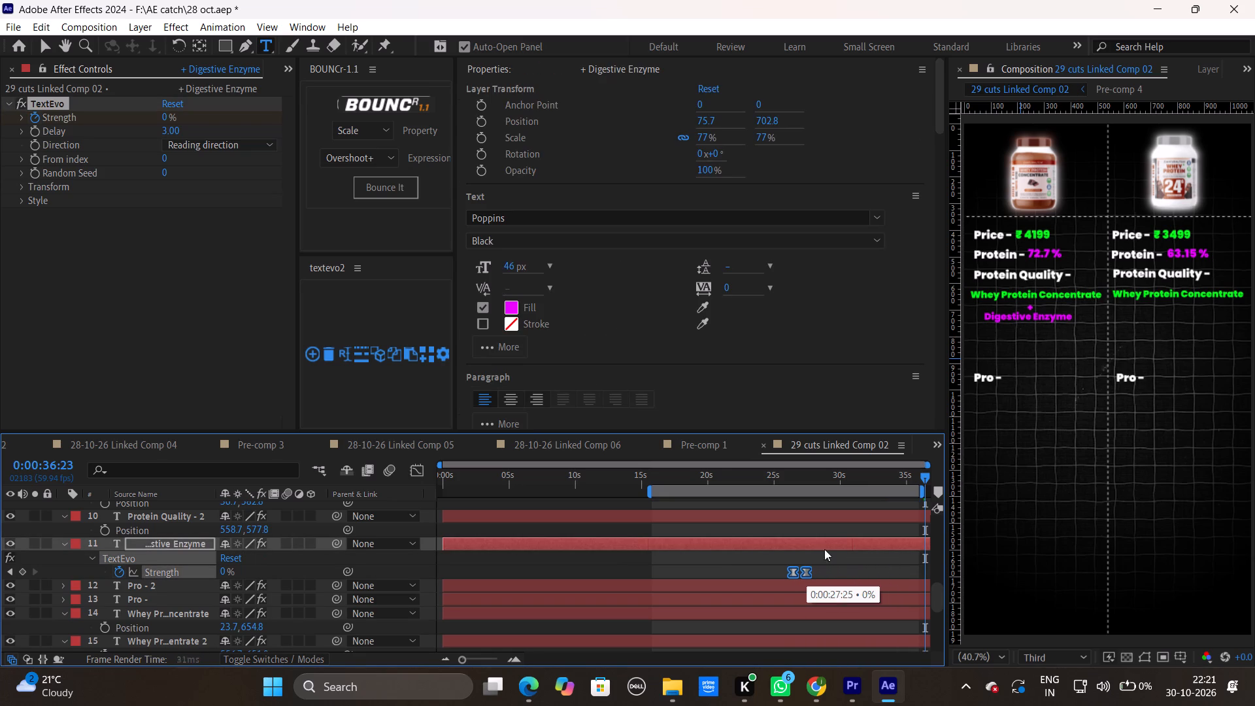
Preview the comparison from about 21 seconds, then from about 25 seconds, to check the Digestive Enzyme text's reveal timing.
{"action": "left_click_drag", "start_coordinate": [927, 477], "coordinate": [811, 496]}
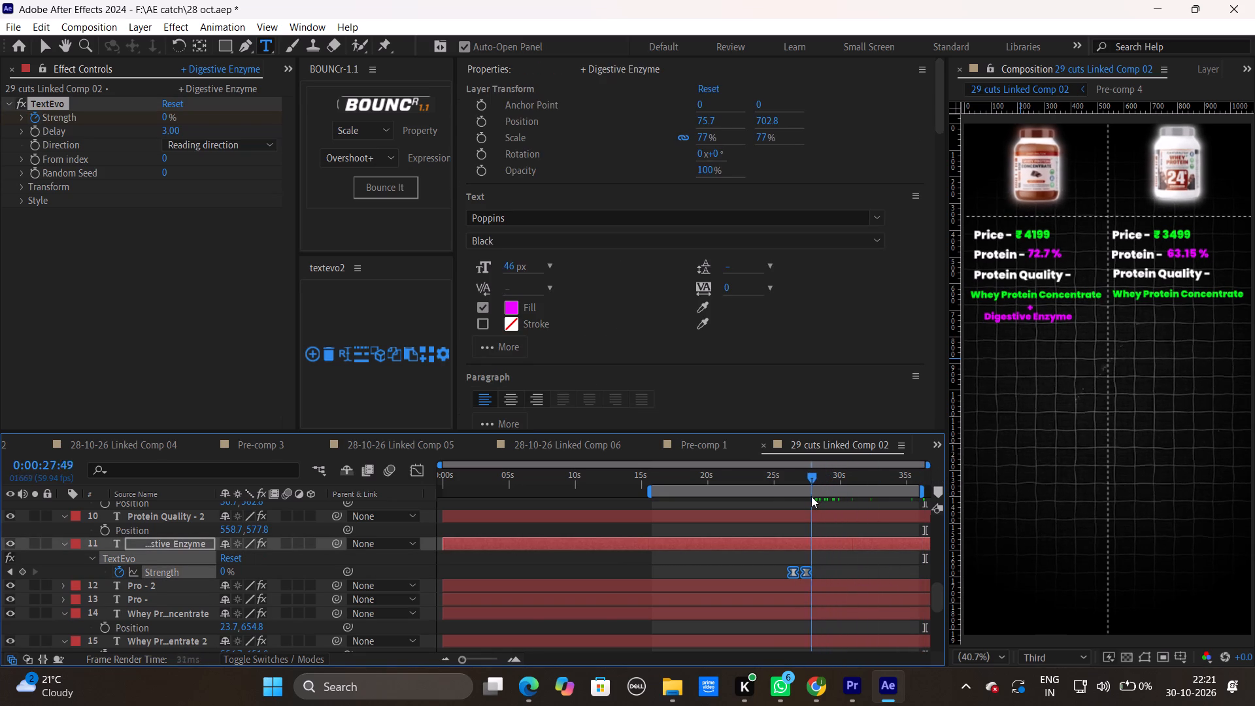
{"action": "left_click_drag", "start_coordinate": [811, 496], "coordinate": [729, 512]}
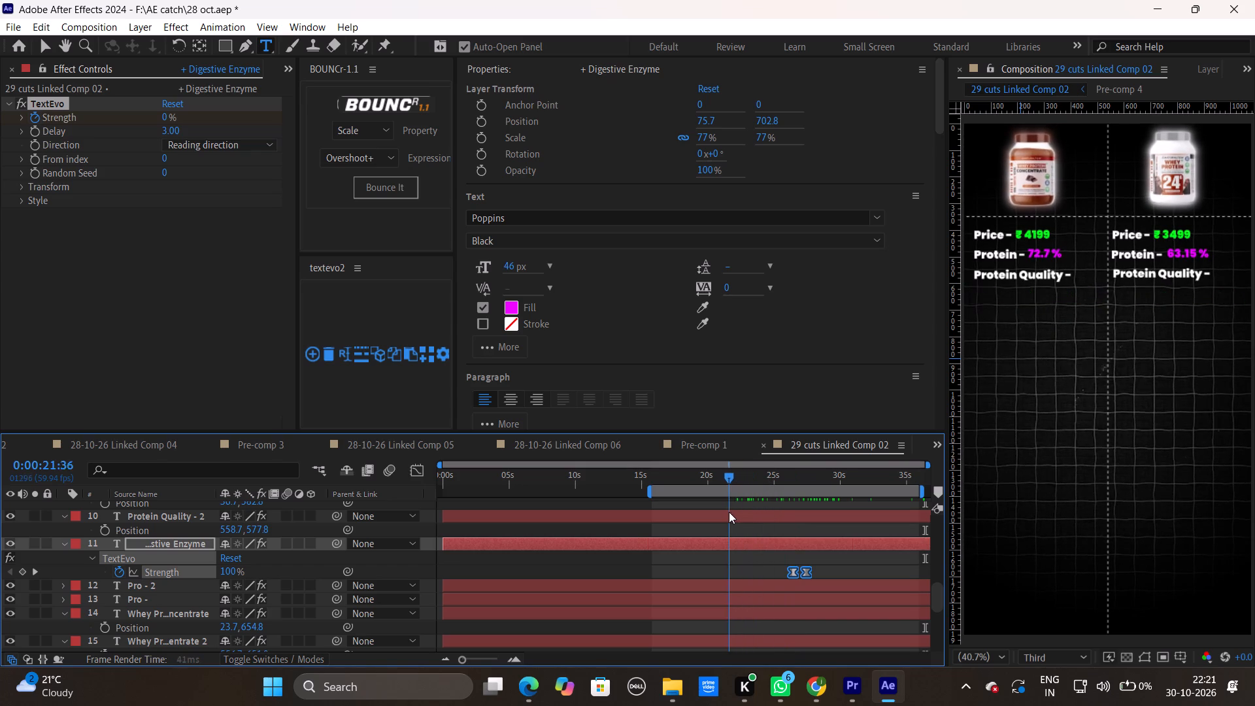
{"action": "left_click_drag", "start_coordinate": [729, 512], "coordinate": [722, 512]}
{"action": "key", "text": "space"}
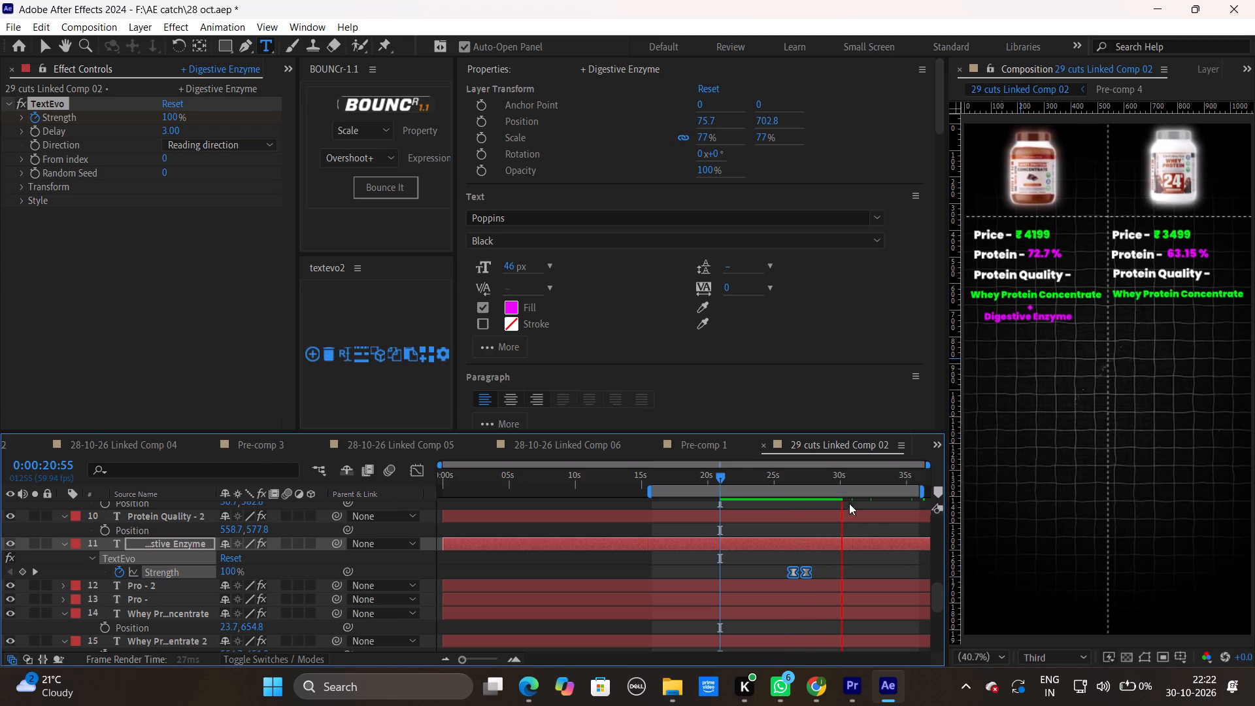
{"action": "key", "text": "space"}
{"action": "left_click_drag", "start_coordinate": [826, 477], "coordinate": [780, 490]}
{"action": "key", "text": "space"}
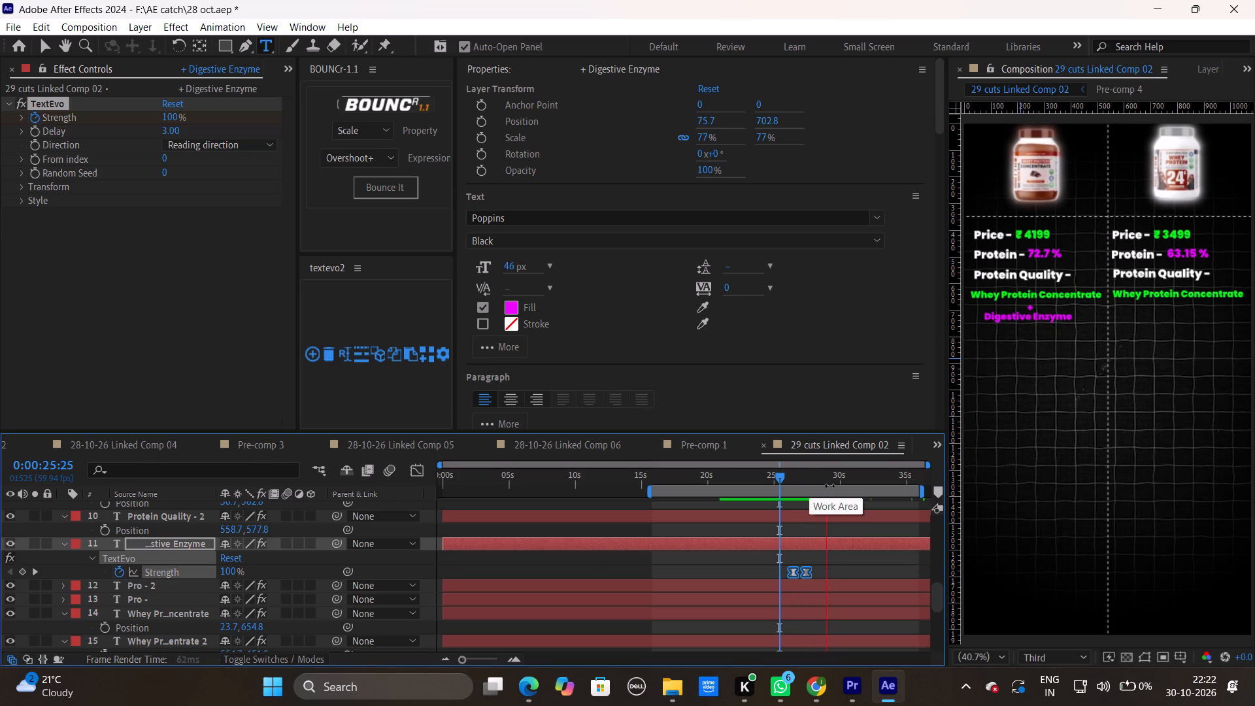
{"action": "key", "text": "space"}
Shift the TextEvo Strength keyframes of both Pro - text layers earlier to start at about 28 seconds, and preview the timing.
{"action": "left_click_drag", "start_coordinate": [835, 479], "coordinate": [819, 483]}
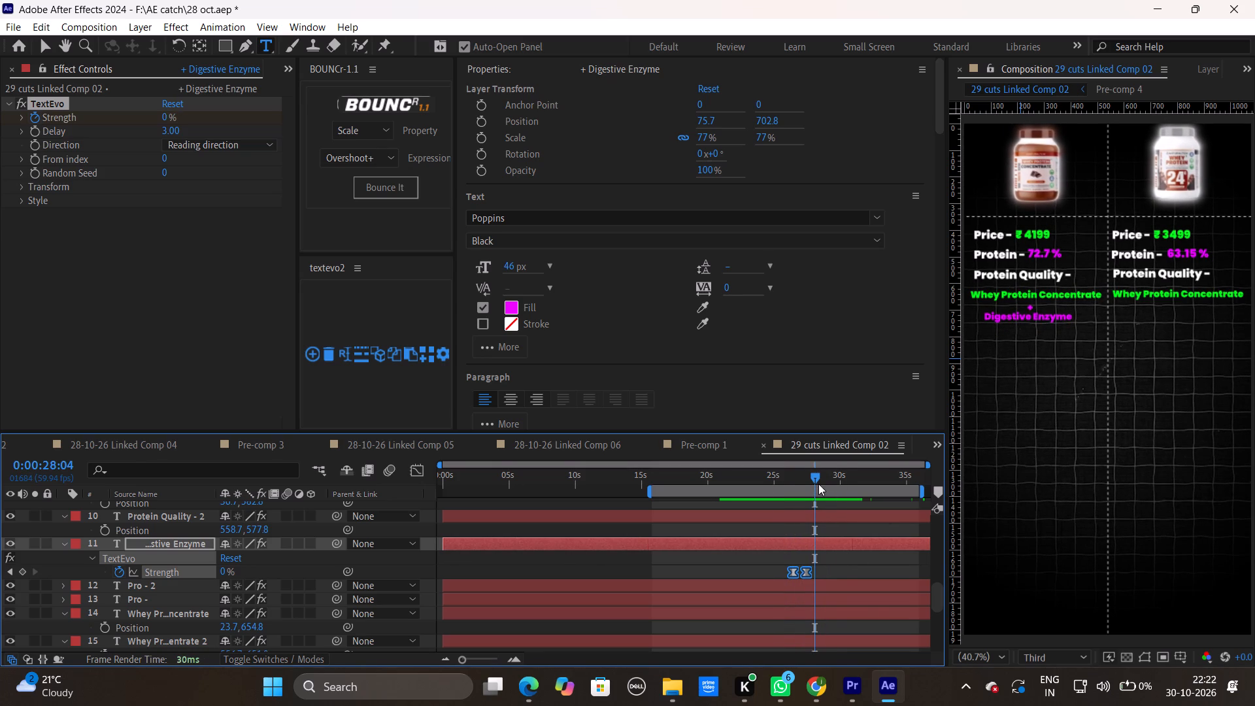
{"action": "scroll", "coordinate": [444, 582], "scroll_direction": "down", "scroll_amount": 1}
{"action": "left_click", "coordinate": [176, 543]}
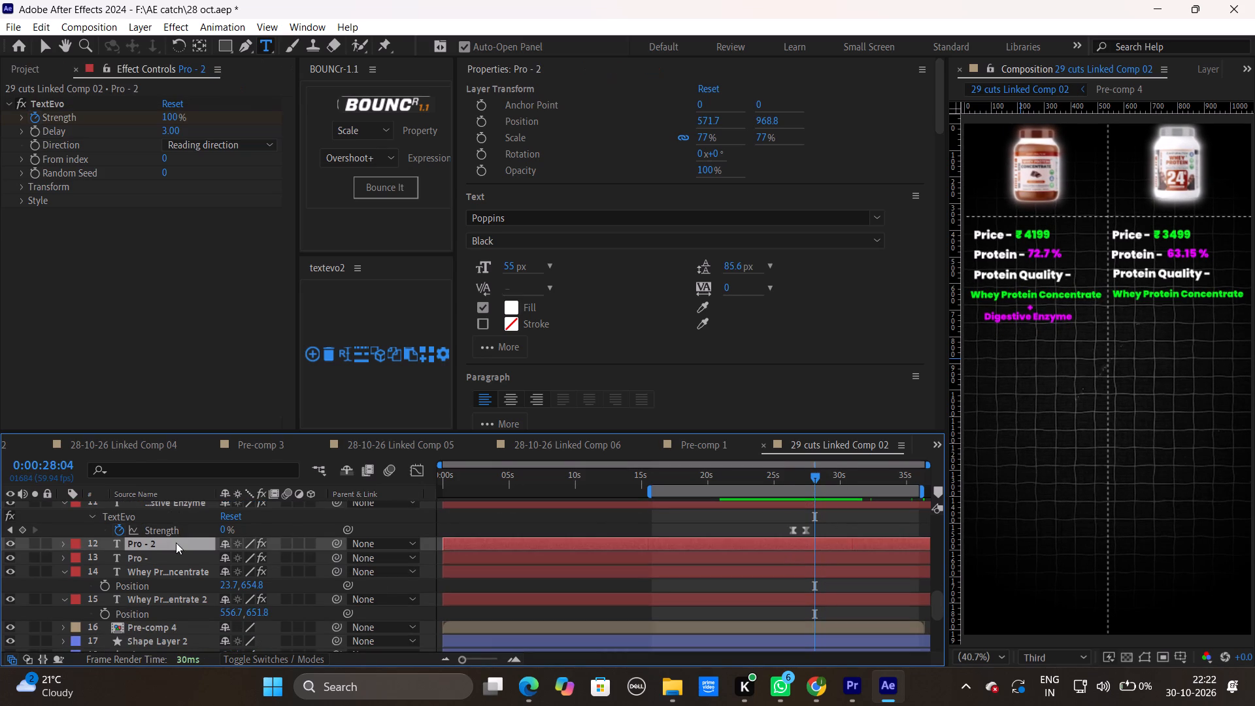
{"action": "left_click", "coordinate": [197, 555], "text": "ctrl"}
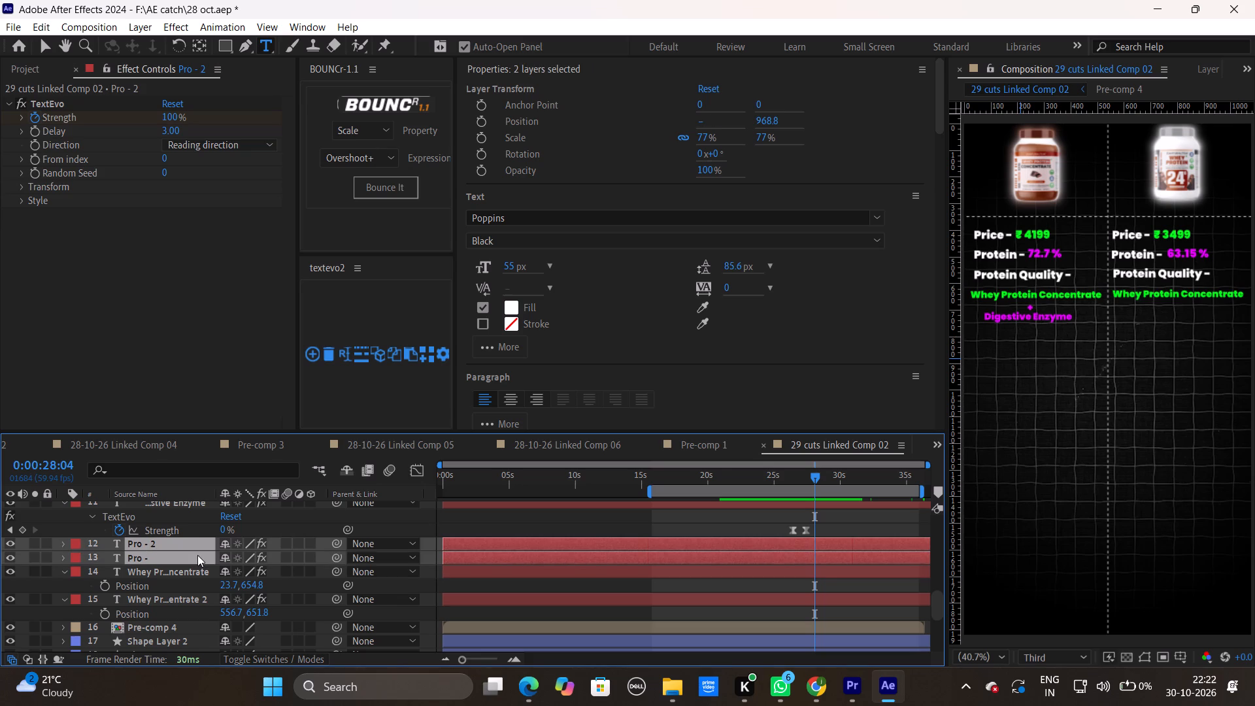
{"action": "key", "text": "u"}
{"action": "left_click_drag", "start_coordinate": [873, 565], "coordinate": [920, 618]}
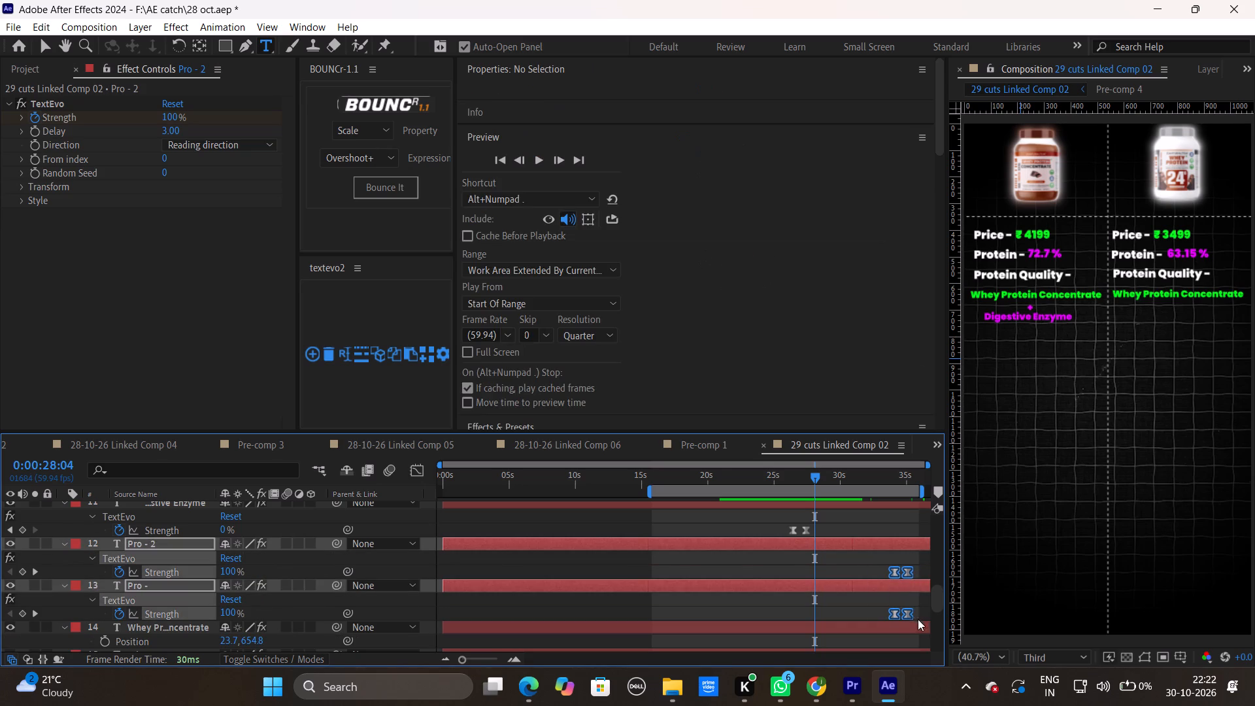
{"action": "left_click_drag", "start_coordinate": [908, 609], "coordinate": [833, 622]}
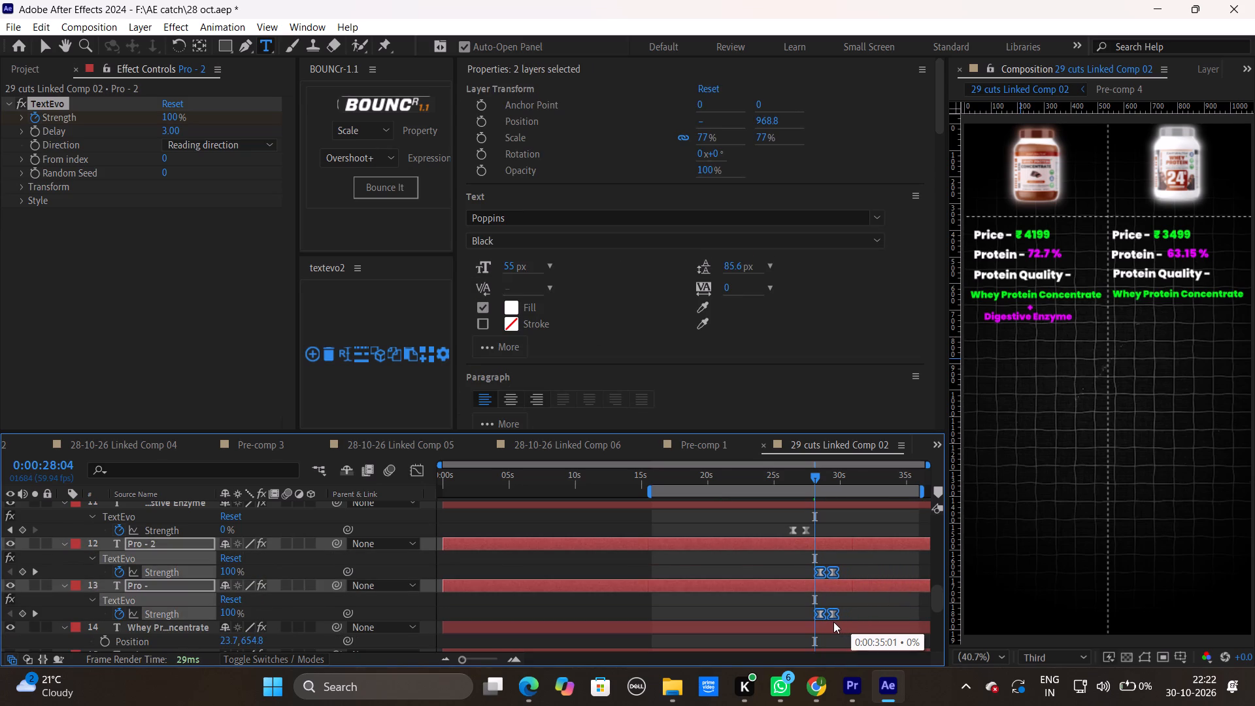
{"action": "left_click_drag", "start_coordinate": [833, 622], "coordinate": [826, 622]}
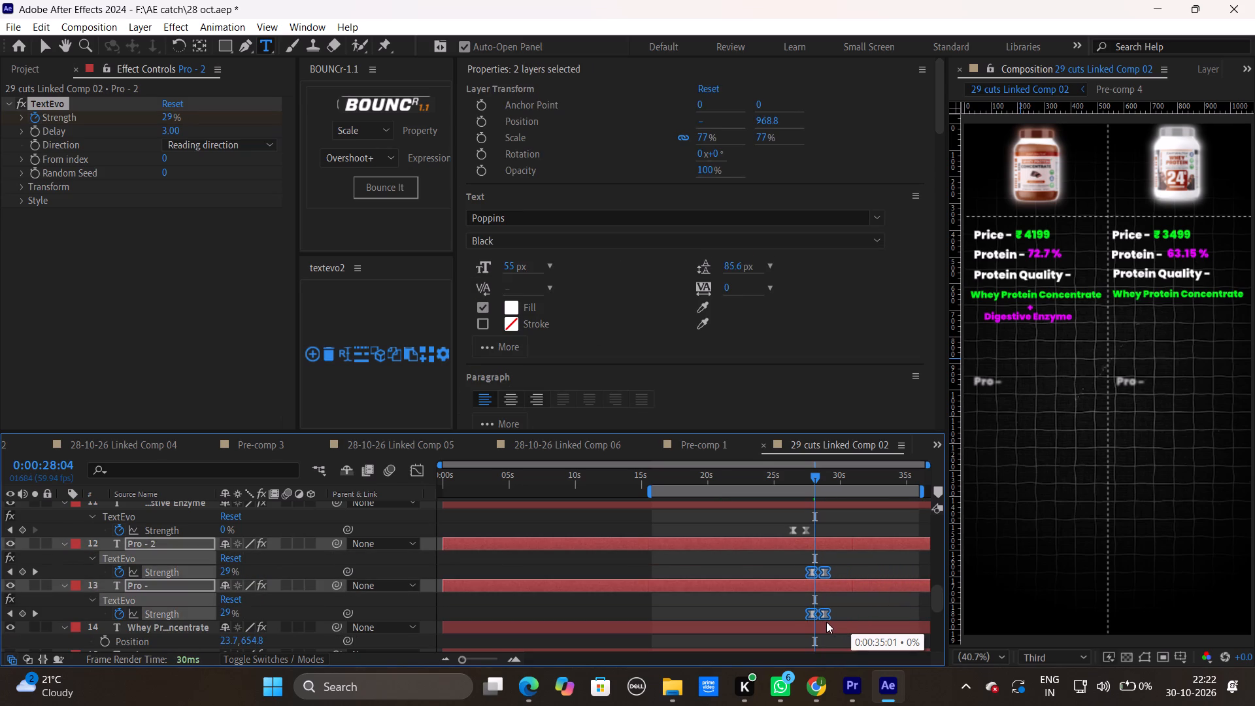
{"action": "left_click_drag", "start_coordinate": [826, 622], "coordinate": [829, 622]}
{"action": "key", "text": "space"}
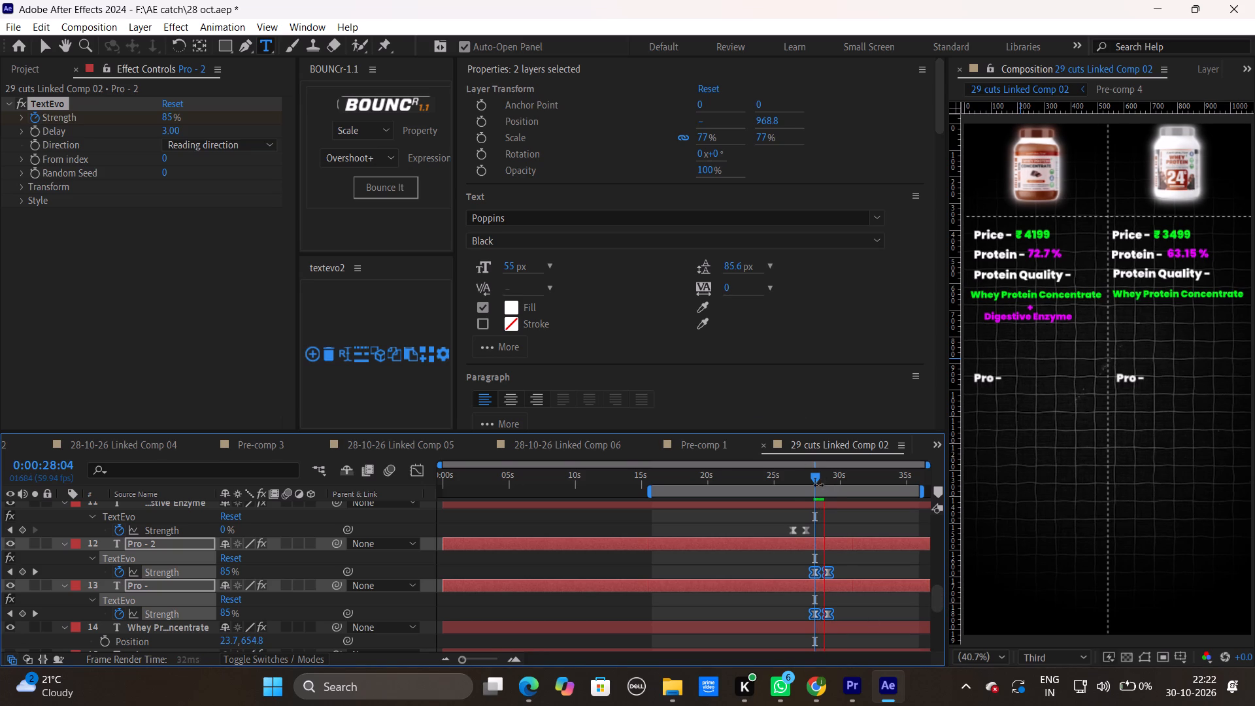
{"action": "left_click_drag", "start_coordinate": [816, 477], "coordinate": [791, 482]}
{"action": "key", "text": "space"}
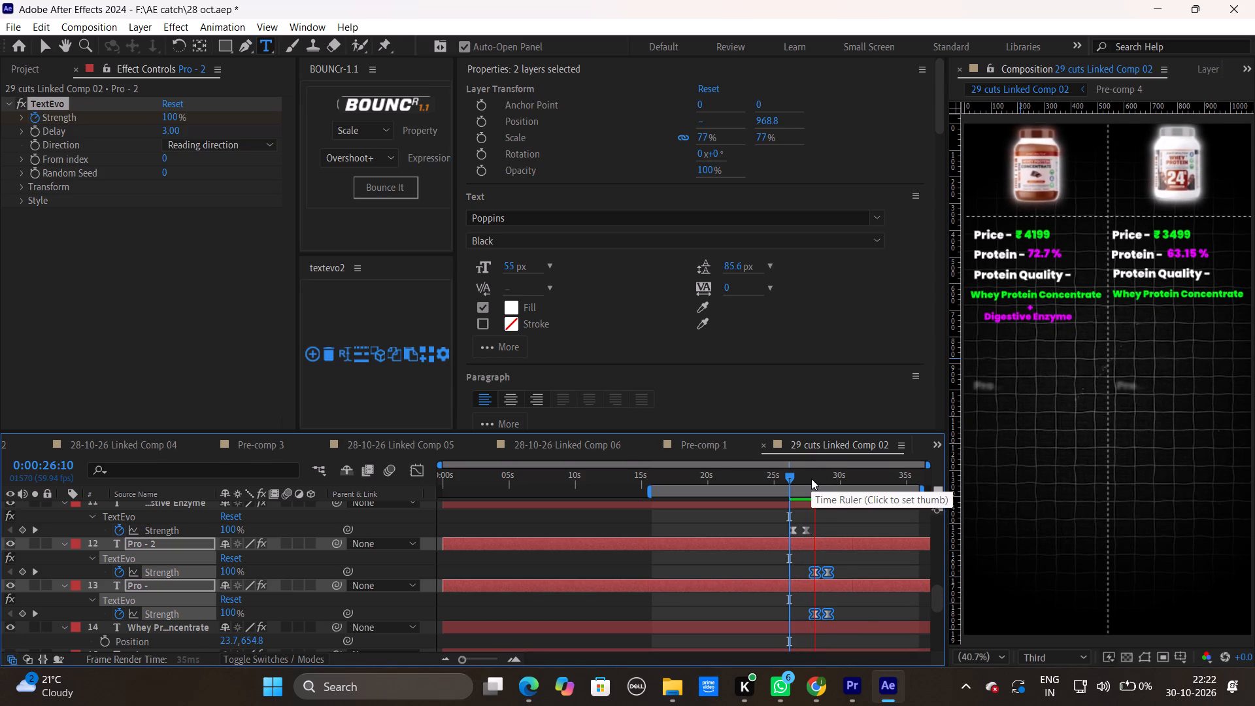
{"action": "key", "text": "space"}
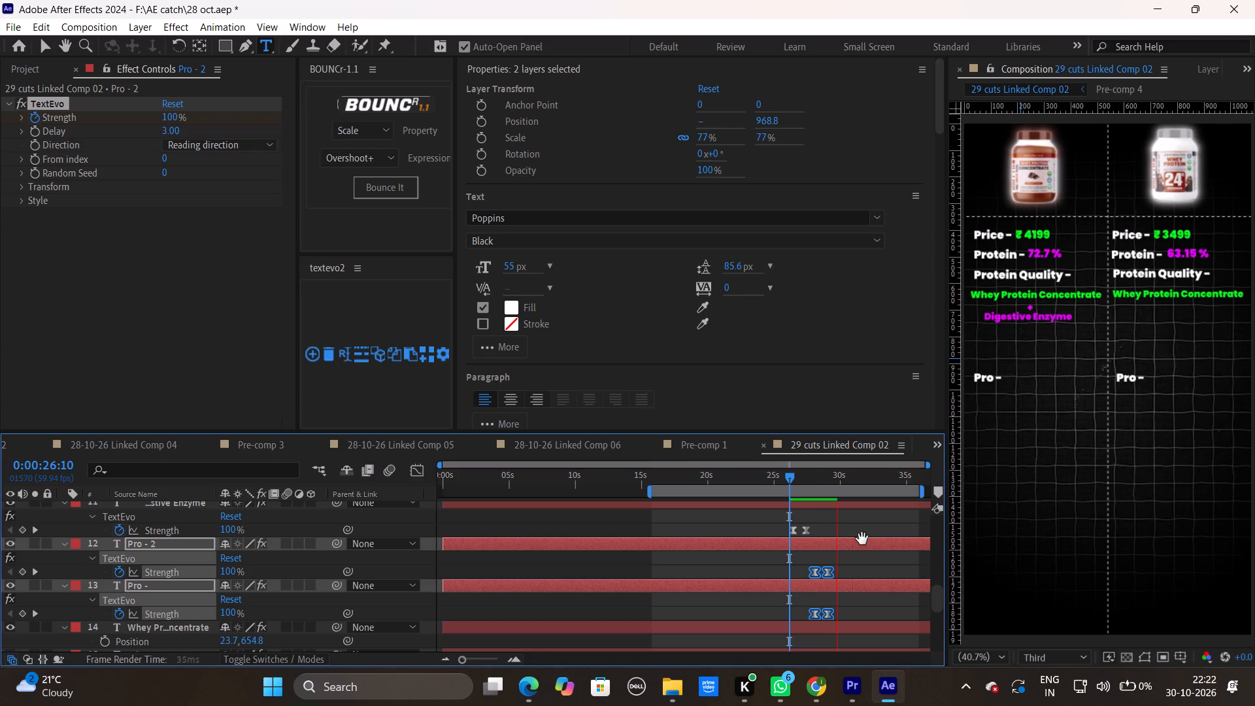
Raise both Pro - text layers together to a Y position of 818.8, closer beneath the ingredient texts.
{"action": "left_click", "coordinate": [862, 541]}
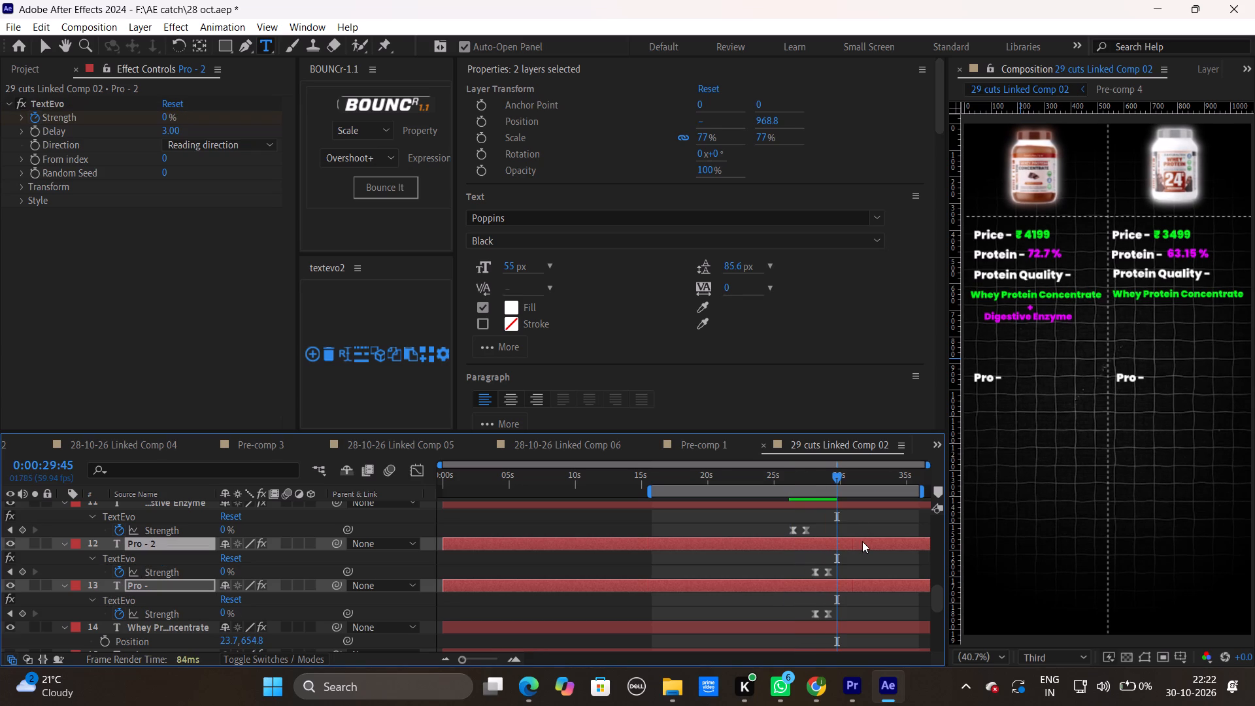
{"action": "key", "text": "p"}
{"action": "left_click_drag", "start_coordinate": [254, 588], "coordinate": [243, 589]}
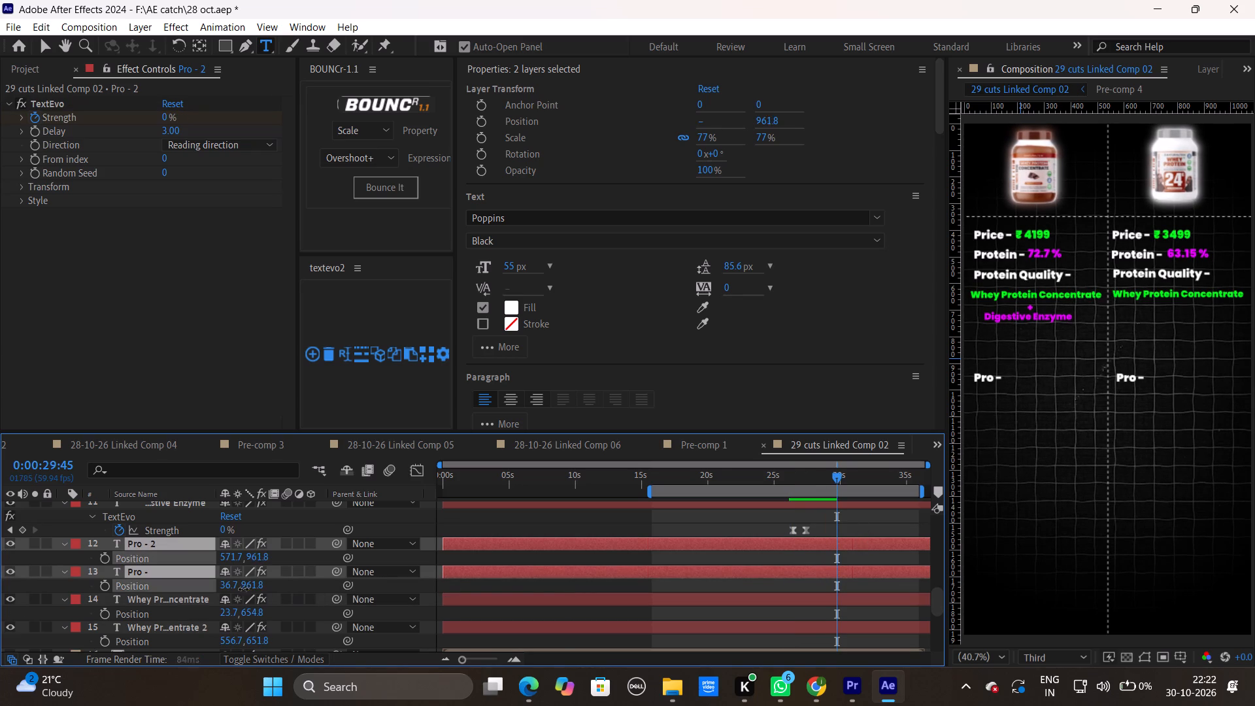
{"action": "left_click_drag", "start_coordinate": [243, 589], "coordinate": [143, 596]}
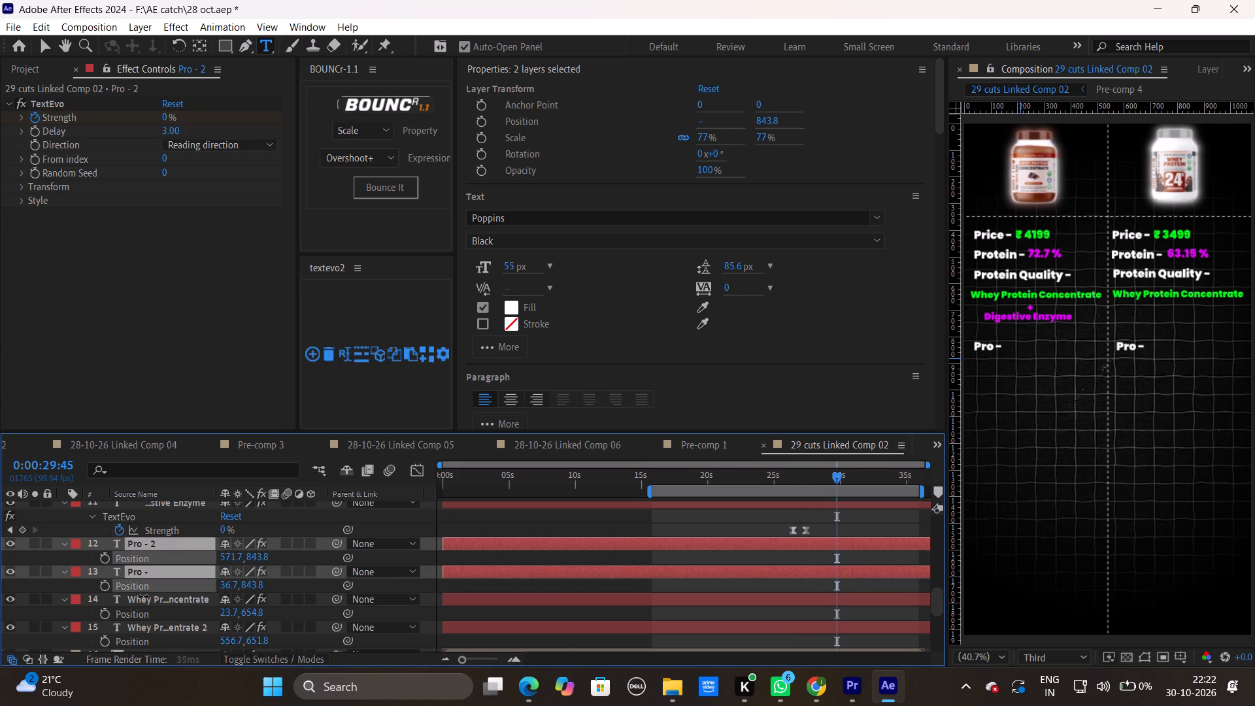
{"action": "left_click_drag", "start_coordinate": [143, 596], "coordinate": [120, 599]}
{"action": "left_click_drag", "start_coordinate": [843, 473], "coordinate": [878, 477]}
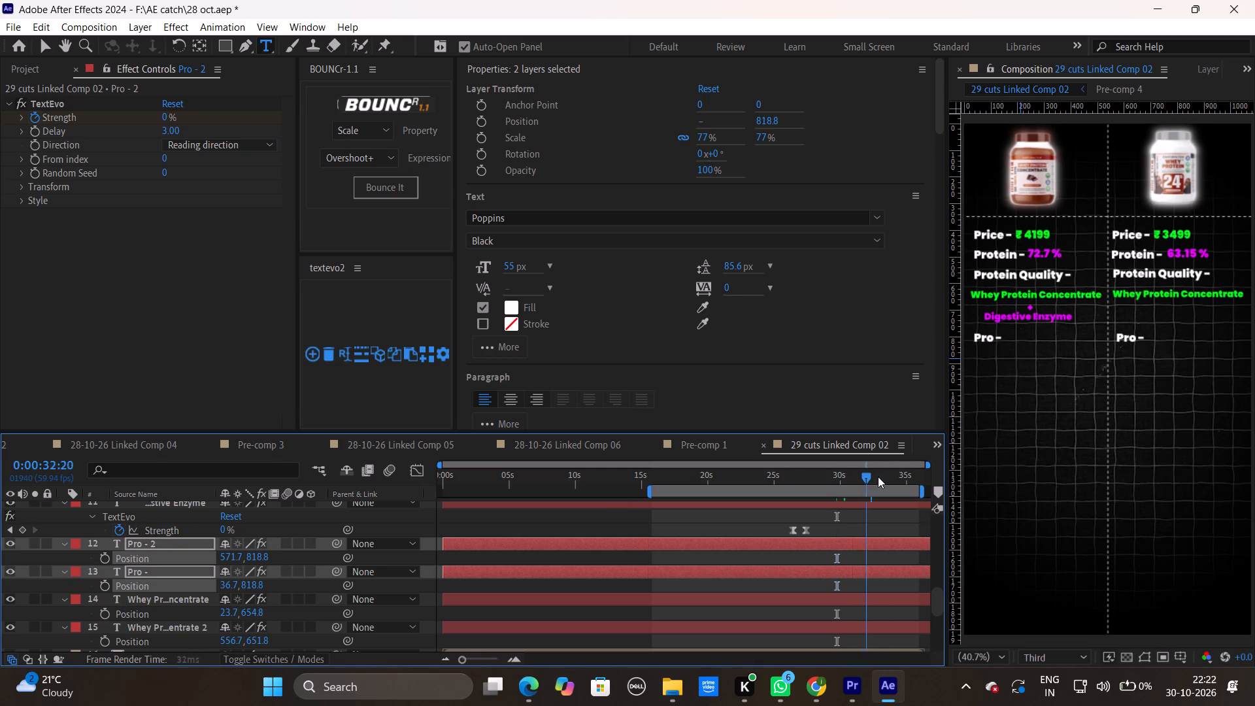
{"action": "left_click_drag", "start_coordinate": [878, 477], "coordinate": [954, 477]}
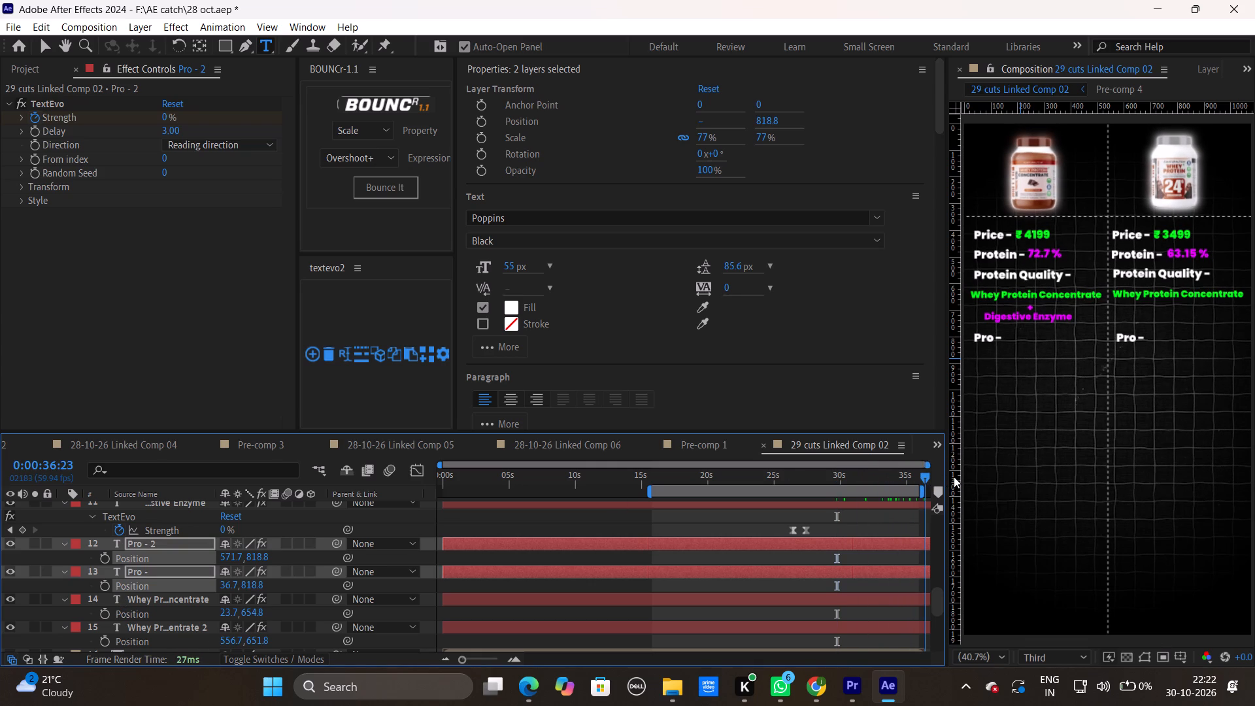
{"action": "left_click_drag", "start_coordinate": [954, 477], "coordinate": [1002, 481]}
{"action": "left_click", "coordinate": [846, 521]}
Copy the Higher Protein % and Better For Digestion text layers from 28-10-26 Linked Comp 04.
{"action": "left_click", "coordinate": [116, 446]}
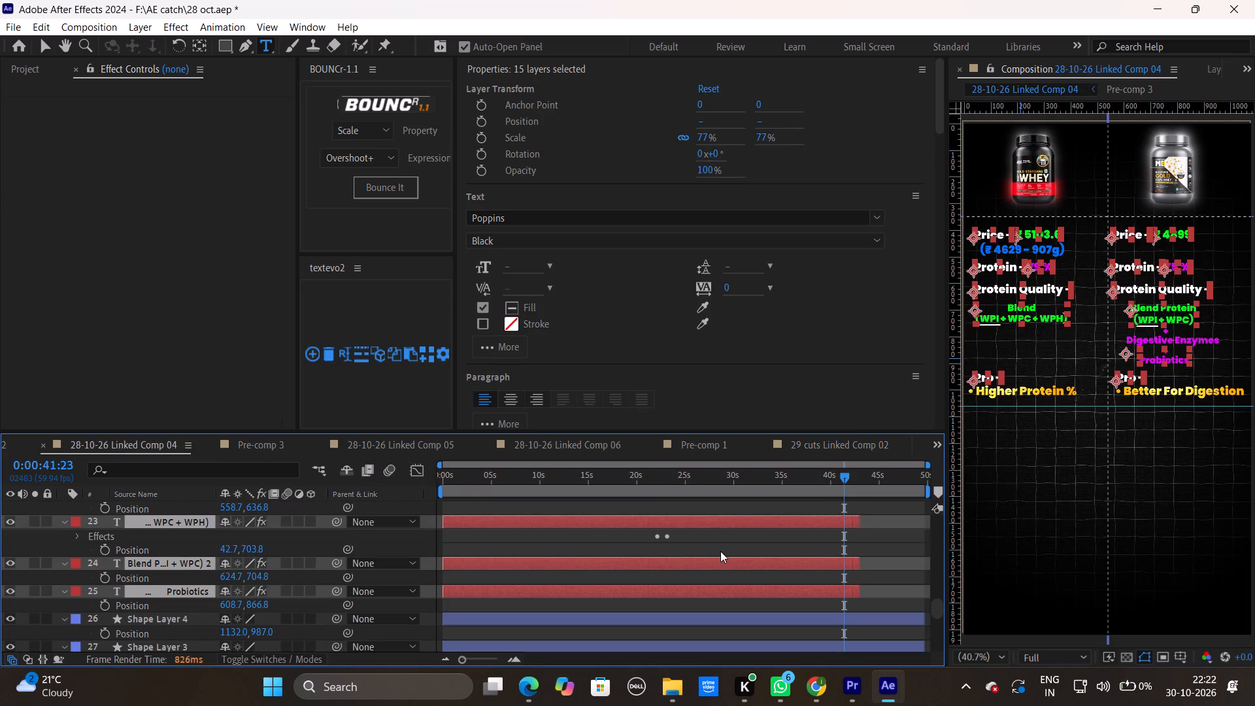
{"action": "left_click", "coordinate": [745, 544]}
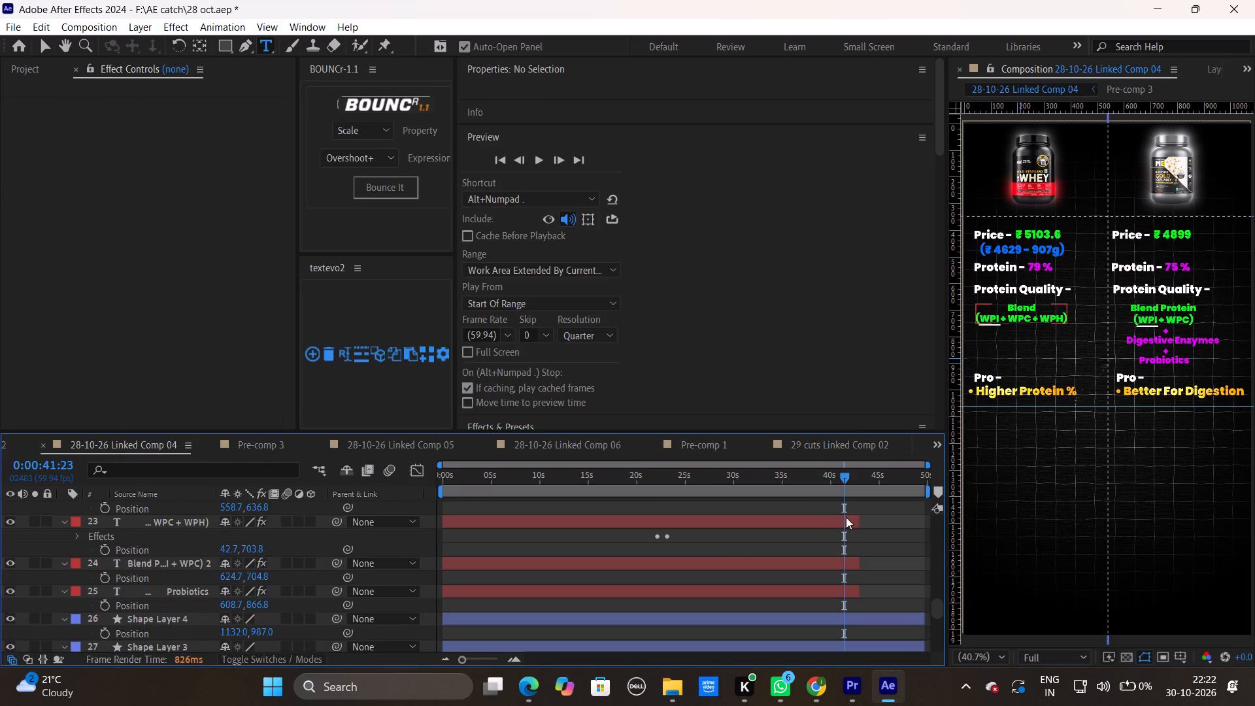
{"action": "left_click", "coordinate": [969, 390], "text": "ctrl"}
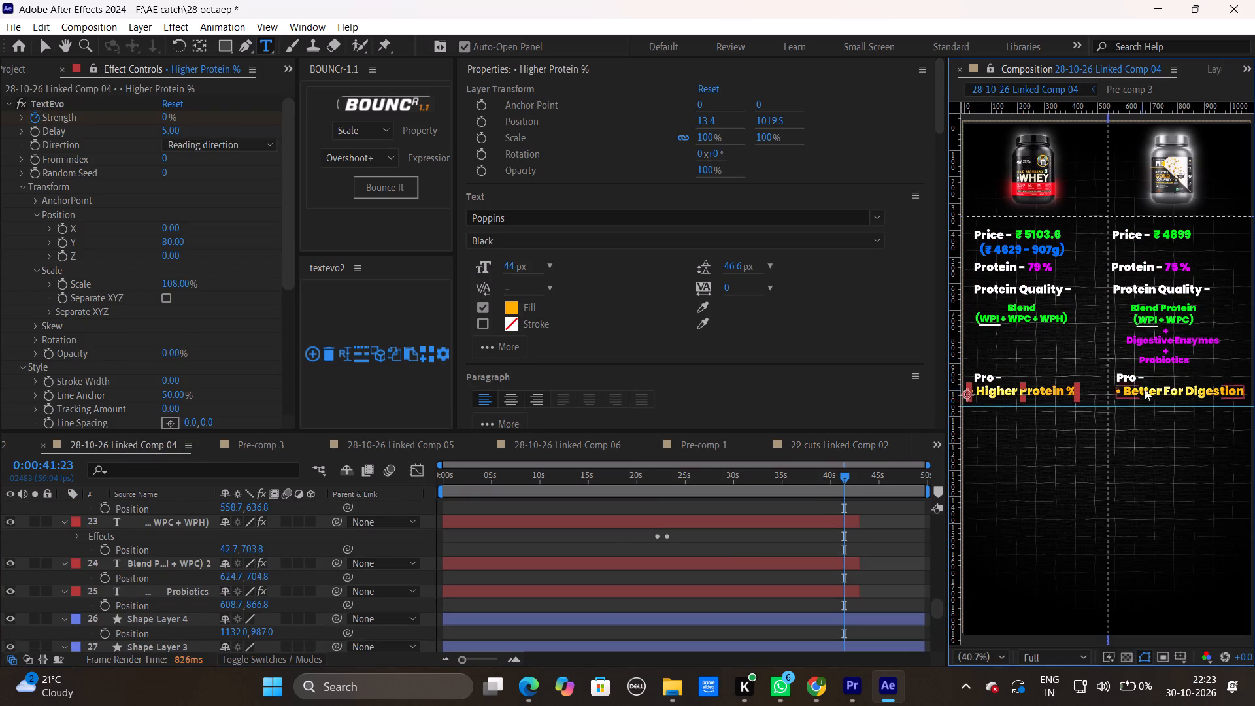
{"action": "left_click", "coordinate": [1146, 388], "text": "ctrl"}
{"action": "left_click", "coordinate": [996, 391], "text": "ctrl+shift"}
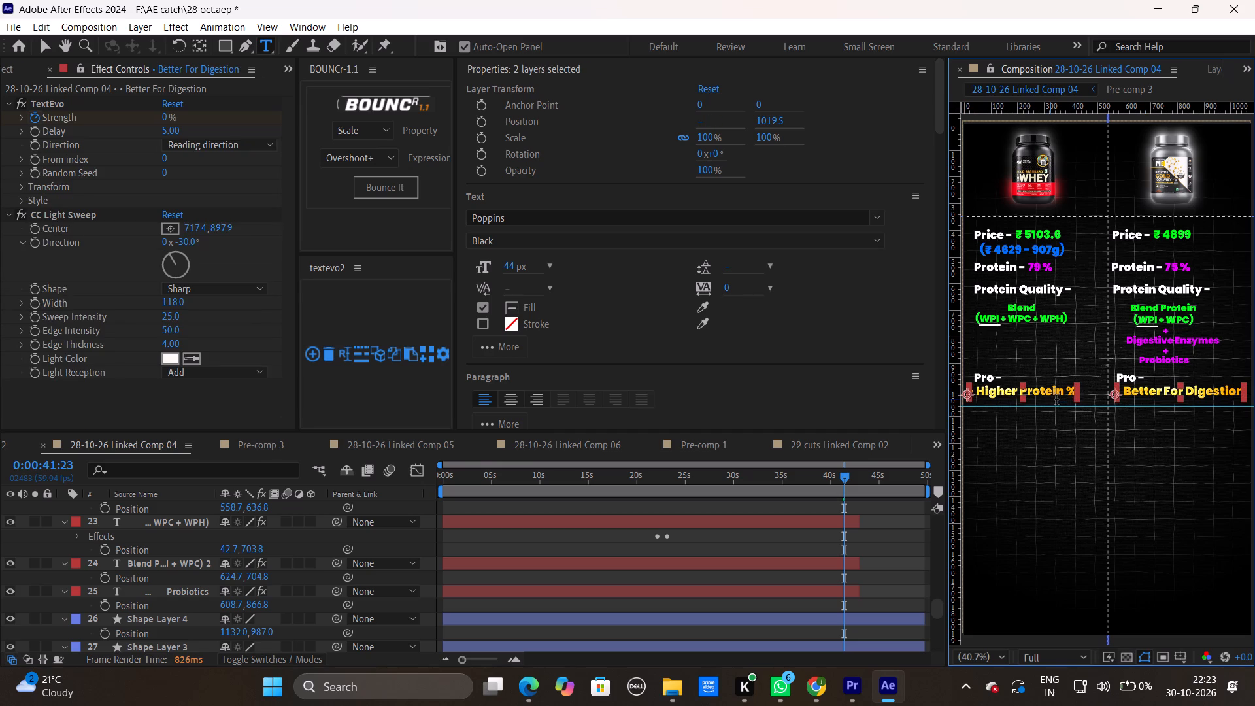
{"action": "key", "text": "ctrl+c"}
In 29 cuts Linked Comp 02, extend the work area to span the whole composition.
{"action": "left_click", "coordinate": [858, 439]}
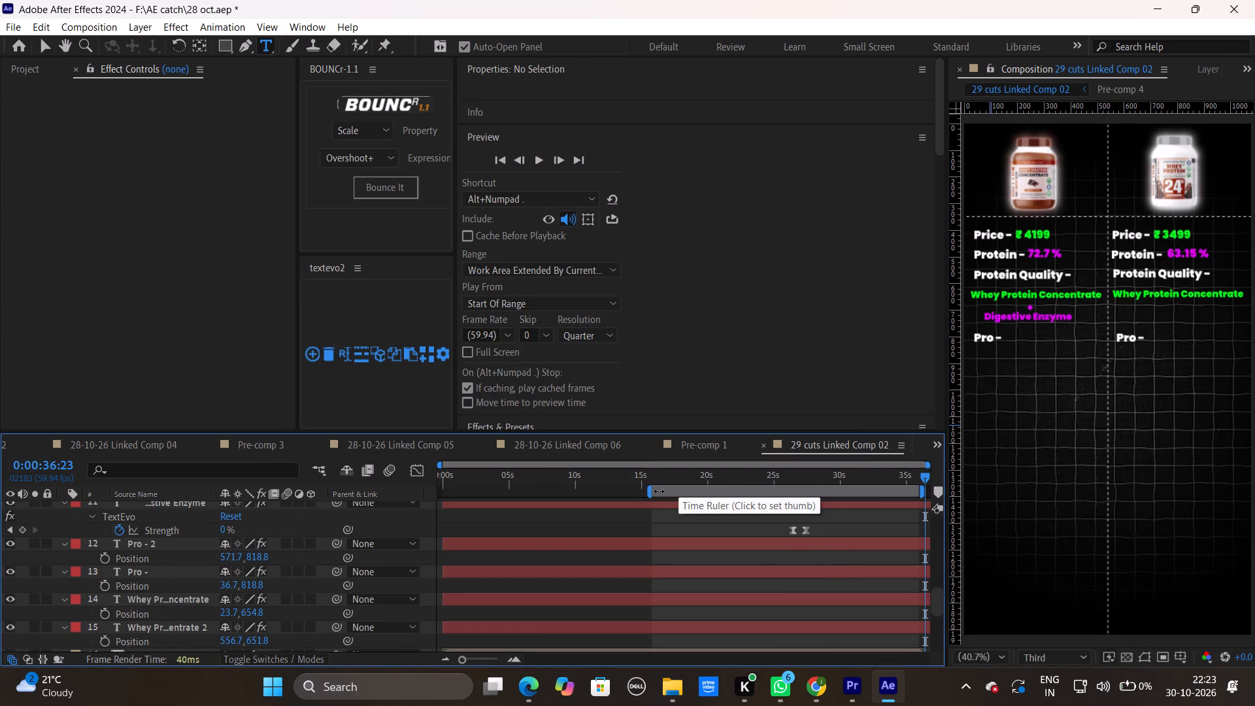
{"action": "left_click_drag", "start_coordinate": [654, 492], "coordinate": [356, 505]}
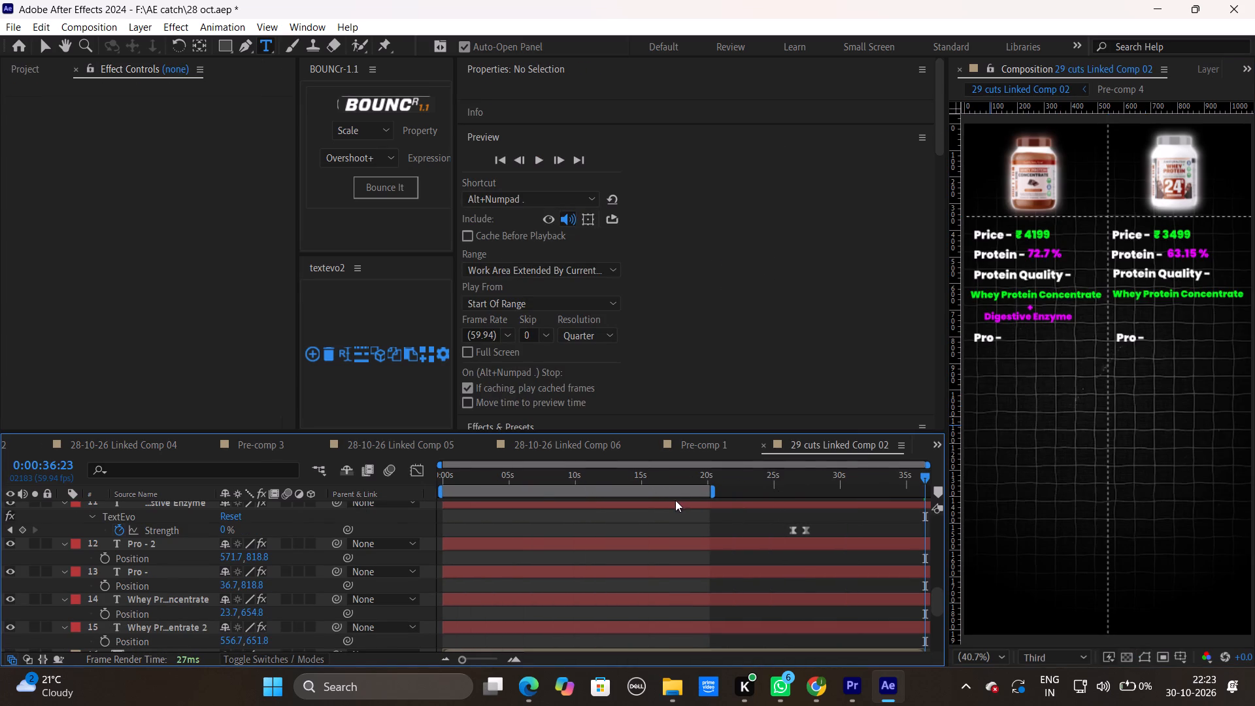
{"action": "left_click_drag", "start_coordinate": [713, 491], "coordinate": [1243, 493]}
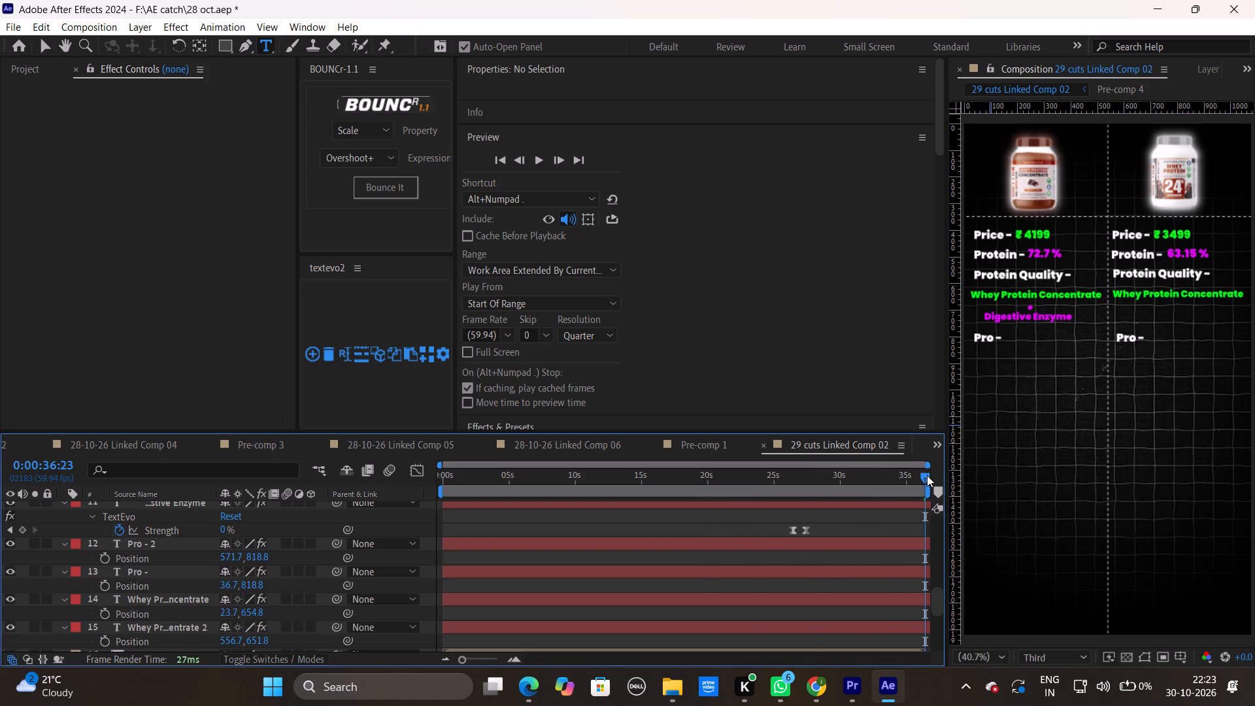
Paste the two copied text layers and place them between Whey Protein Concentrate 2 and Pre-comp 4 in the layer stack.
{"action": "left_click_drag", "start_coordinate": [927, 475], "coordinate": [652, 509]}
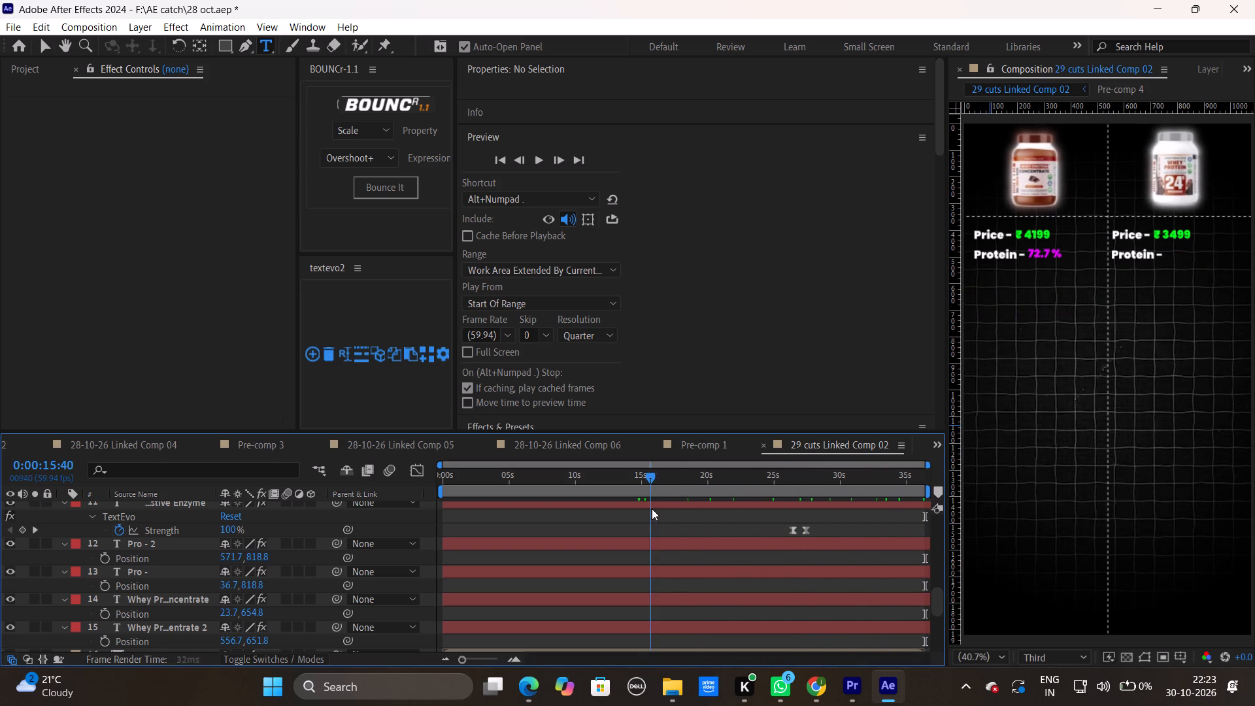
{"action": "left_click_drag", "start_coordinate": [652, 509], "coordinate": [680, 509]}
{"action": "scroll", "coordinate": [729, 555], "scroll_direction": "up", "scroll_amount": 1}
{"action": "scroll", "coordinate": [729, 555], "scroll_direction": "down", "scroll_amount": 1}
{"action": "scroll", "coordinate": [729, 555], "scroll_direction": "up", "scroll_amount": 2}
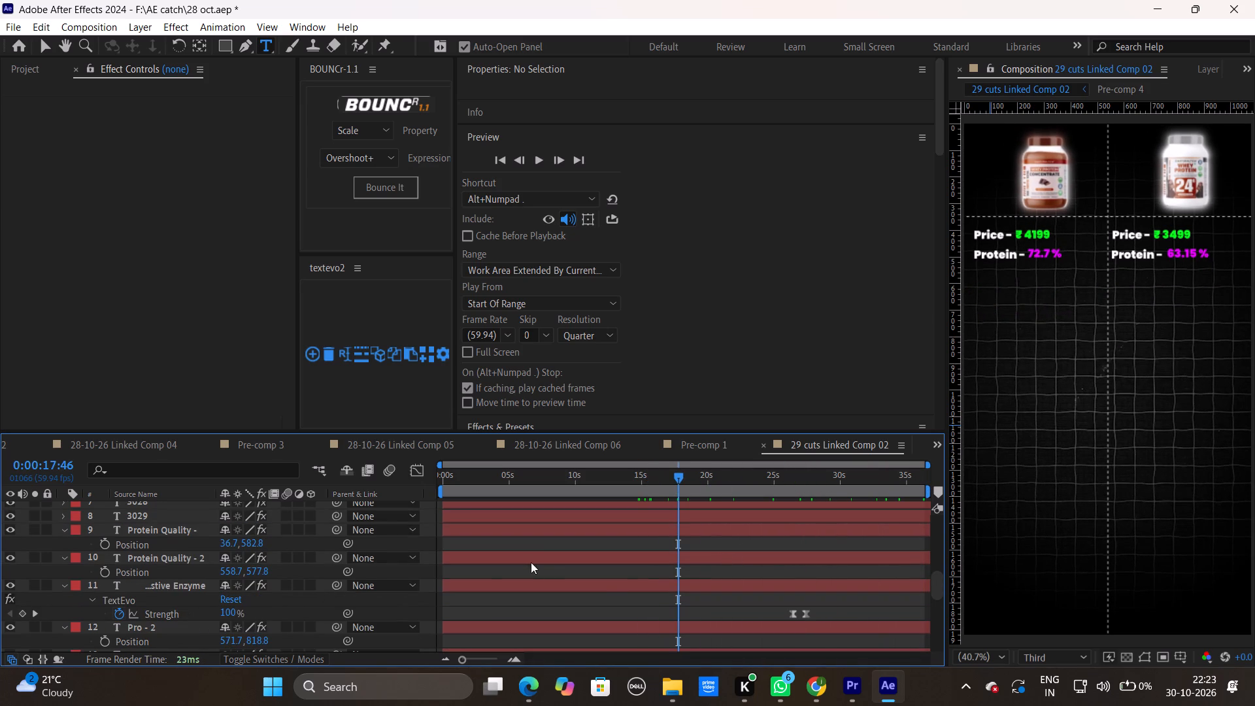
{"action": "scroll", "coordinate": [609, 570], "scroll_direction": "down", "scroll_amount": 4}
{"action": "scroll", "coordinate": [609, 570], "scroll_direction": "up", "scroll_amount": 12}
{"action": "scroll", "coordinate": [609, 570], "scroll_direction": "down", "scroll_amount": 1}
{"action": "scroll", "coordinate": [609, 570], "scroll_direction": "up", "scroll_amount": 1}
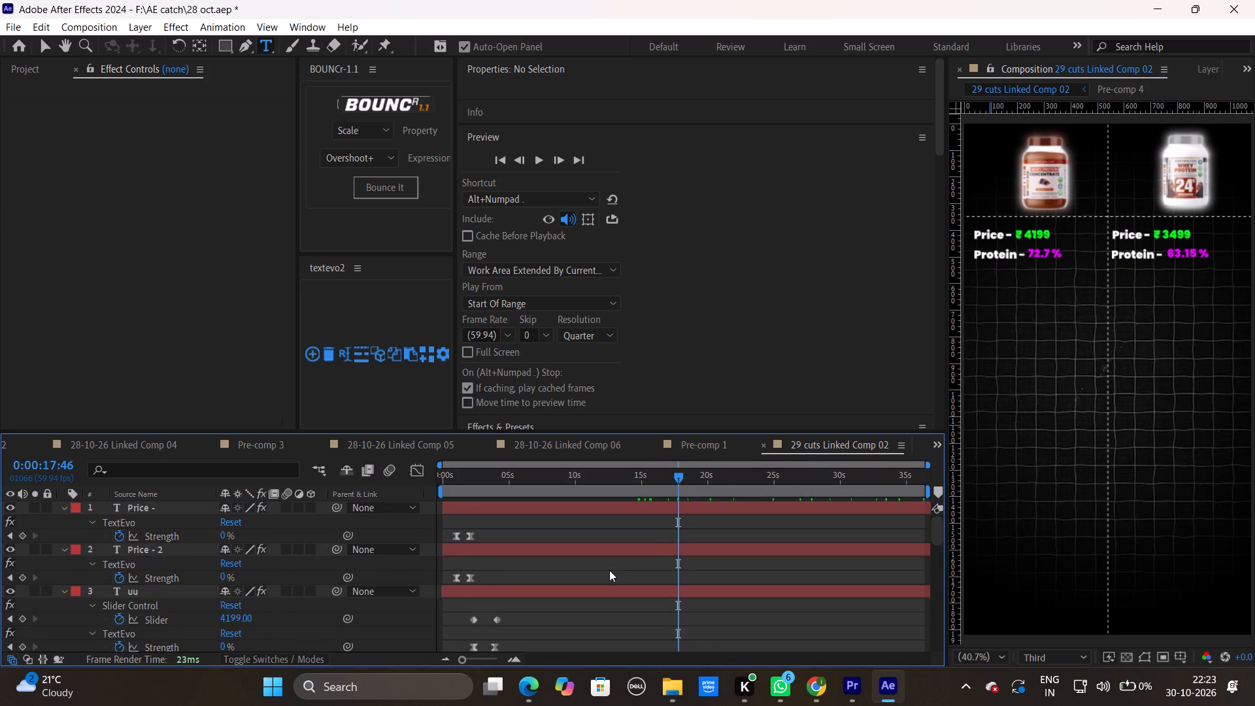
{"action": "key", "text": "ctrl+v"}
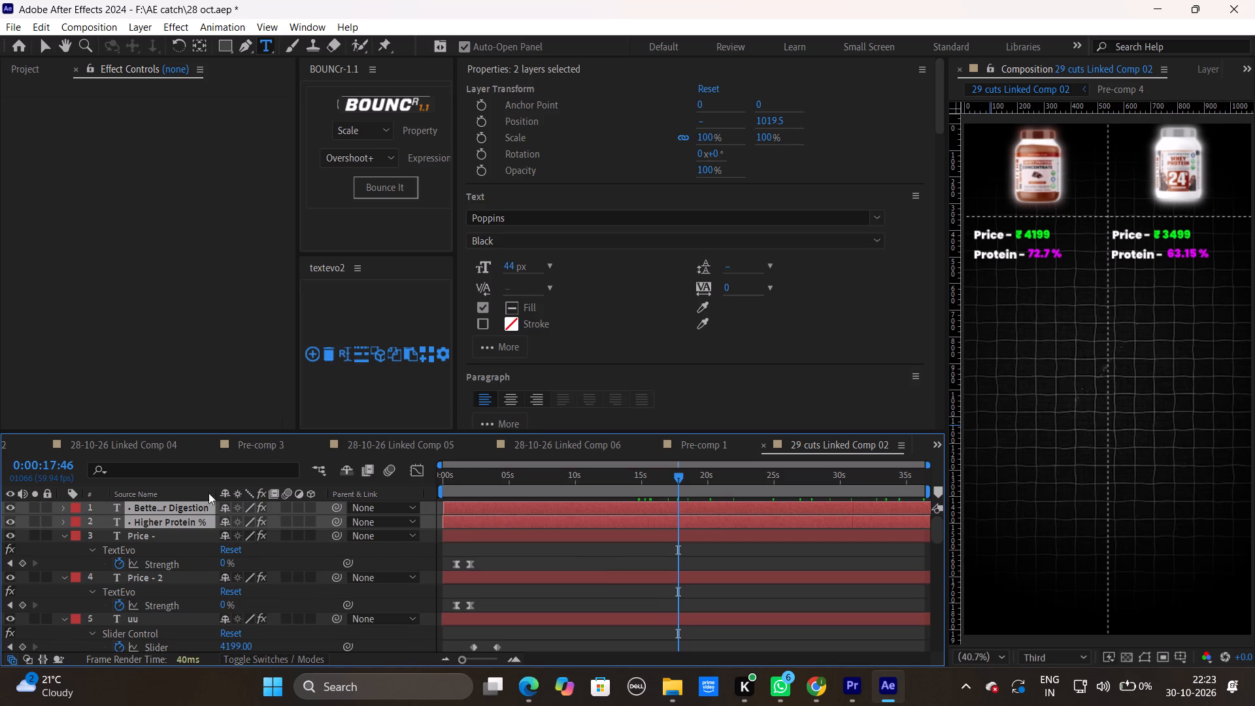
{"action": "left_click_drag", "start_coordinate": [186, 523], "coordinate": [186, 644]}
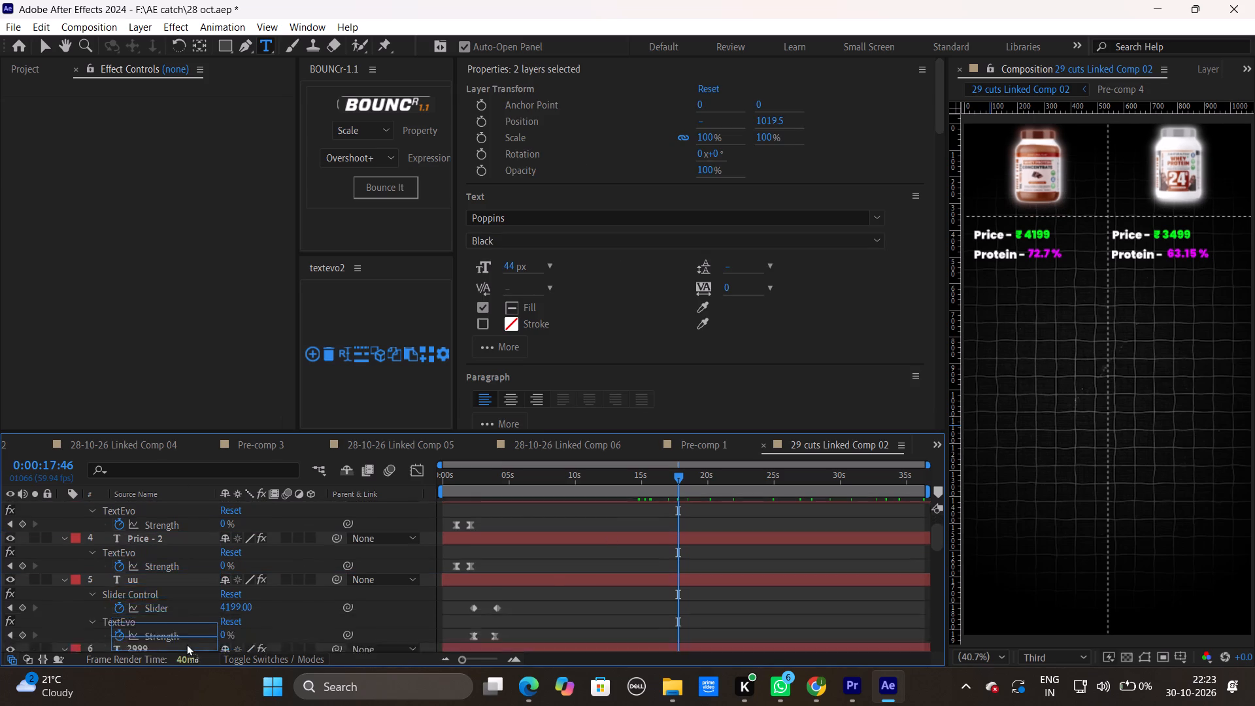
{"action": "left_click_drag", "start_coordinate": [186, 644], "coordinate": [244, 503]}
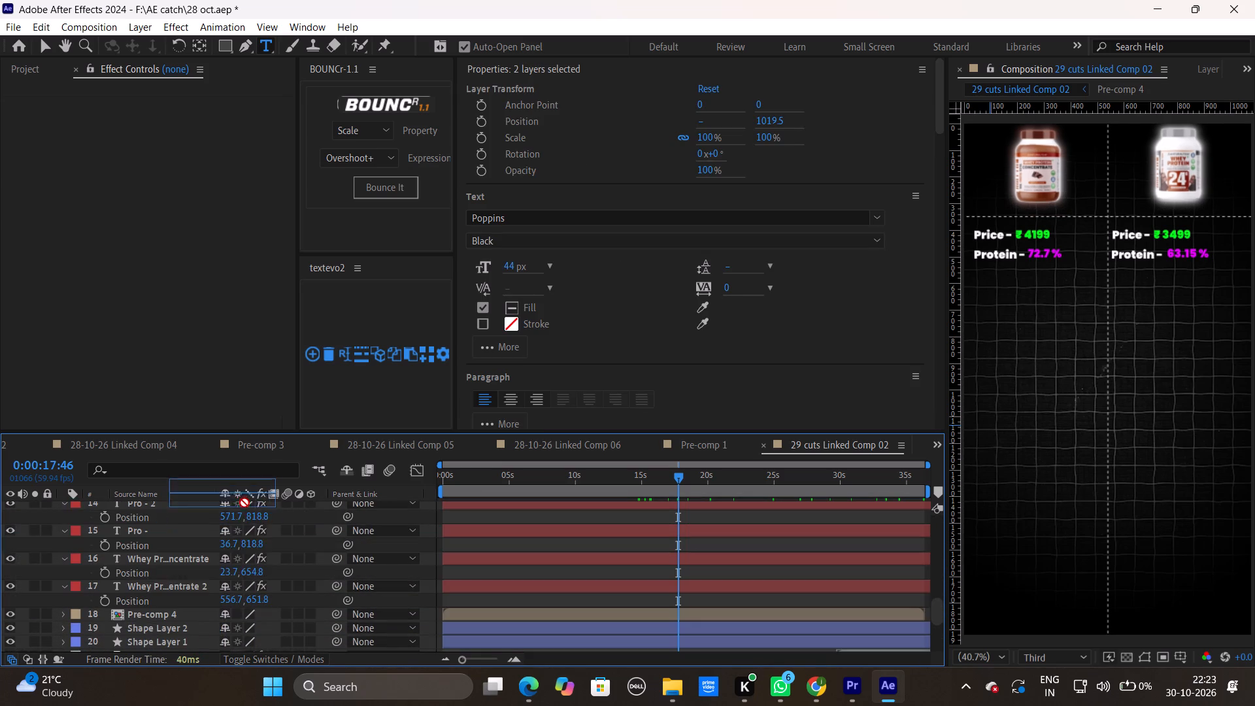
{"action": "left_click_drag", "start_coordinate": [244, 503], "coordinate": [232, 605]}
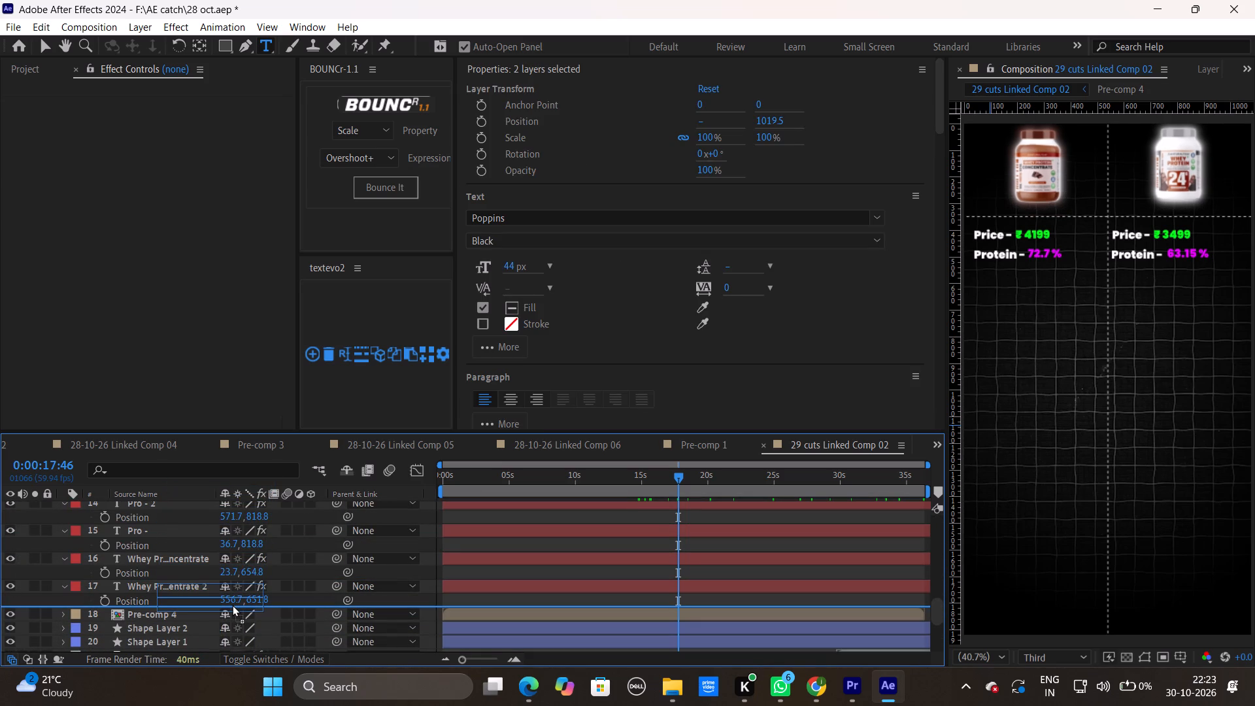
{"action": "left_click_drag", "start_coordinate": [232, 605], "coordinate": [244, 607]}
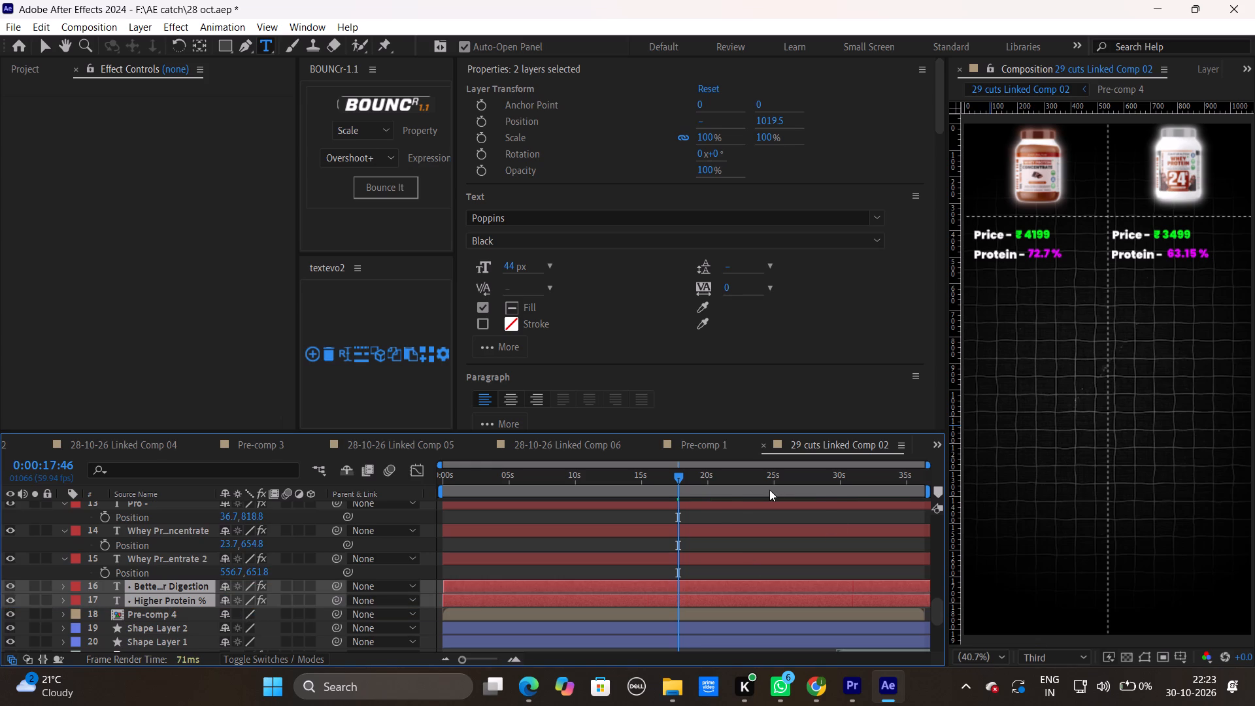
Shift both pasted layers earlier so the Higher Protein % reveal starts near 30 seconds and Better For Digestion near 33 seconds.
{"action": "left_click_drag", "start_coordinate": [688, 476], "coordinate": [880, 471]}
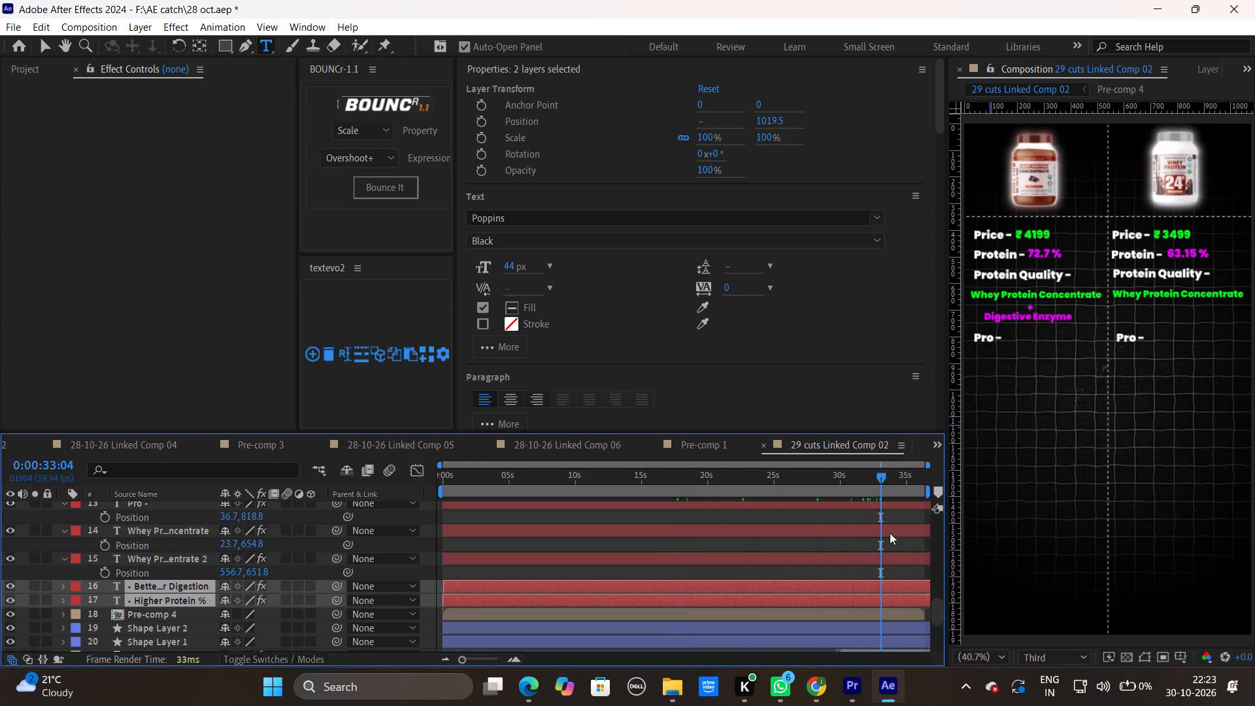
{"action": "key", "text": "u"}
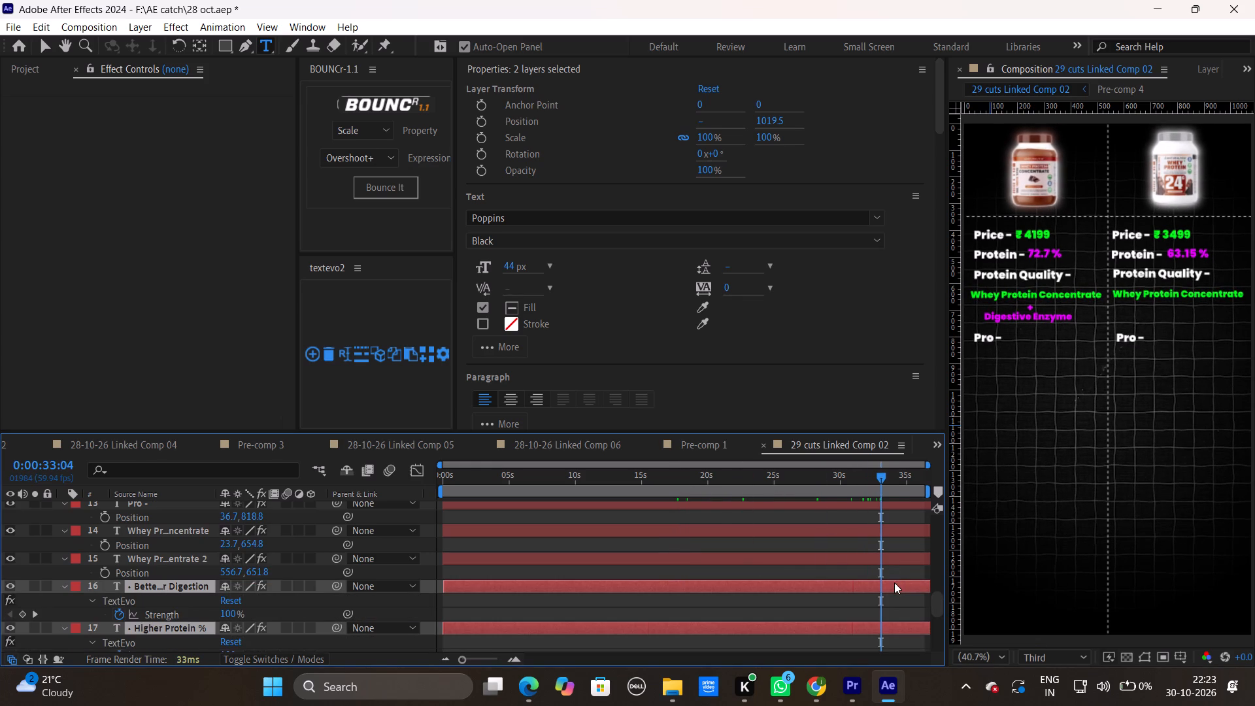
{"action": "left_click_drag", "start_coordinate": [893, 583], "coordinate": [757, 589]}
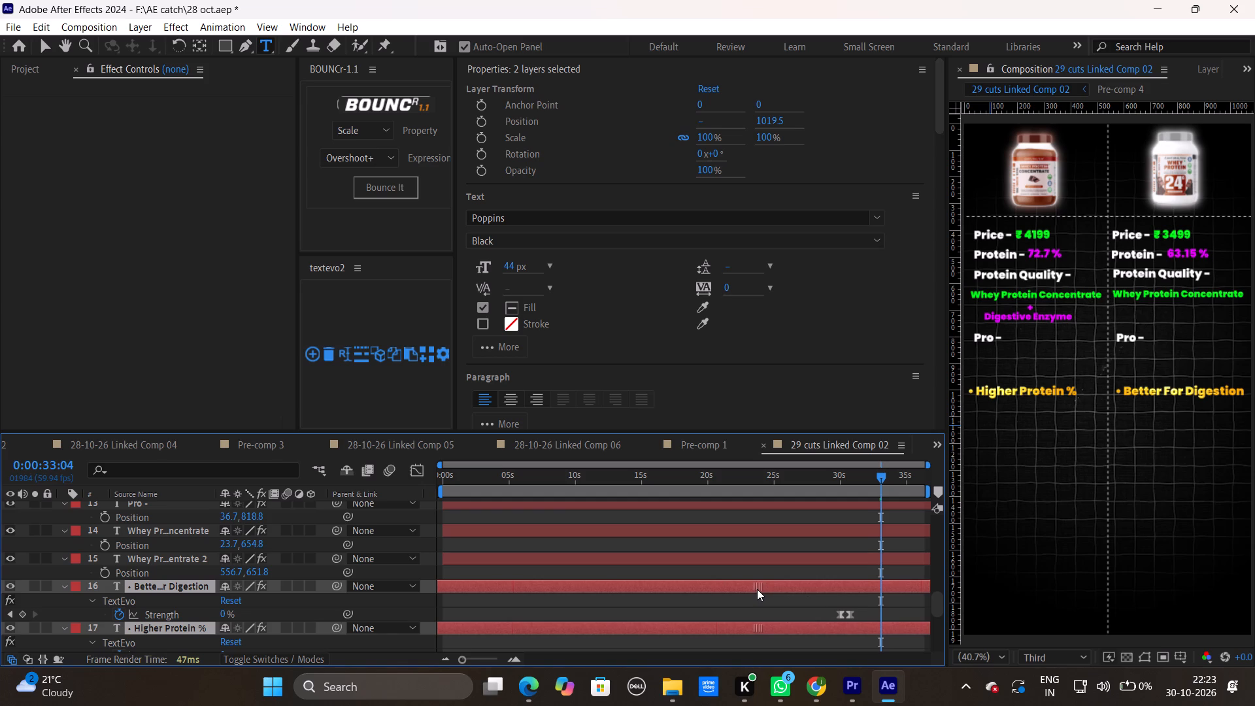
{"action": "left_click_drag", "start_coordinate": [757, 589], "coordinate": [747, 589]}
{"action": "scroll", "coordinate": [773, 602], "scroll_direction": "down", "scroll_amount": 1}
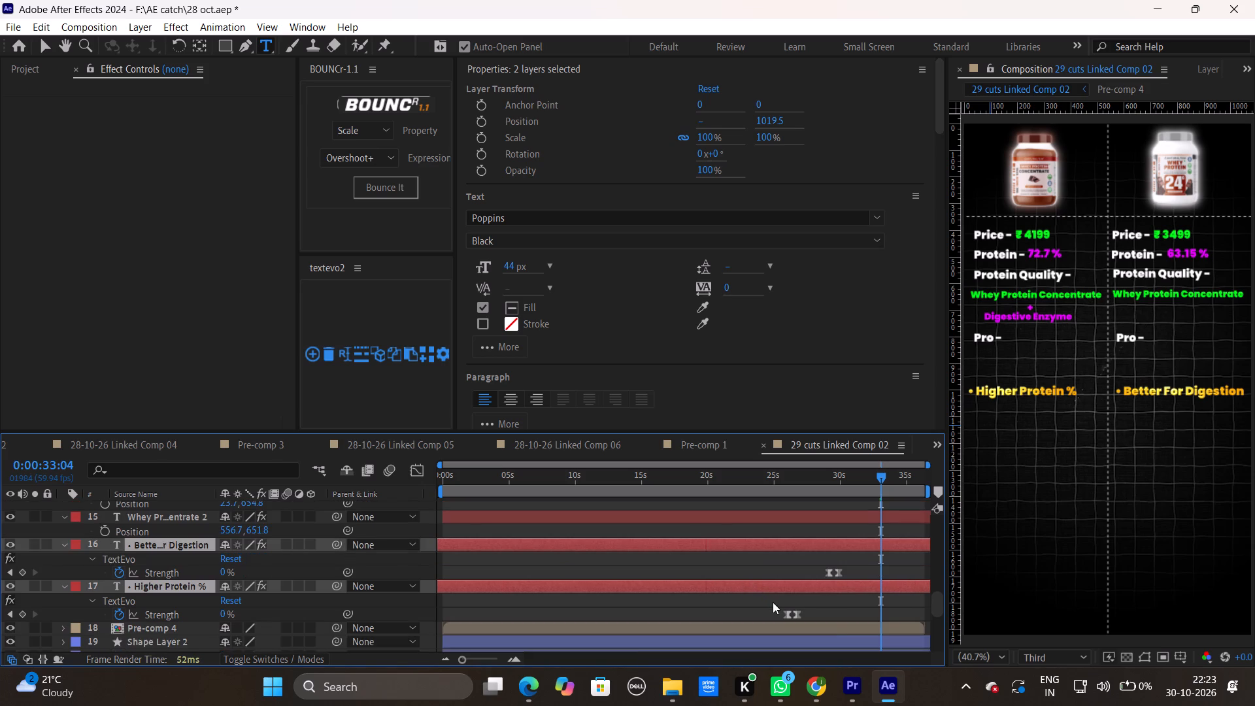
{"action": "scroll", "coordinate": [773, 602], "scroll_direction": "down", "scroll_amount": 1}
{"action": "scroll", "coordinate": [775, 598], "scroll_direction": "up", "scroll_amount": 1}
{"action": "left_click_drag", "start_coordinate": [798, 548], "coordinate": [826, 547]}
{"action": "left_click_drag", "start_coordinate": [826, 547], "coordinate": [845, 544]}
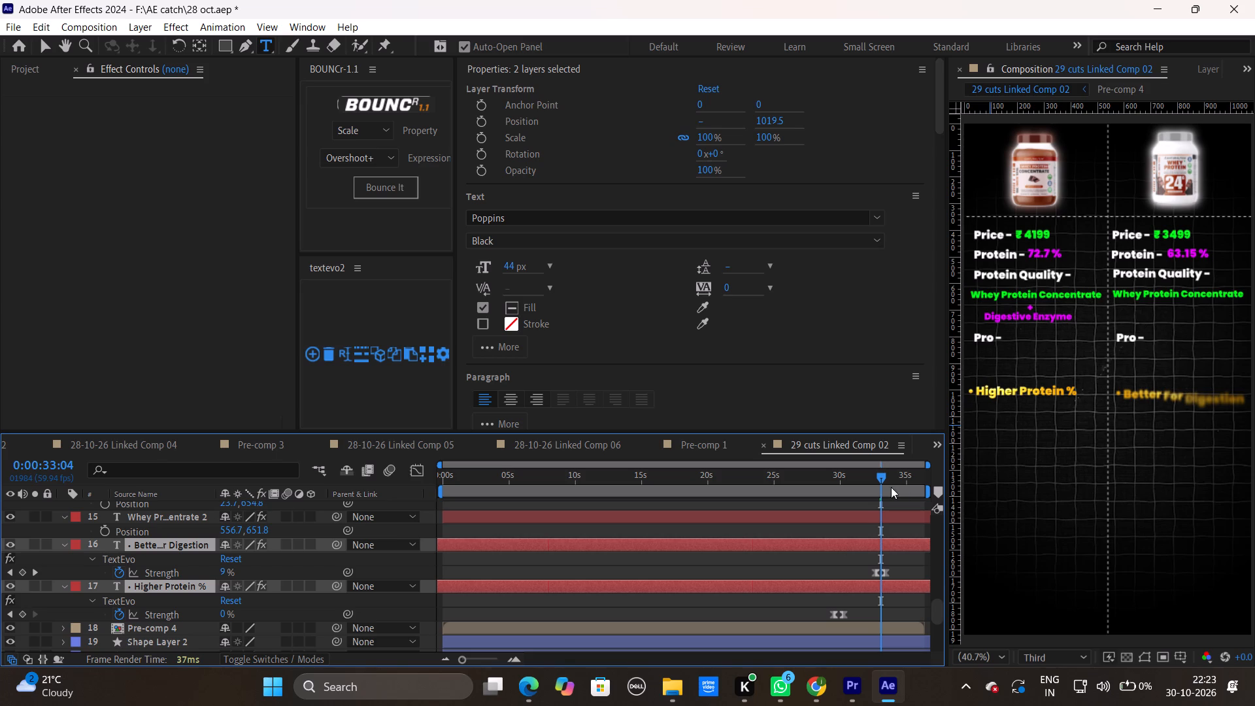
Raise the Higher Protein % and Better For Digestion layers together to a Y position of 880.5, just beneath the Pro texts.
{"action": "key", "text": "p"}
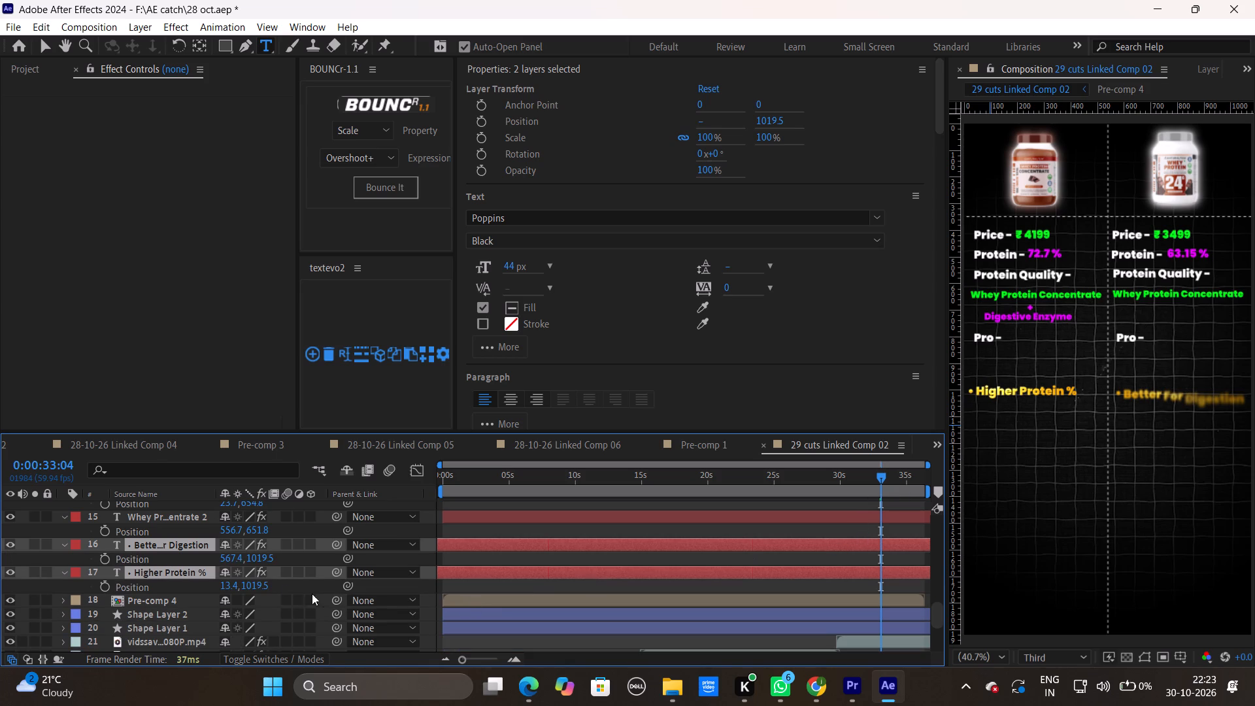
{"action": "left_click_drag", "start_coordinate": [262, 585], "coordinate": [164, 597]}
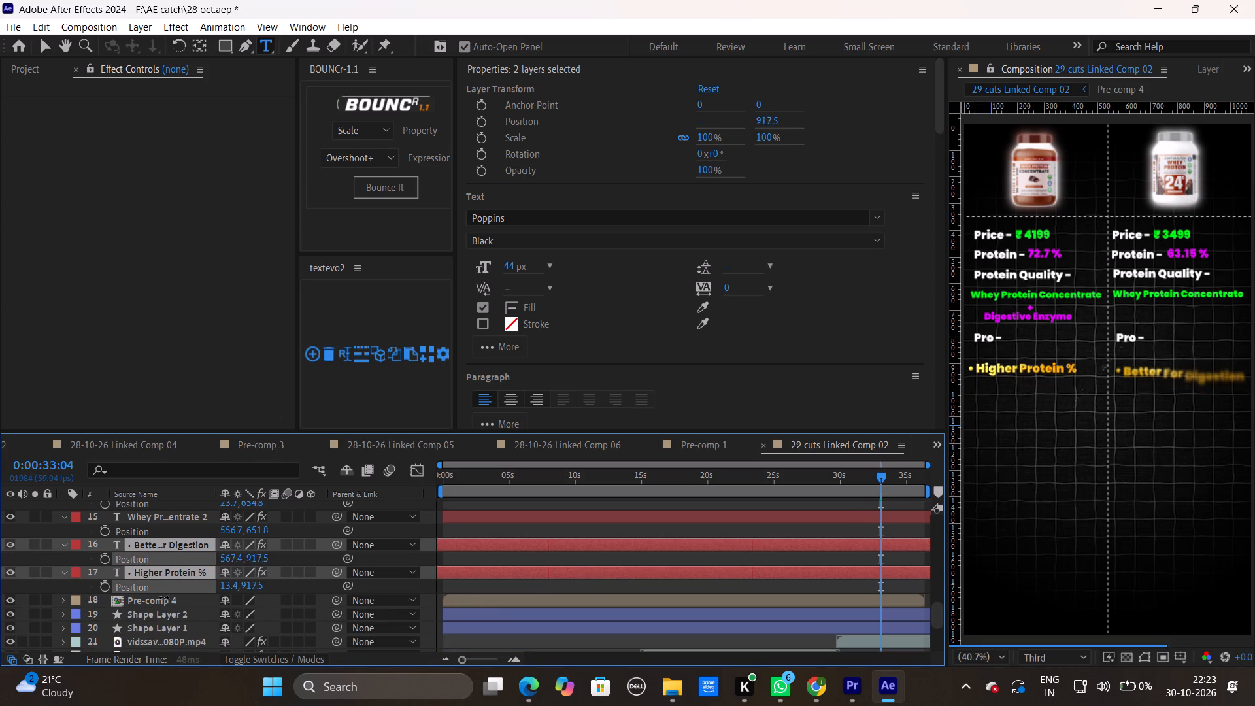
{"action": "left_click_drag", "start_coordinate": [164, 597], "coordinate": [126, 603]}
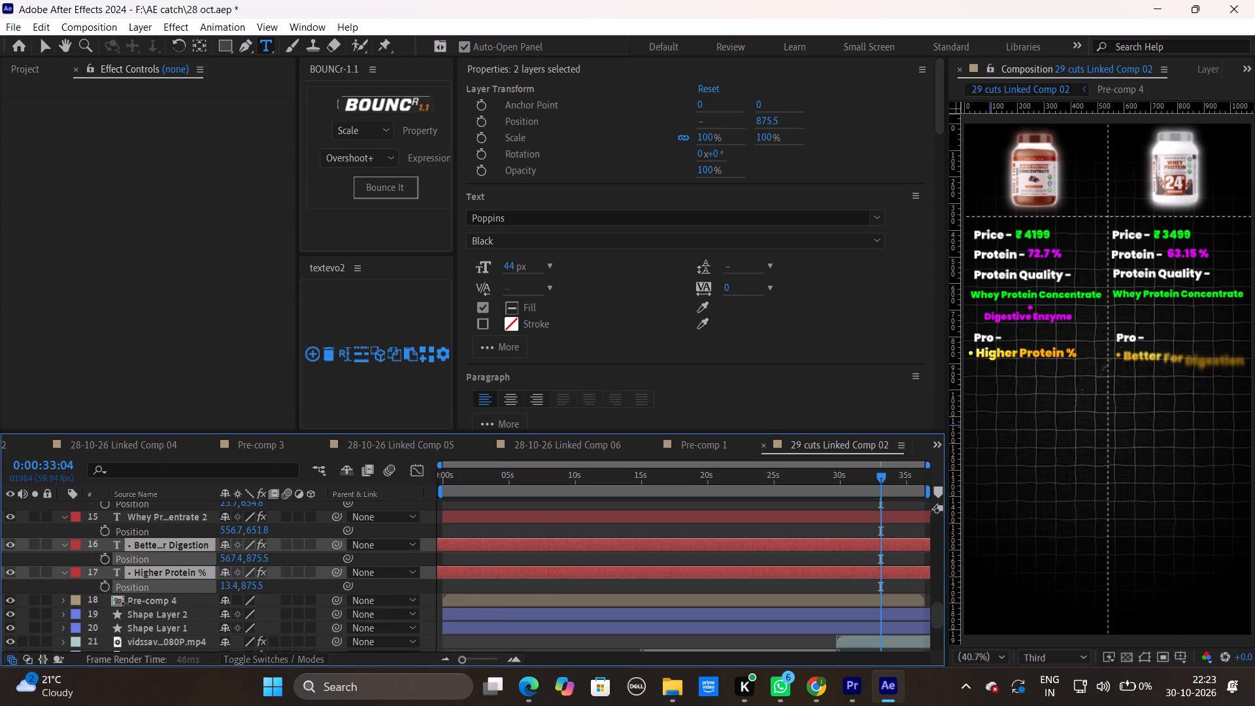
{"action": "left_click_drag", "start_coordinate": [126, 603], "coordinate": [127, 603]}
{"action": "left_click_drag", "start_coordinate": [127, 603], "coordinate": [130, 603]}
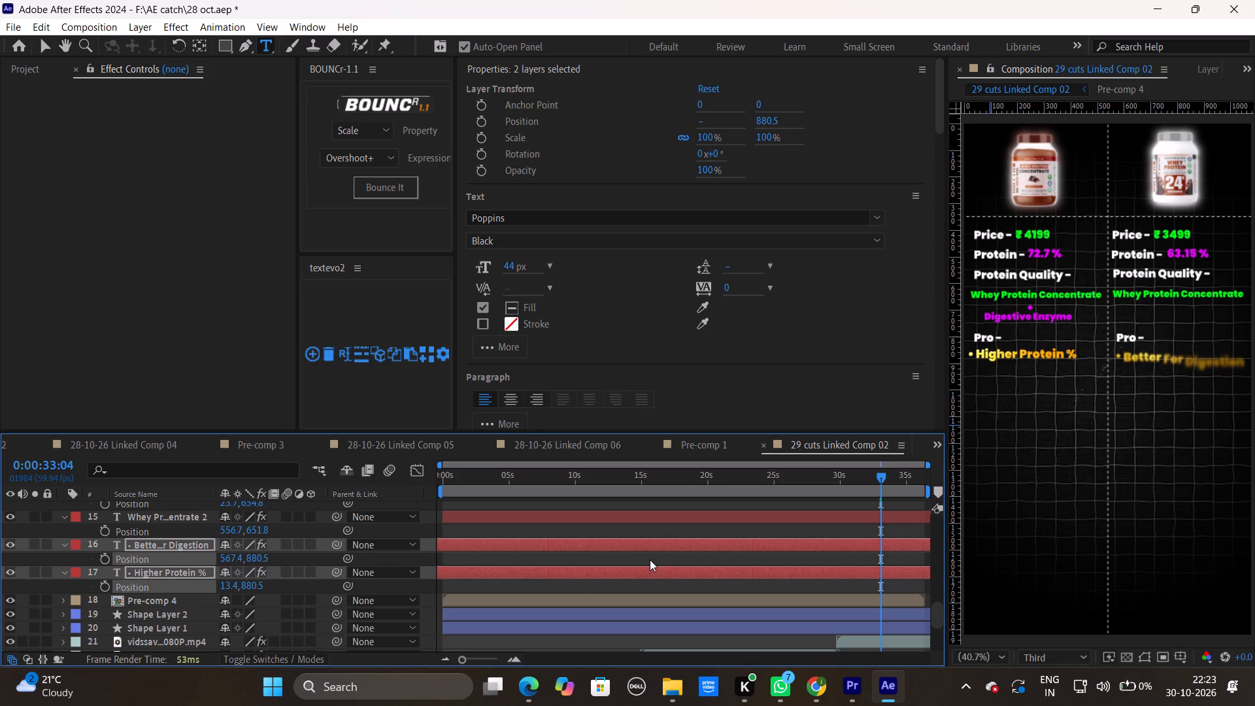
{"action": "left_click", "coordinate": [650, 559]}
Preview from about 27 seconds and shift both TextEvo Strength keyframes of Better For Digestion earlier to start at 0:00:31:26.
{"action": "left_click_drag", "start_coordinate": [868, 474], "coordinate": [800, 492]}
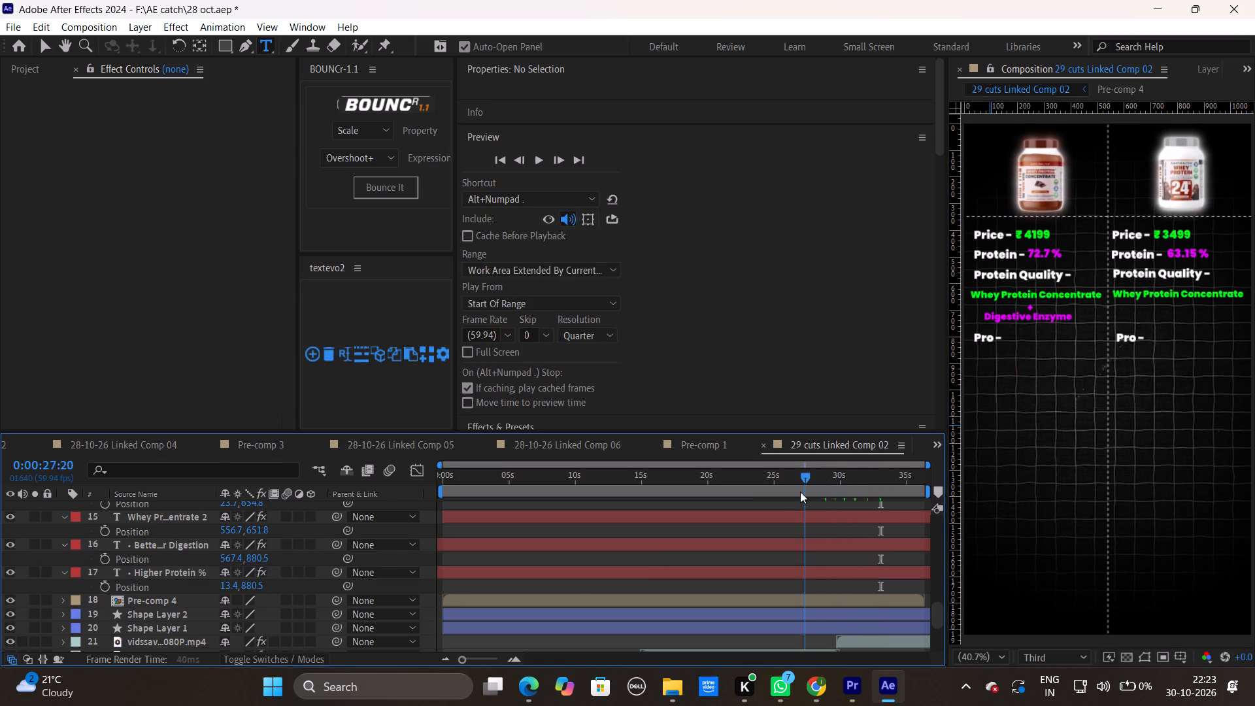
{"action": "left_click_drag", "start_coordinate": [800, 492], "coordinate": [799, 492]}
{"action": "key", "text": "space"}
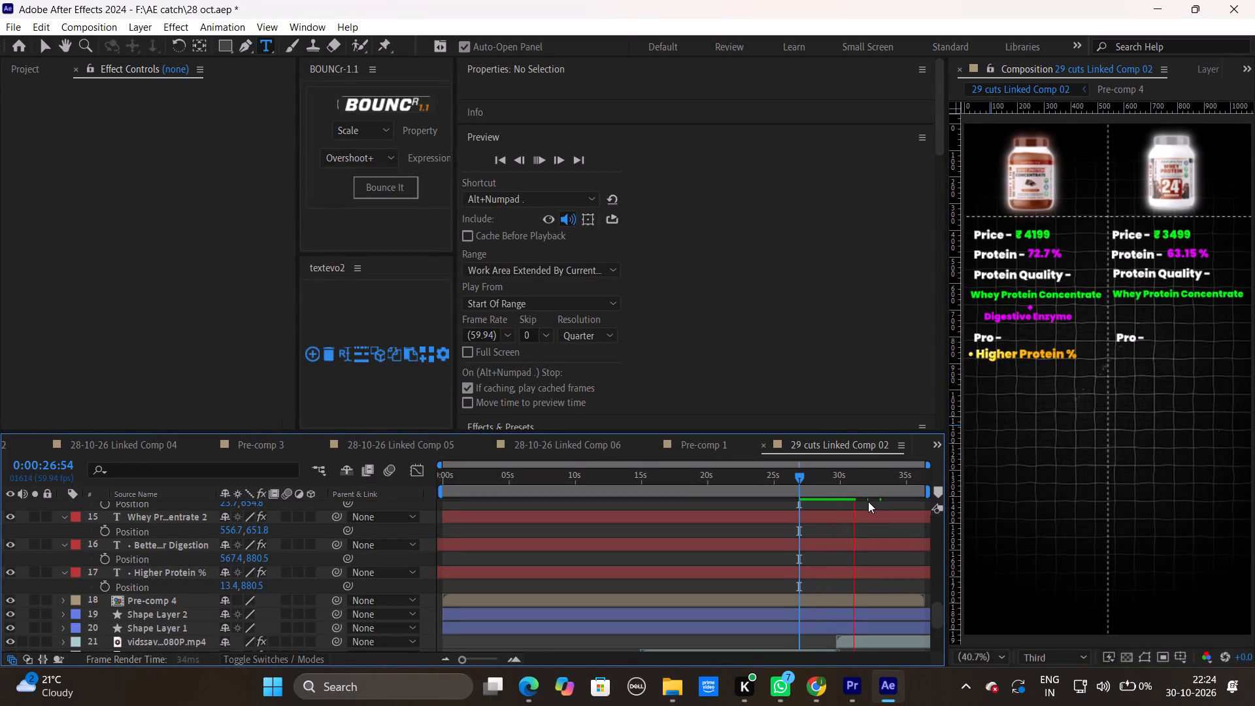
{"action": "key", "text": "space"}
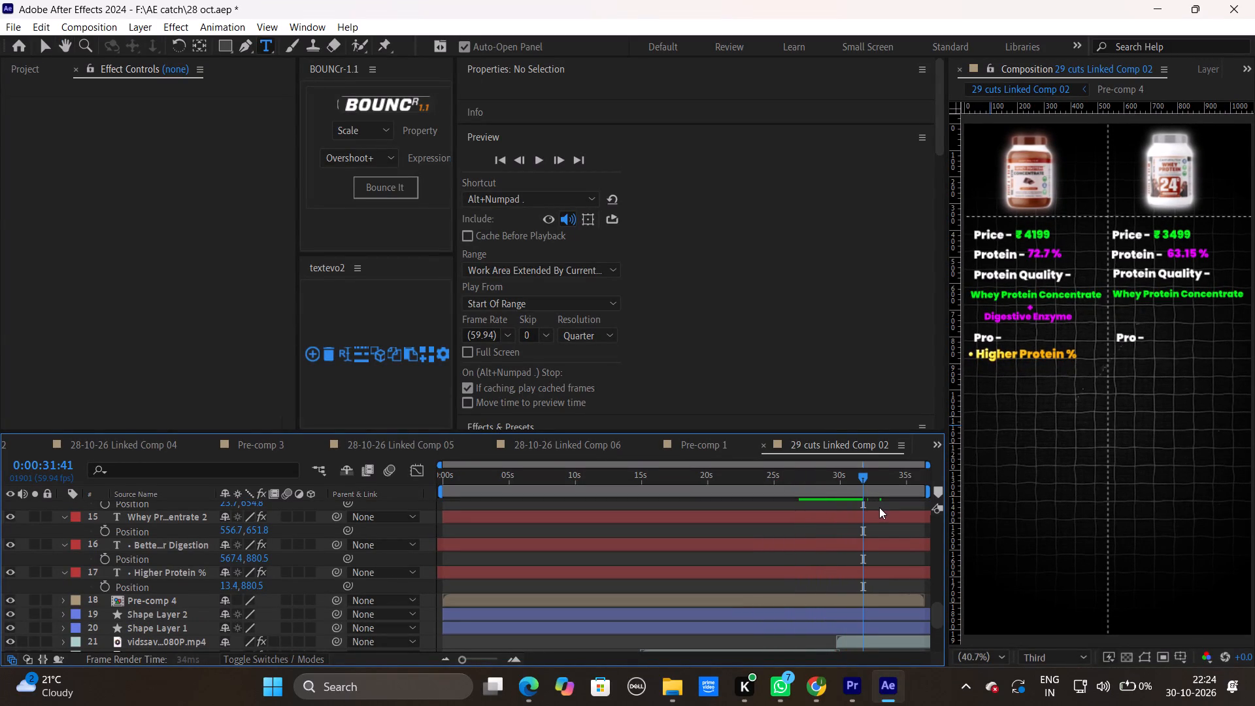
{"action": "left_click", "coordinate": [878, 513]}
{"action": "left_click", "coordinate": [864, 543]}
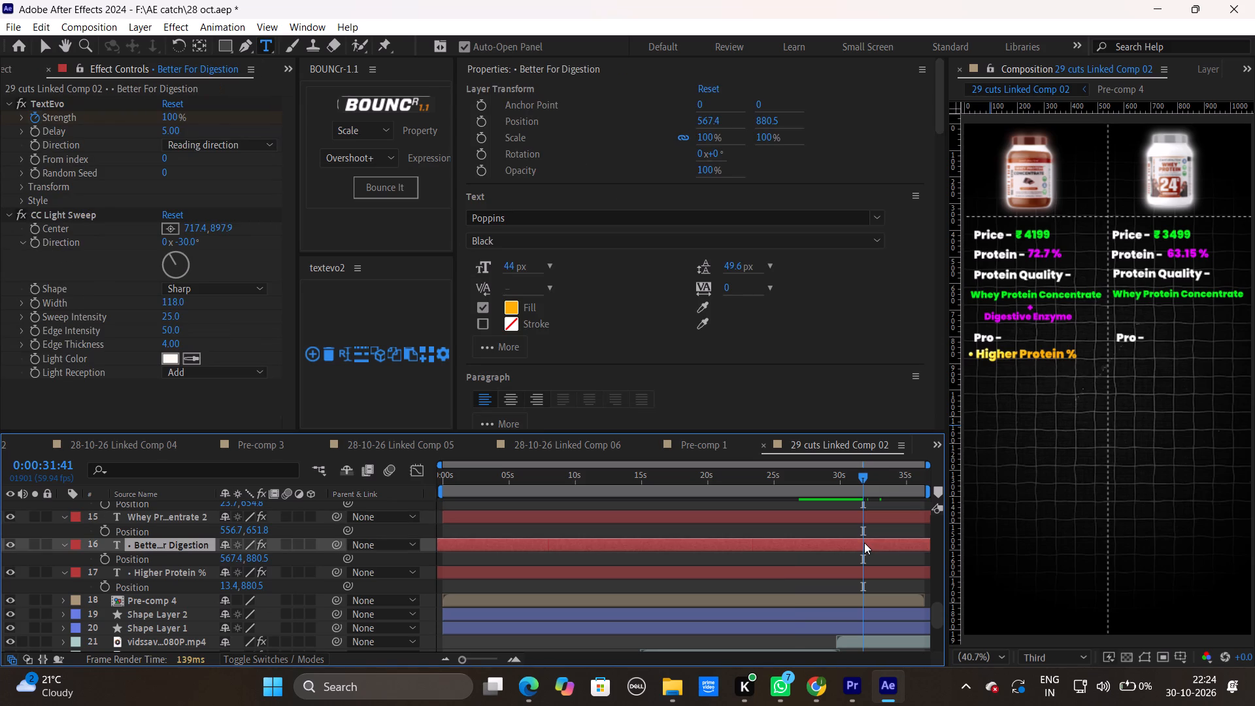
{"action": "key", "text": "u"}
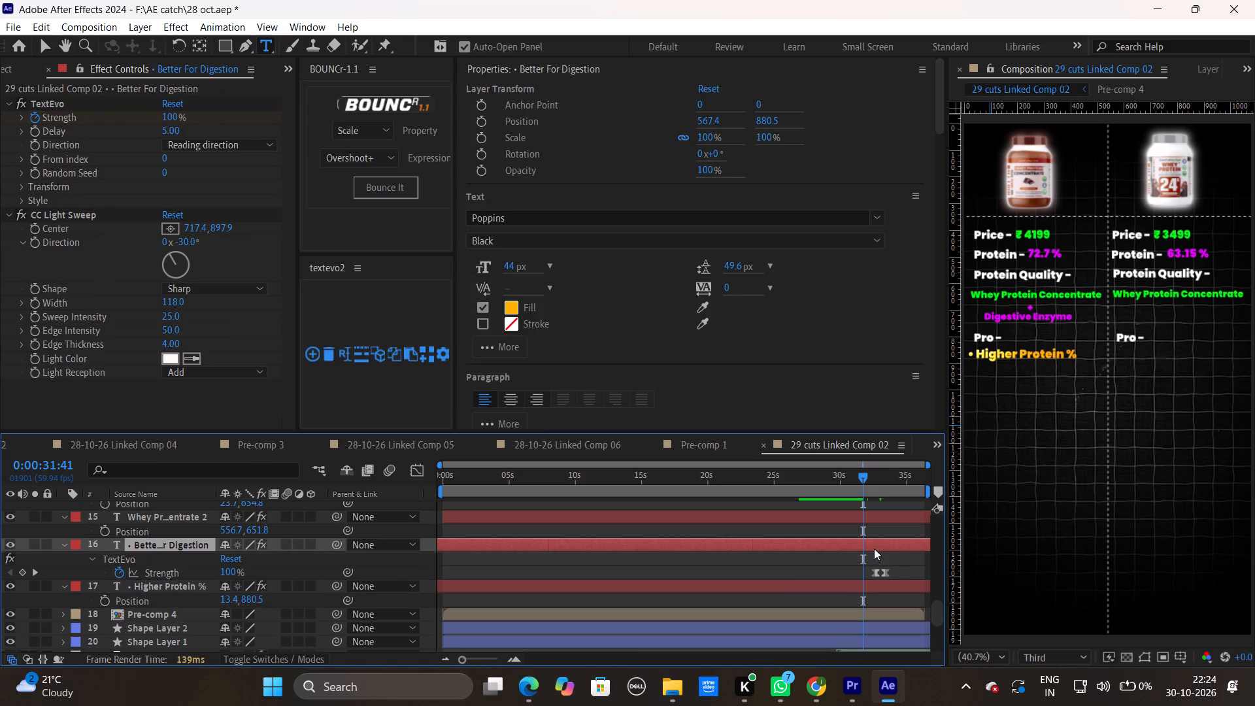
{"action": "left_click_drag", "start_coordinate": [899, 569], "coordinate": [862, 577]}
{"action": "left_click_drag", "start_coordinate": [876, 573], "coordinate": [865, 573]}
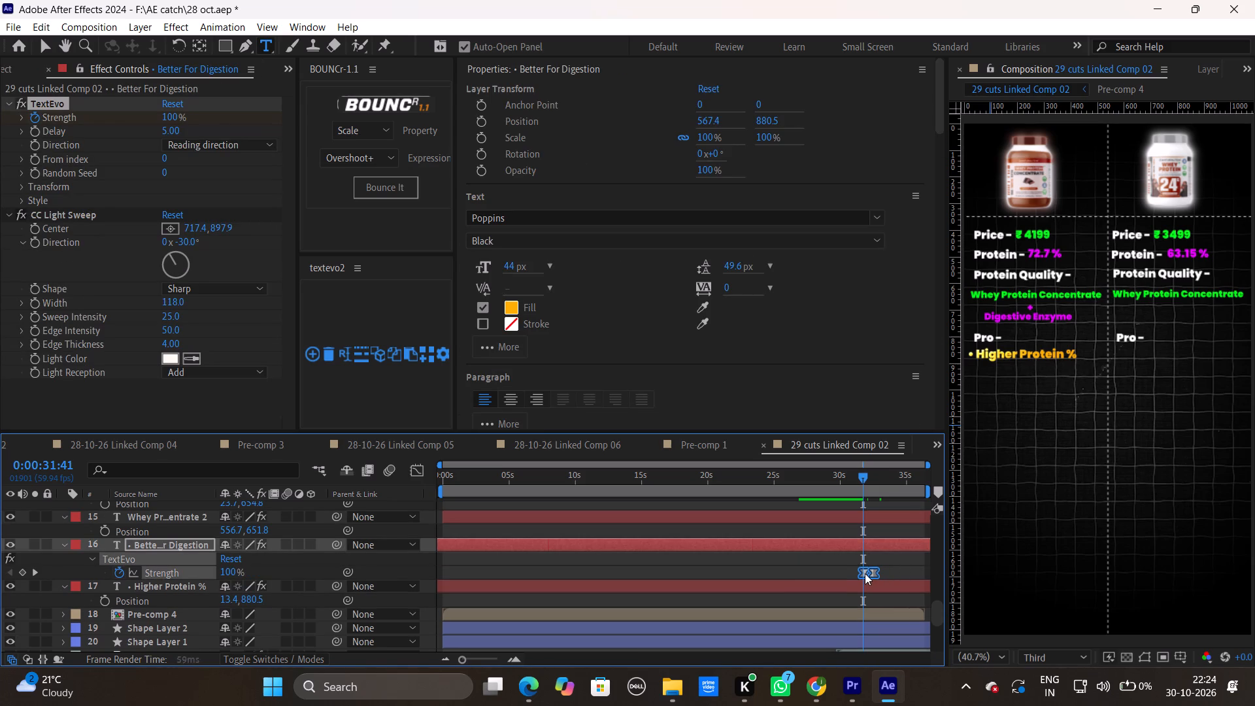
{"action": "left_click_drag", "start_coordinate": [865, 573], "coordinate": [860, 573]}
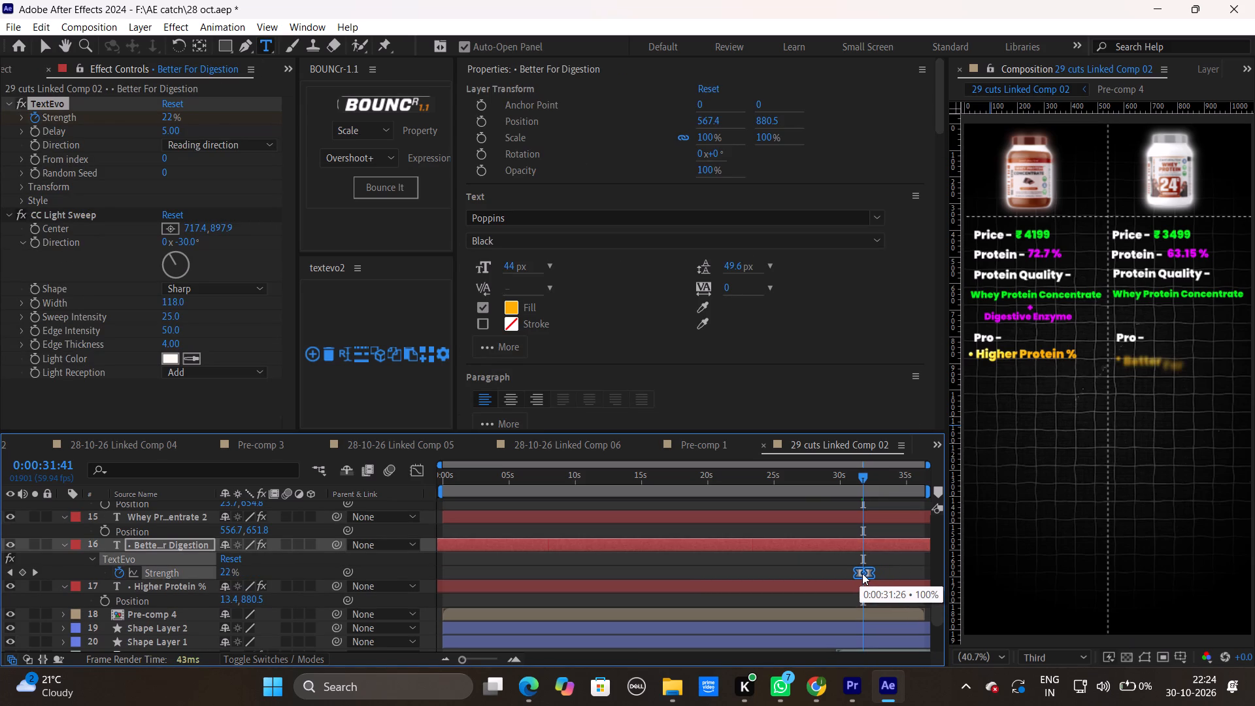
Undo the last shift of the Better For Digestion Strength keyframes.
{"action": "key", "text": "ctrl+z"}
Move the Higher Protein % layer above Better For Digestion in the layer stack.
{"action": "left_click", "coordinate": [861, 586]}
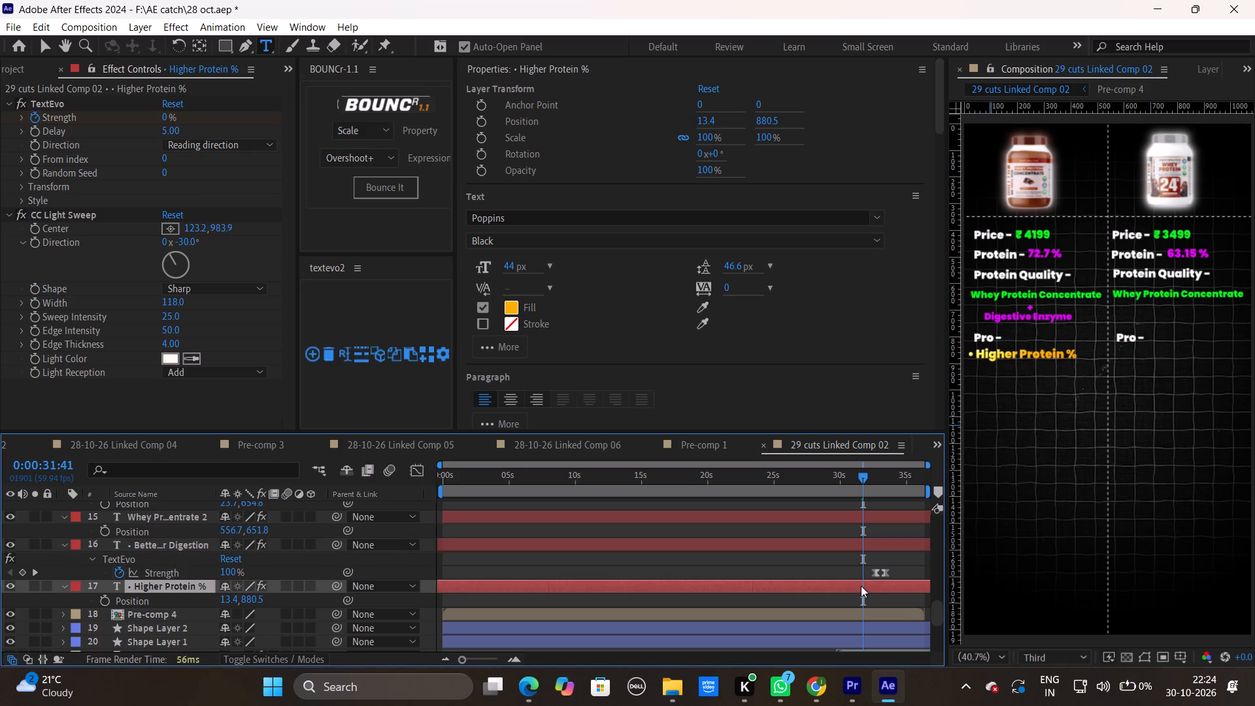
{"action": "left_click_drag", "start_coordinate": [149, 590], "coordinate": [148, 589]}
{"action": "left_click_drag", "start_coordinate": [148, 589], "coordinate": [153, 543]}
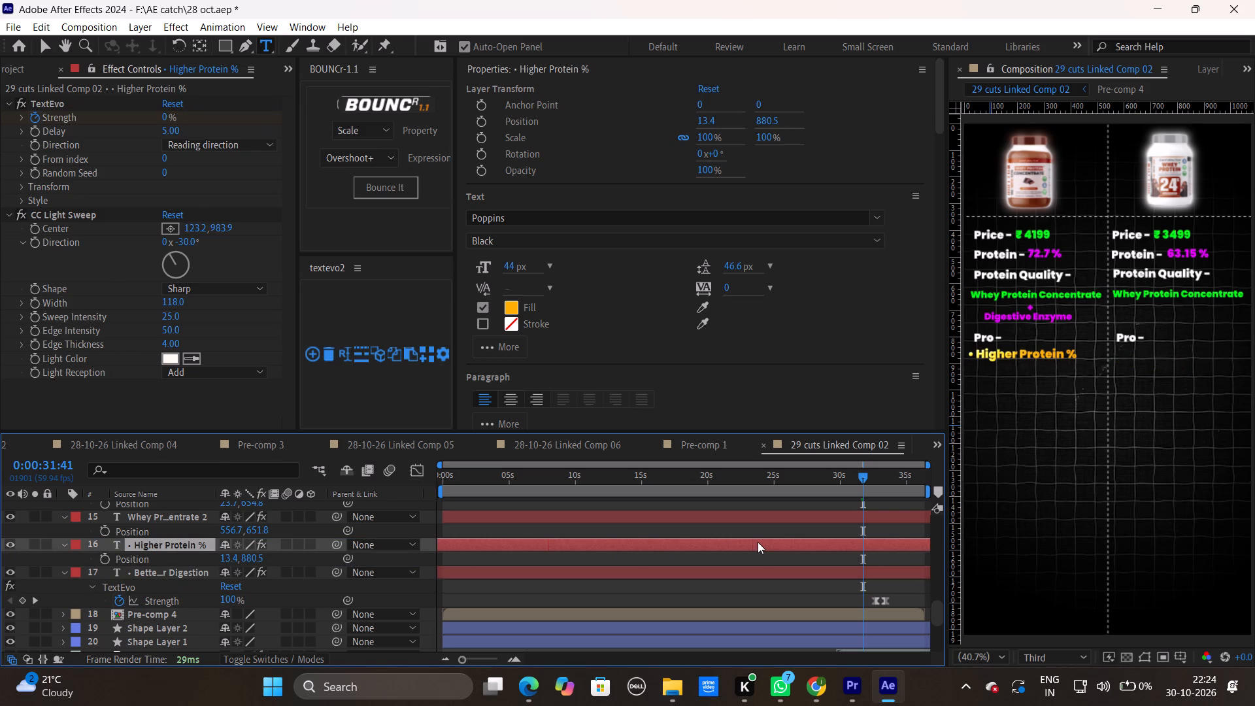
Show the Higher Protein % keyframes and shift both TextEvo Strength keyframes later to start near 31 seconds.
{"action": "left_click", "coordinate": [758, 542]}
{"action": "key", "text": "u"}
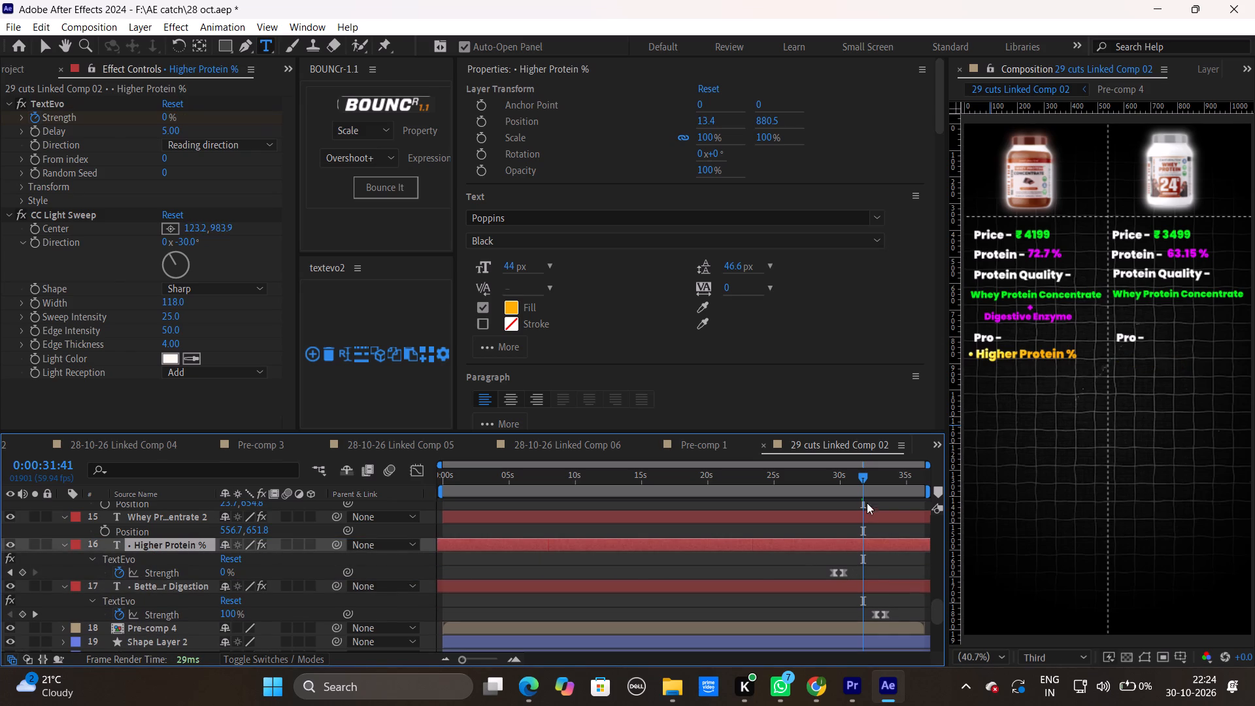
{"action": "left_click_drag", "start_coordinate": [871, 571], "coordinate": [825, 573]}
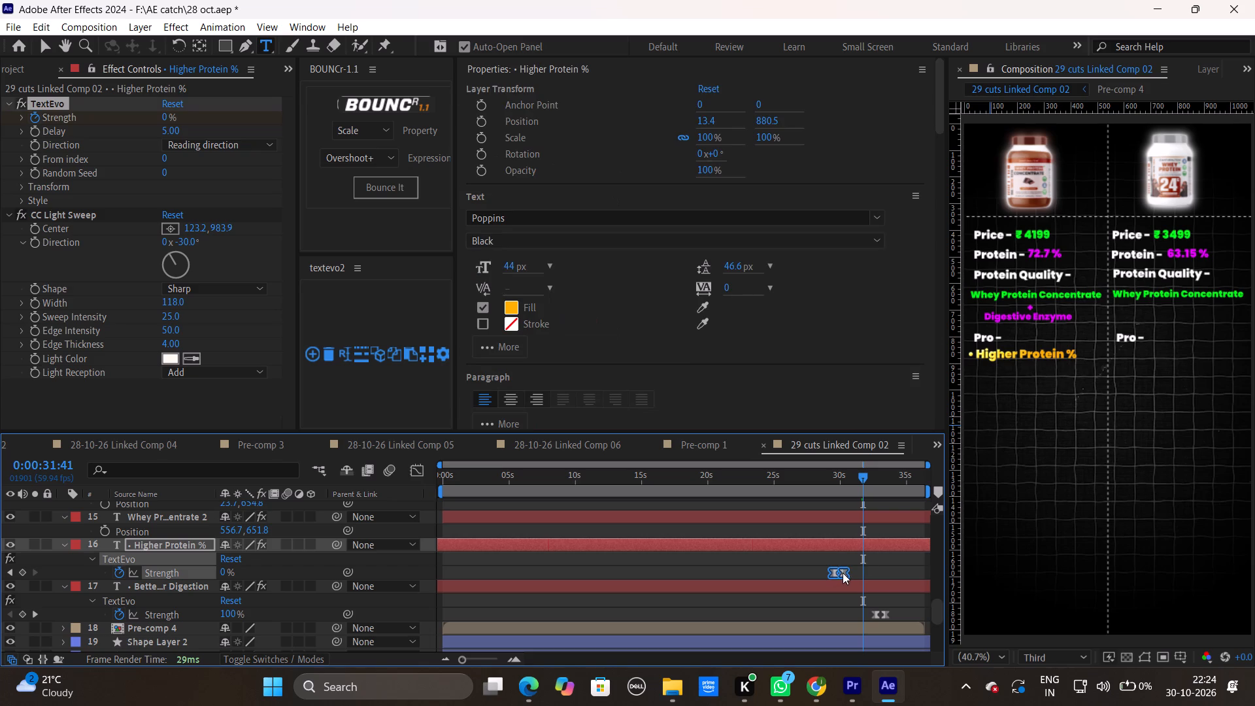
{"action": "left_click_drag", "start_coordinate": [844, 573], "coordinate": [861, 573]}
Preview from about 30 seconds and shift both TextEvo Strength keyframes of Better For Digestion later, ending at 0:00:35:45.
{"action": "left_click_drag", "start_coordinate": [865, 471], "coordinate": [839, 475]}
{"action": "key", "text": "space"}
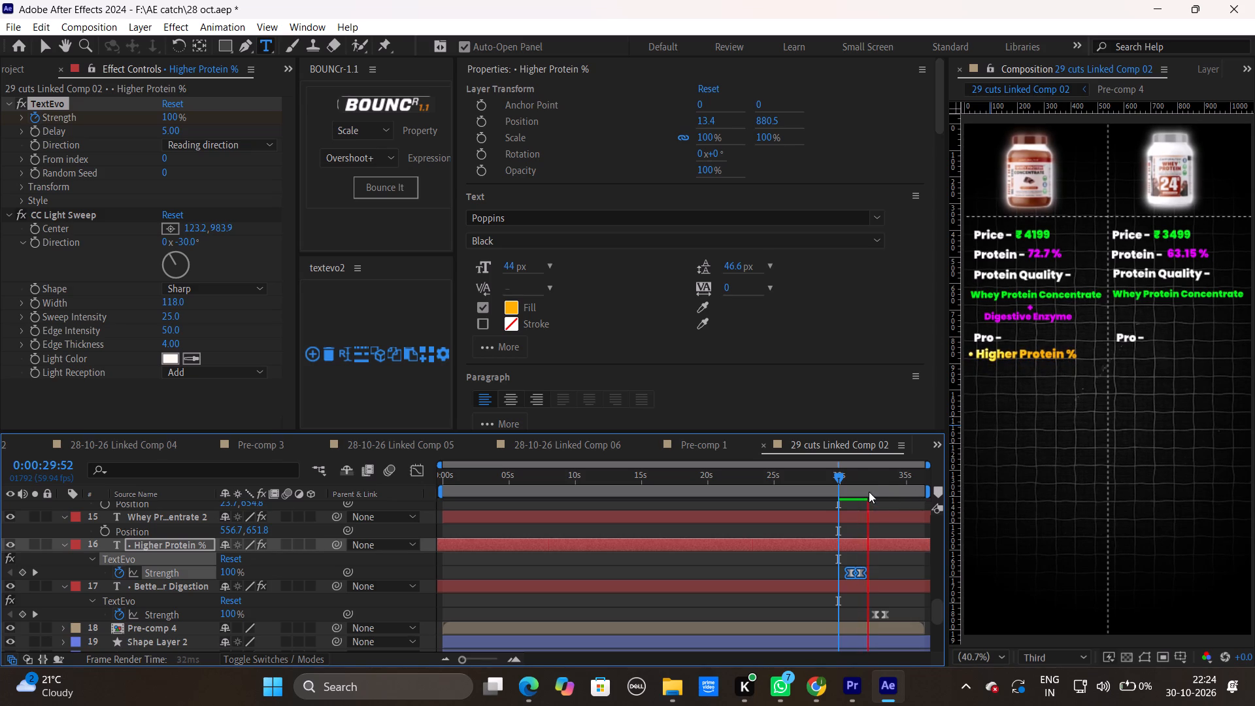
{"action": "key", "text": "space"}
{"action": "left_click_drag", "start_coordinate": [864, 481], "coordinate": [842, 487]}
{"action": "key", "text": "space"}
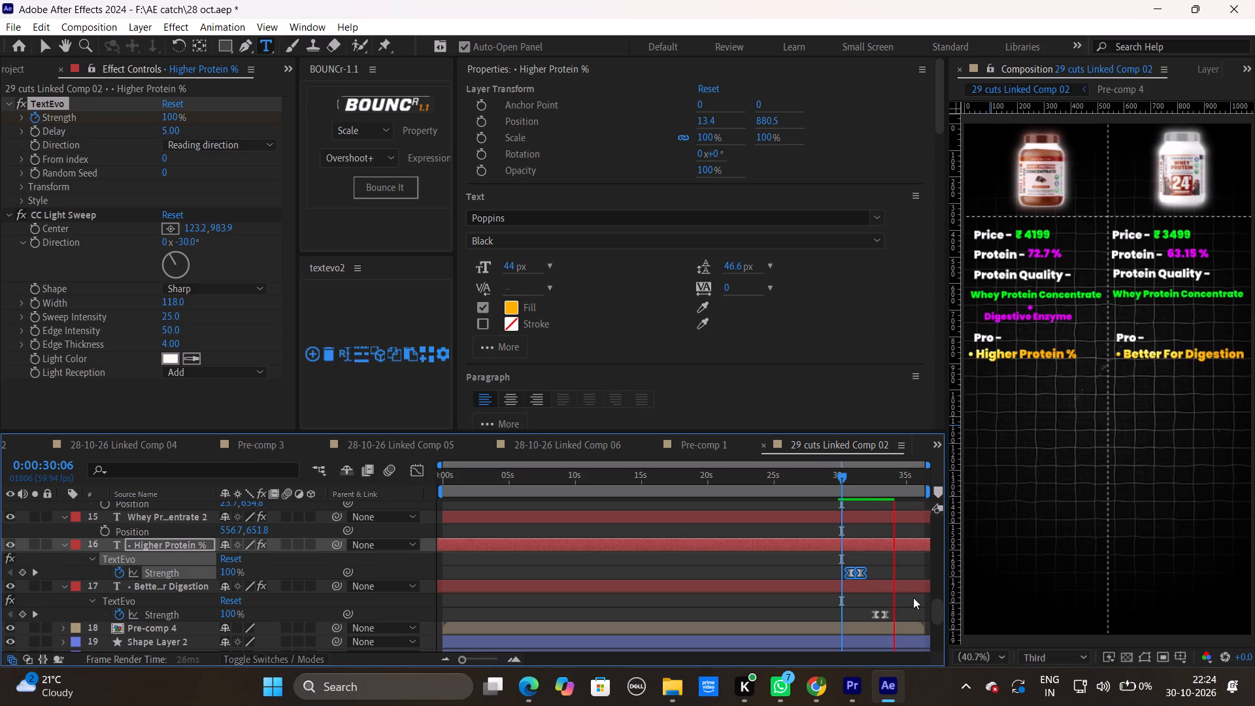
{"action": "key", "text": "space"}
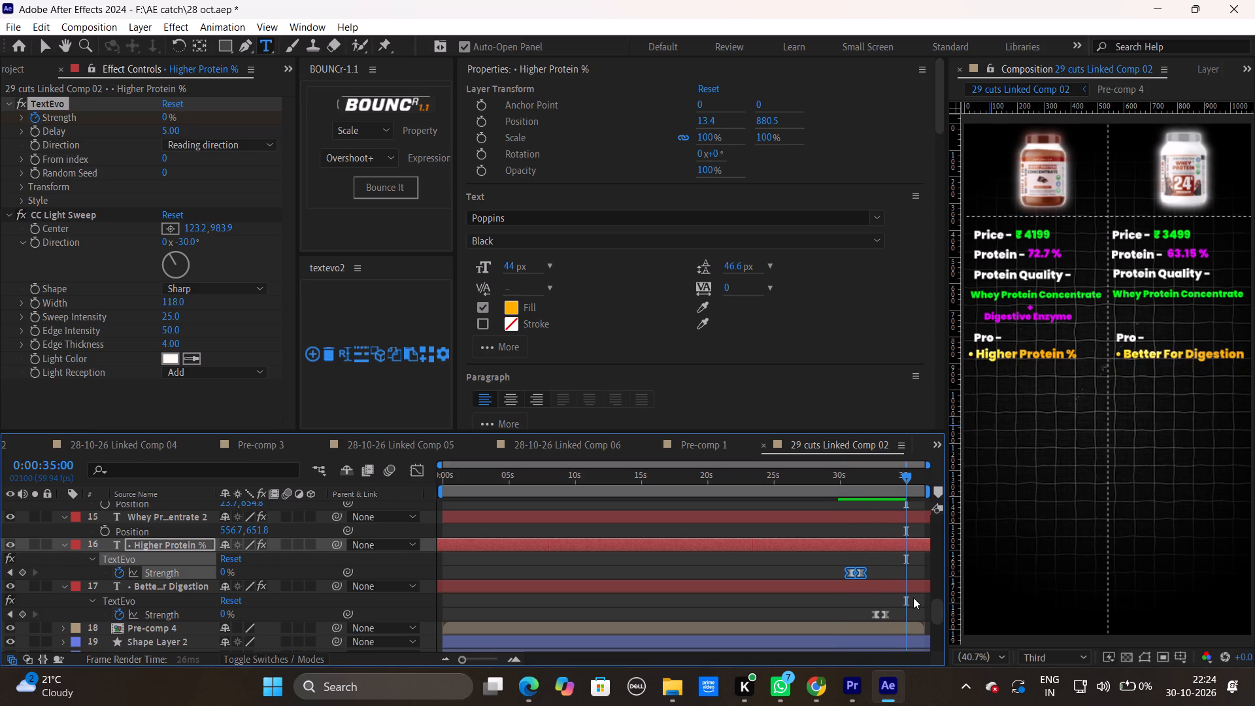
{"action": "left_click_drag", "start_coordinate": [911, 600], "coordinate": [868, 613]}
{"action": "left_click_drag", "start_coordinate": [884, 615], "coordinate": [910, 616]}
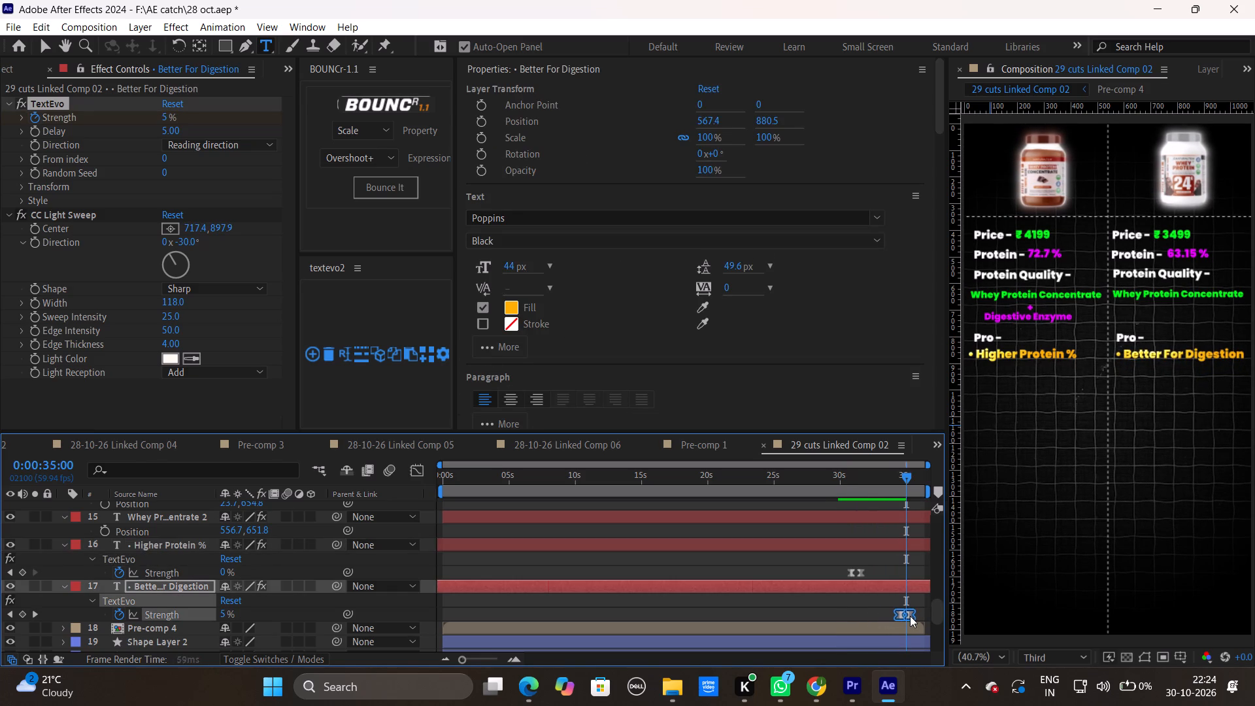
{"action": "left_click_drag", "start_coordinate": [910, 616], "coordinate": [915, 616]}
{"action": "key", "text": "space"}
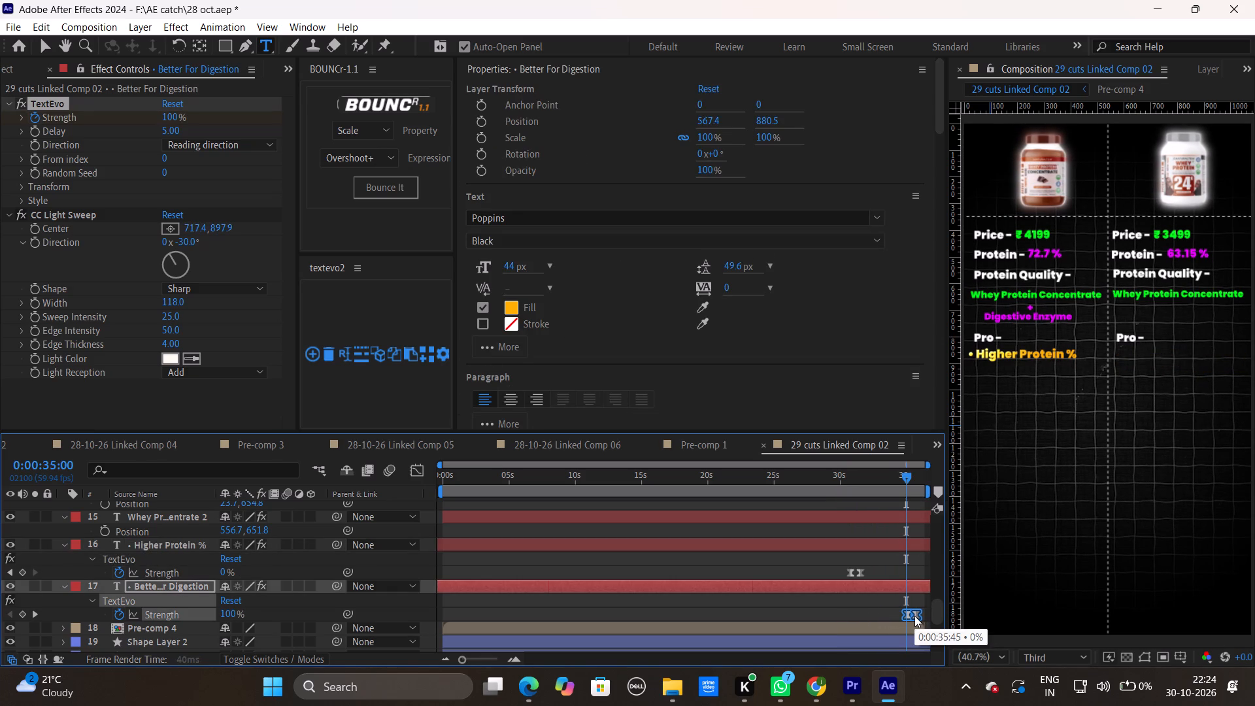
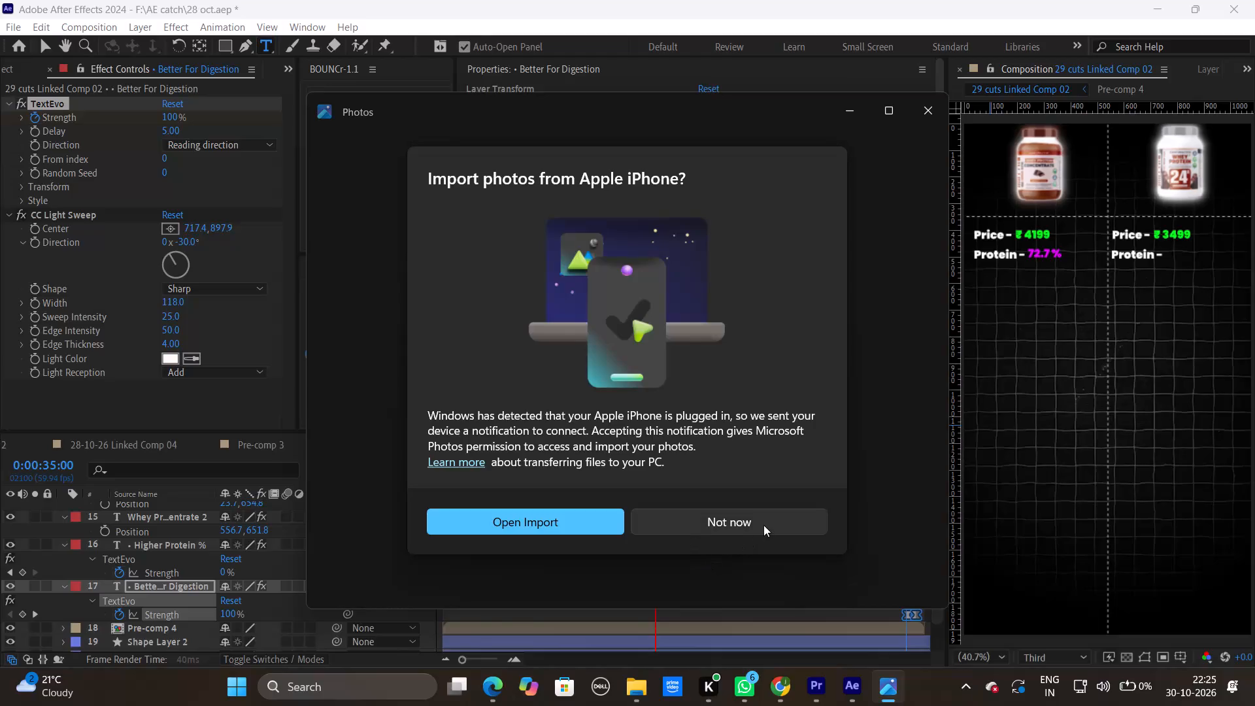
Decline the Photos app's offer to import photos from the Apple iPhone.
{"action": "left_click", "coordinate": [759, 530]}
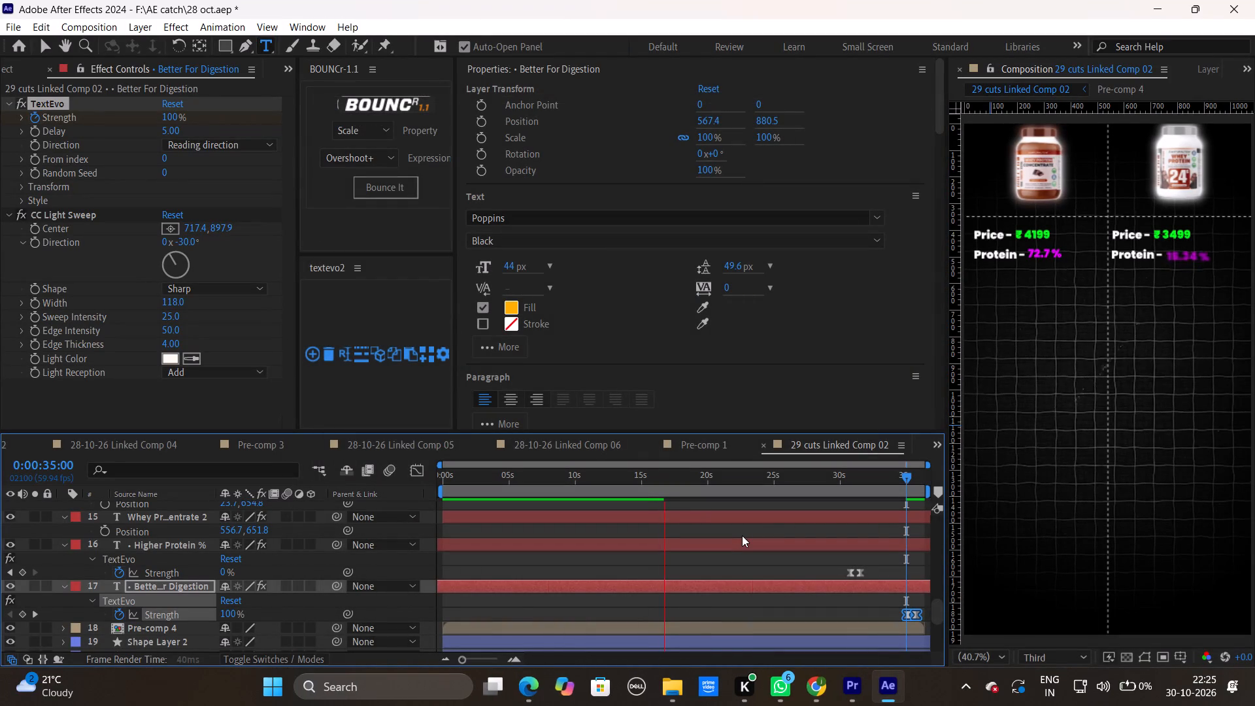
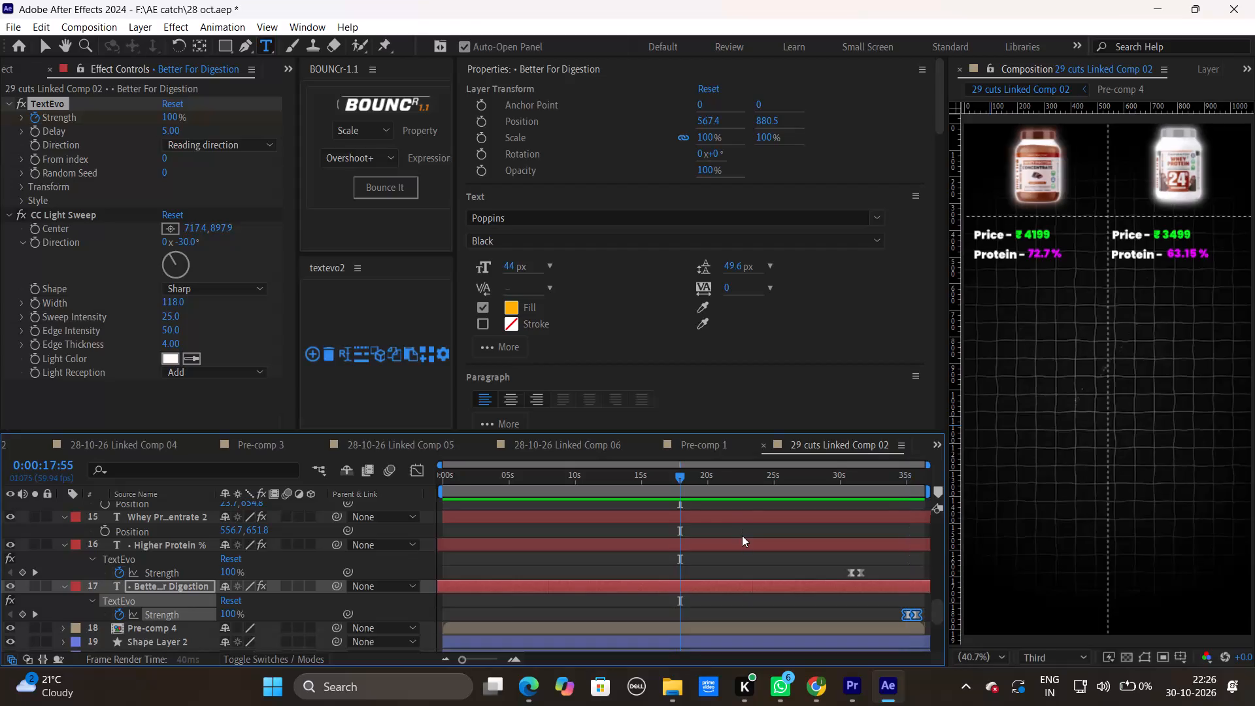
Preview the second jar's protein percentage animation from about 16 seconds to check its timing.
{"action": "left_click_drag", "start_coordinate": [671, 485], "coordinate": [656, 484]}
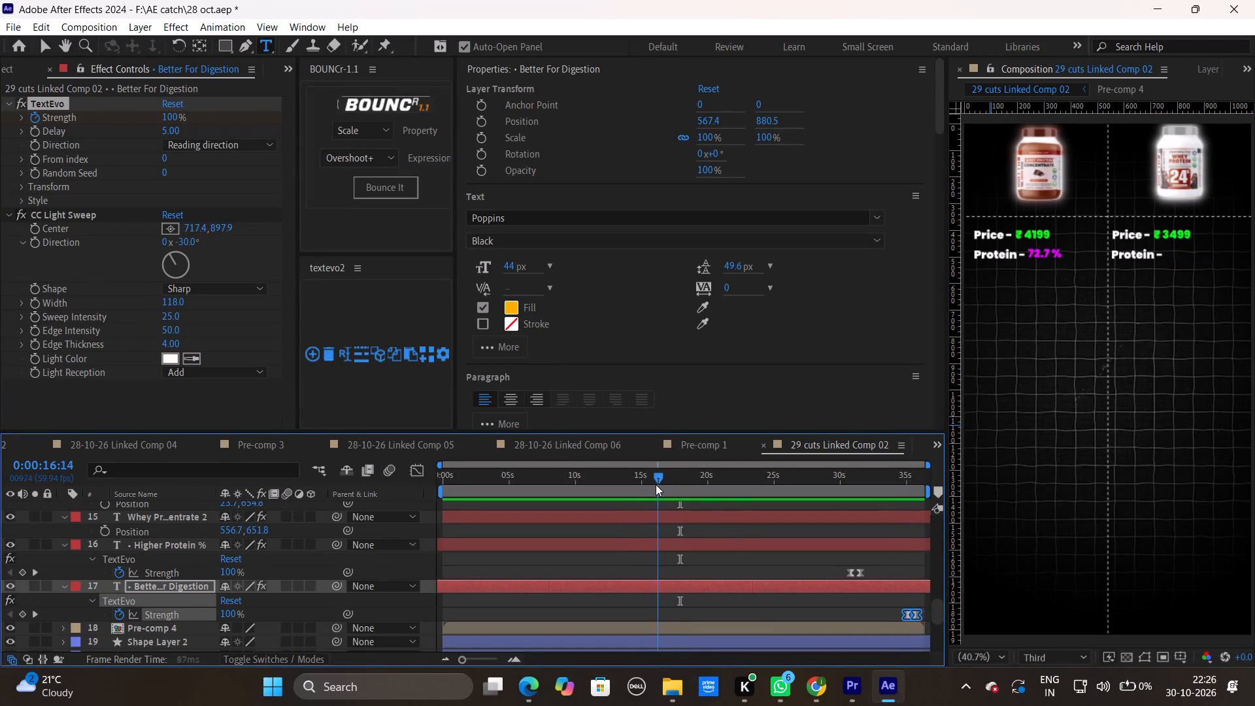
{"action": "left_click_drag", "start_coordinate": [656, 484], "coordinate": [655, 484]}
{"action": "key", "text": "space"}
{"action": "key", "text": "space"}
{"action": "scroll", "coordinate": [697, 538], "scroll_direction": "up", "scroll_amount": 1}
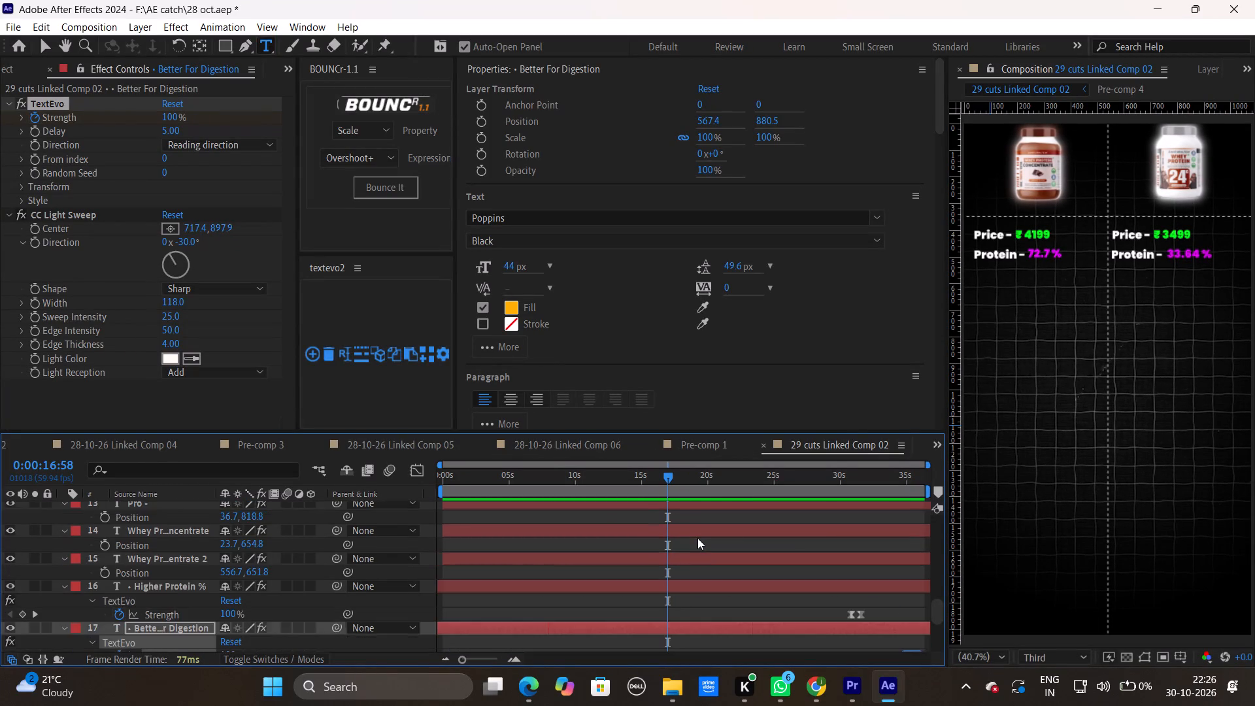
{"action": "scroll", "coordinate": [697, 538], "scroll_direction": "up", "scroll_amount": 4}
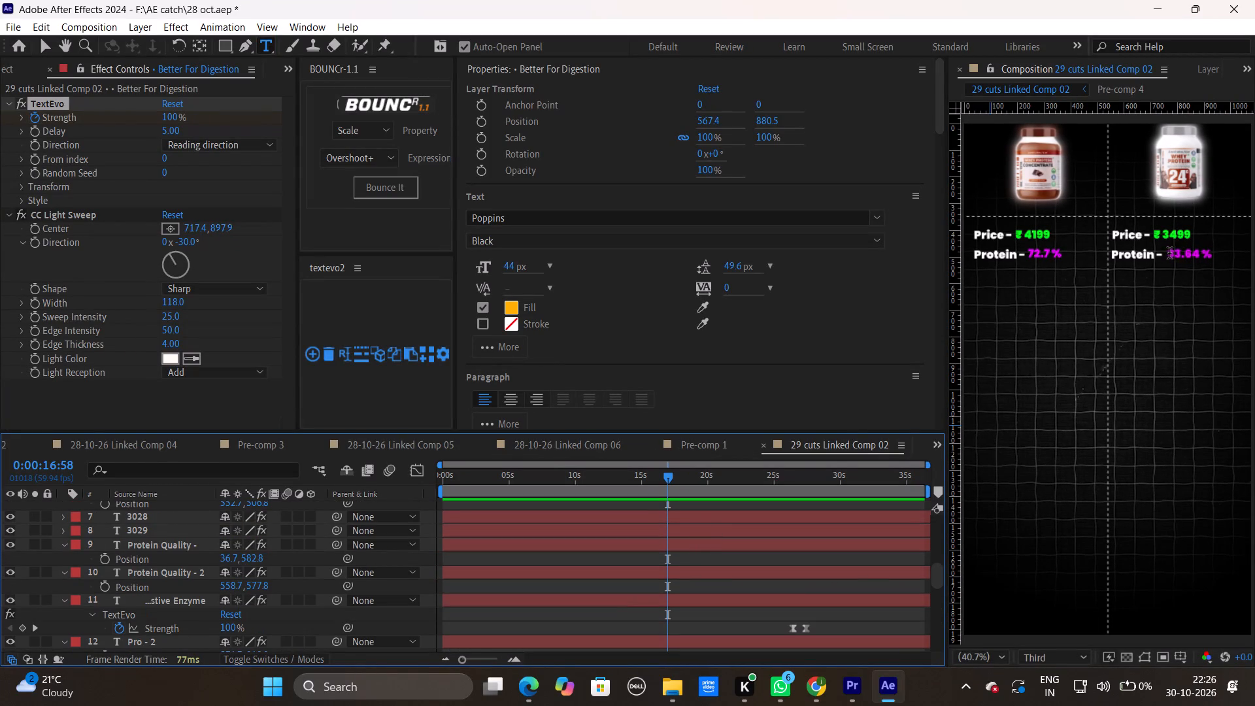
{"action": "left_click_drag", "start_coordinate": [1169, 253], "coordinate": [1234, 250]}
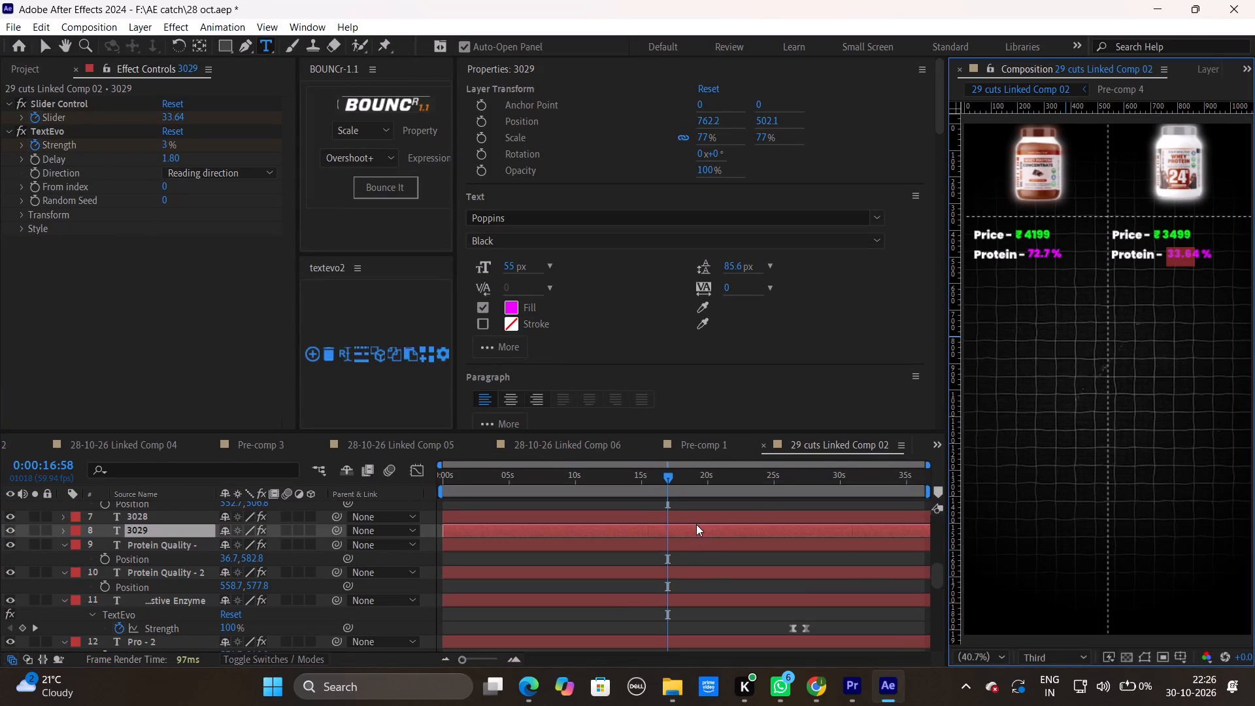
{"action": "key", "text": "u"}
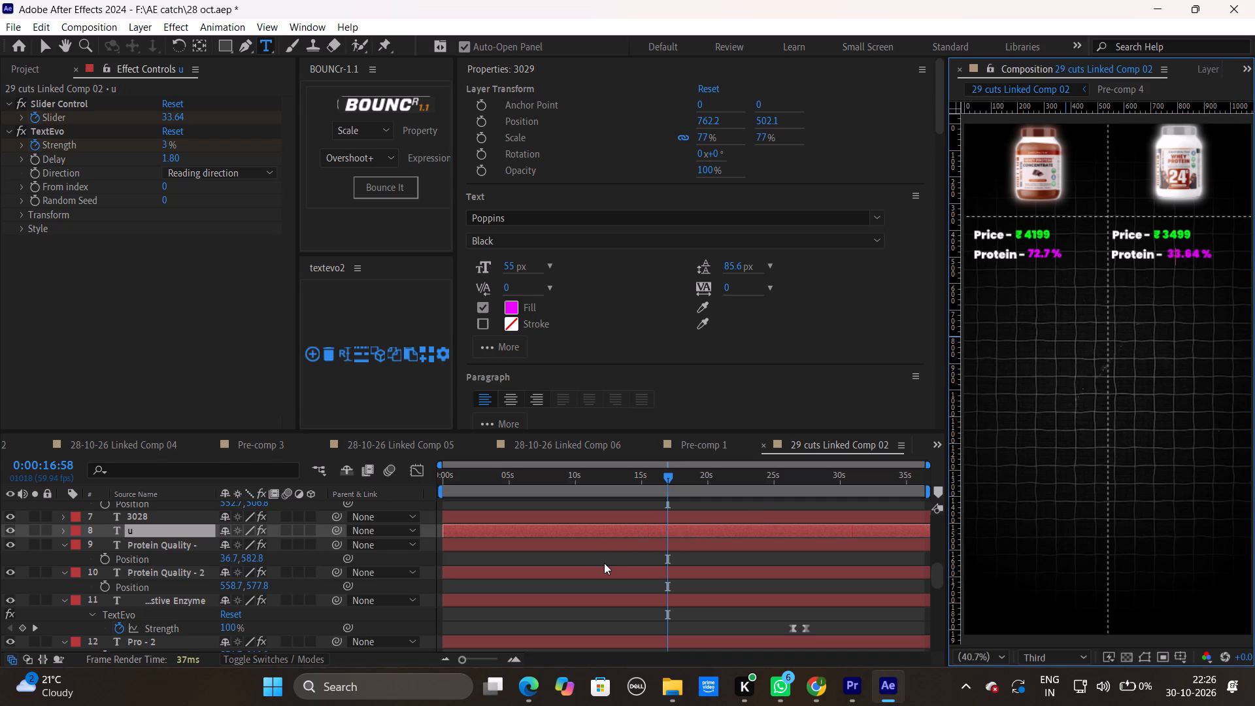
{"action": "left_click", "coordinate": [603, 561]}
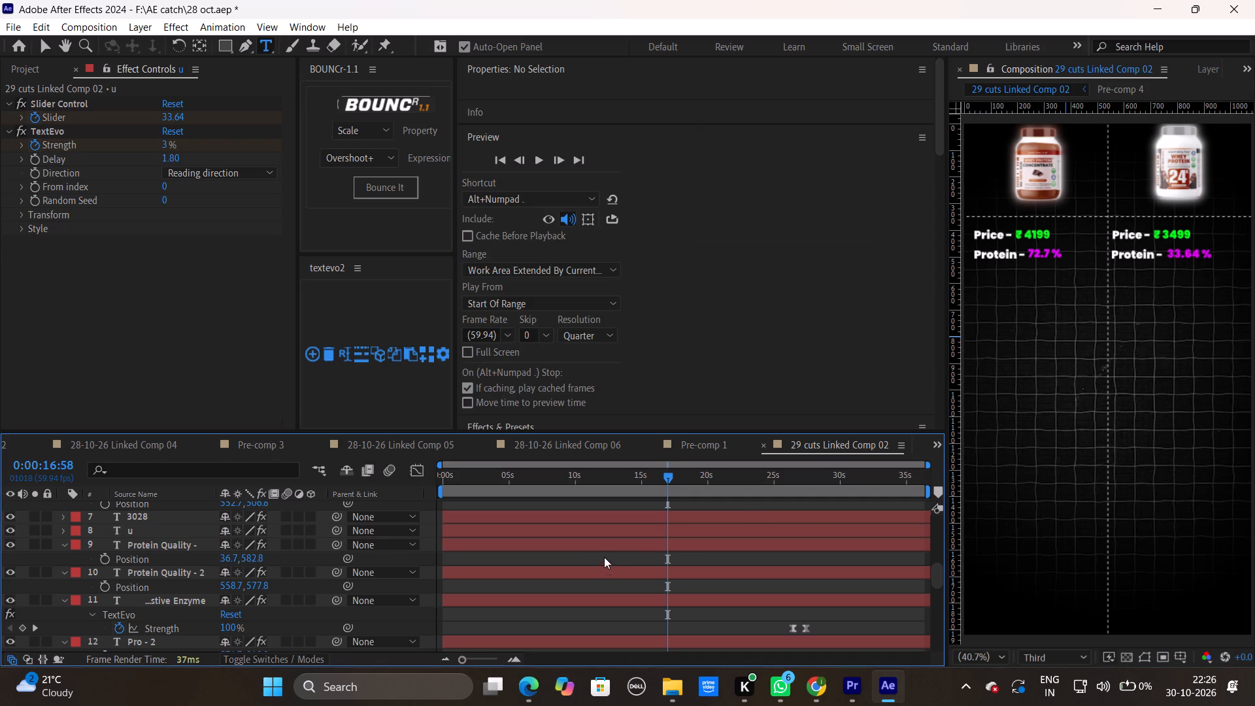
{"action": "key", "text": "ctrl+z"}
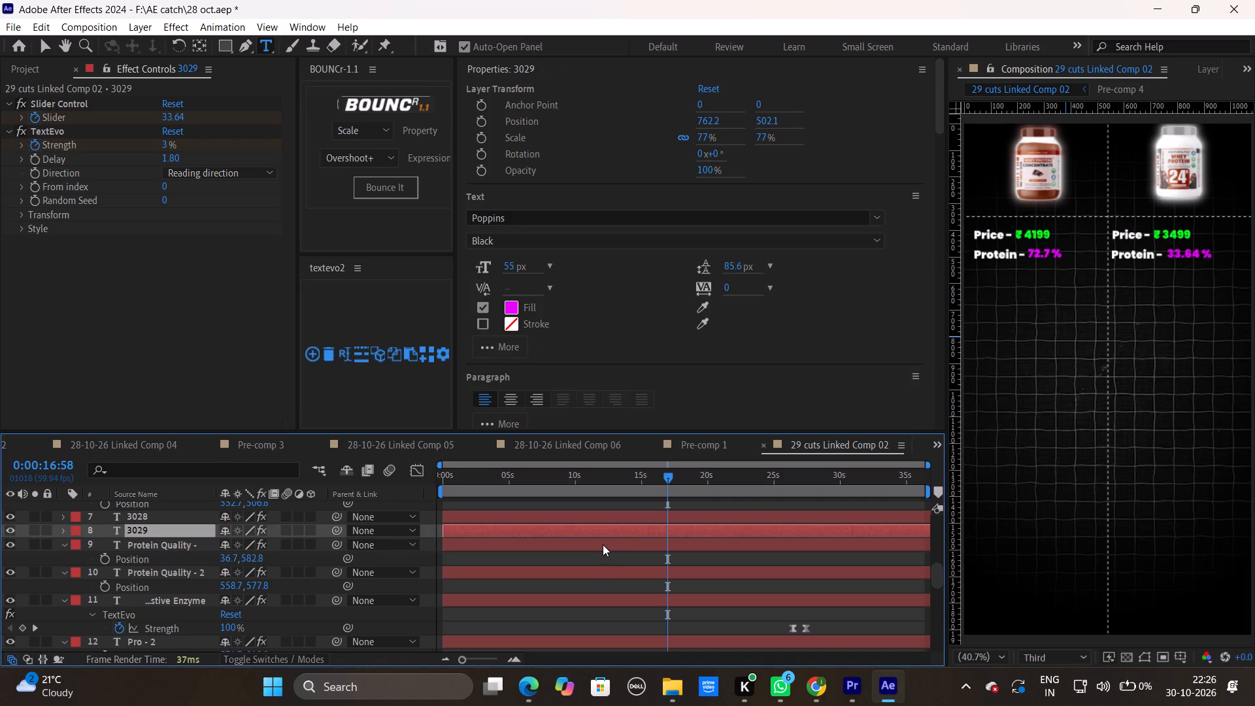
Shift the Slider and TextEvo Strength keyframes of the second jar's protein percentage about half a second earlier, and preview the timing.
{"action": "left_click", "coordinate": [613, 529]}
{"action": "key", "text": "u"}
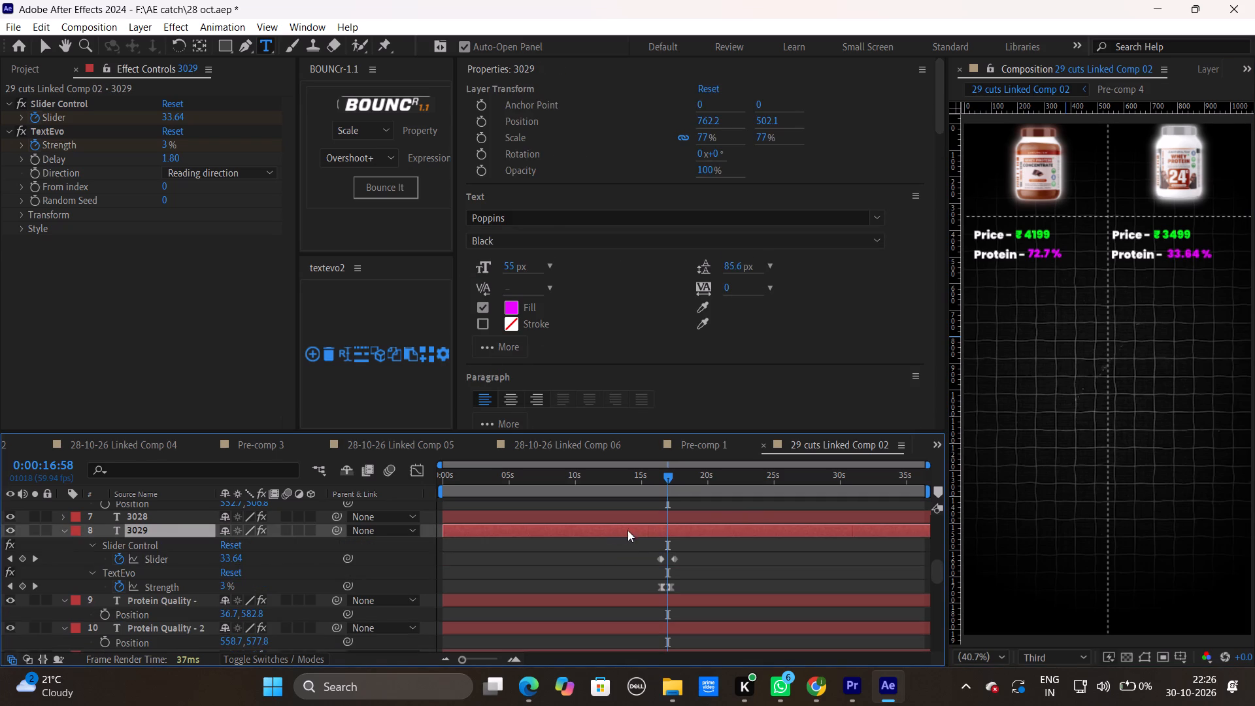
{"action": "left_click_drag", "start_coordinate": [703, 550], "coordinate": [643, 586]}
{"action": "left_click_drag", "start_coordinate": [661, 586], "coordinate": [654, 586]}
{"action": "left_click_drag", "start_coordinate": [679, 475], "coordinate": [645, 477]}
{"action": "key", "text": "space"}
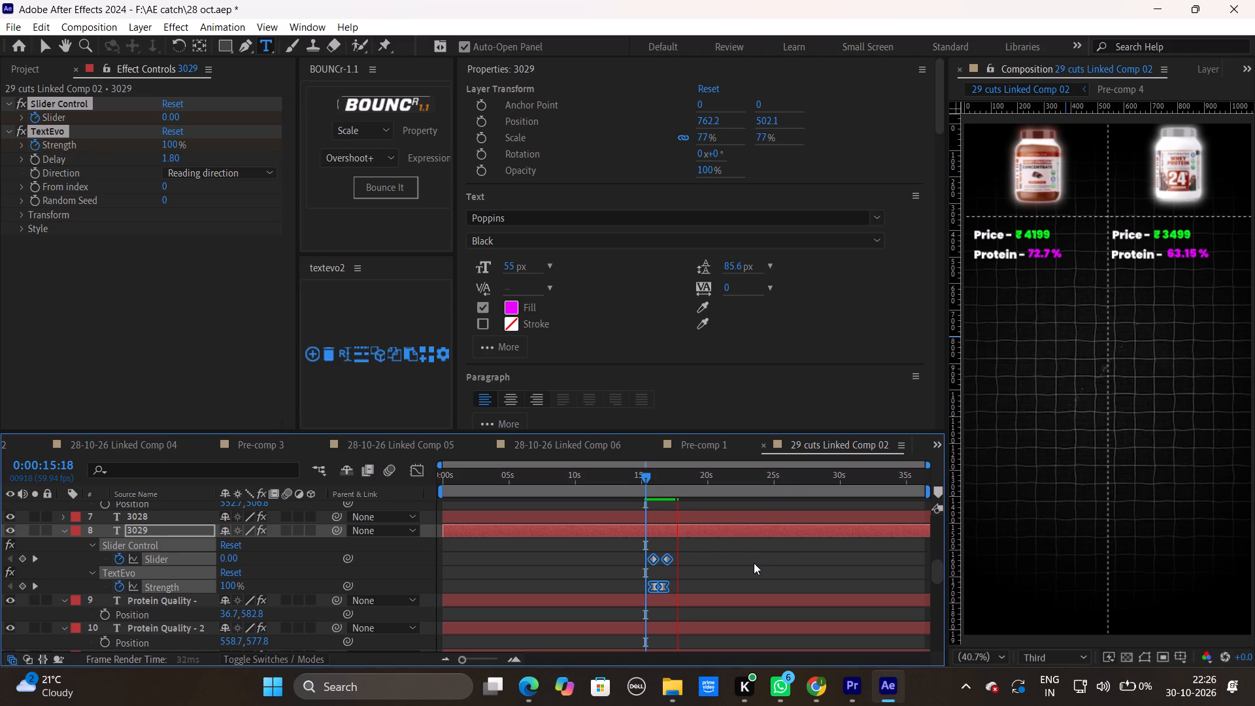
{"action": "key", "text": "space"}
{"action": "left_click_drag", "start_coordinate": [671, 474], "coordinate": [652, 479]}
{"action": "key", "text": "space"}
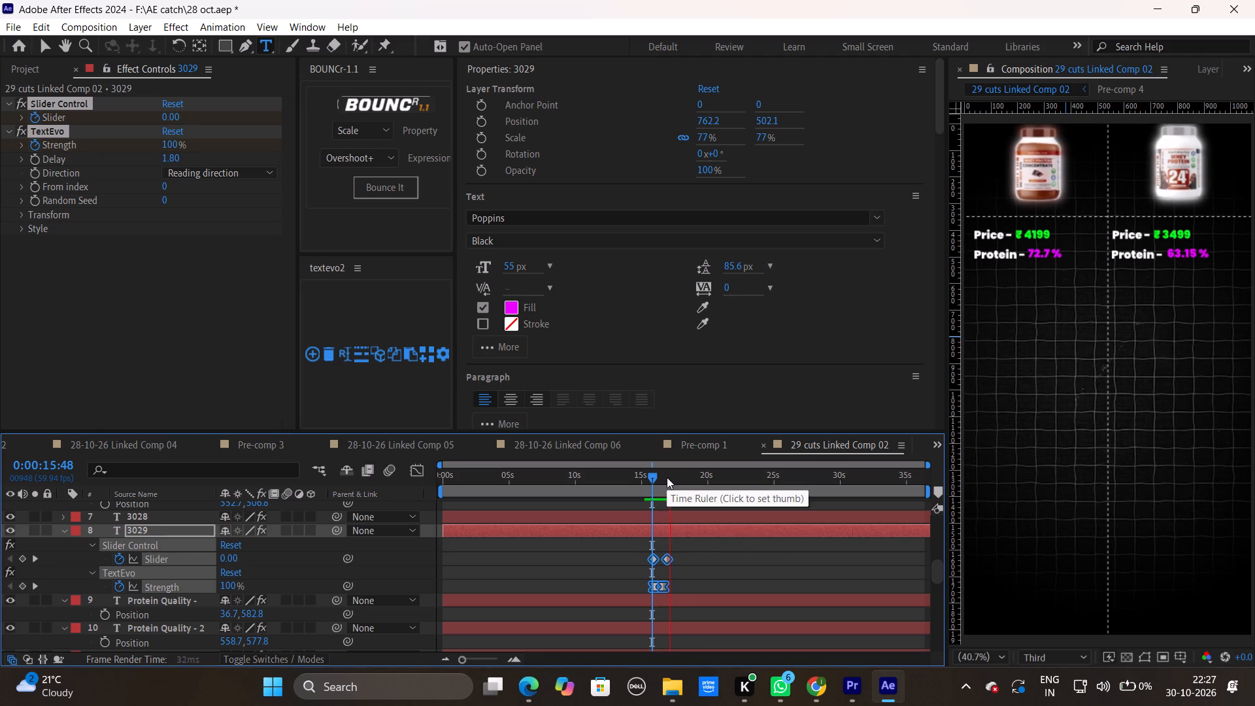